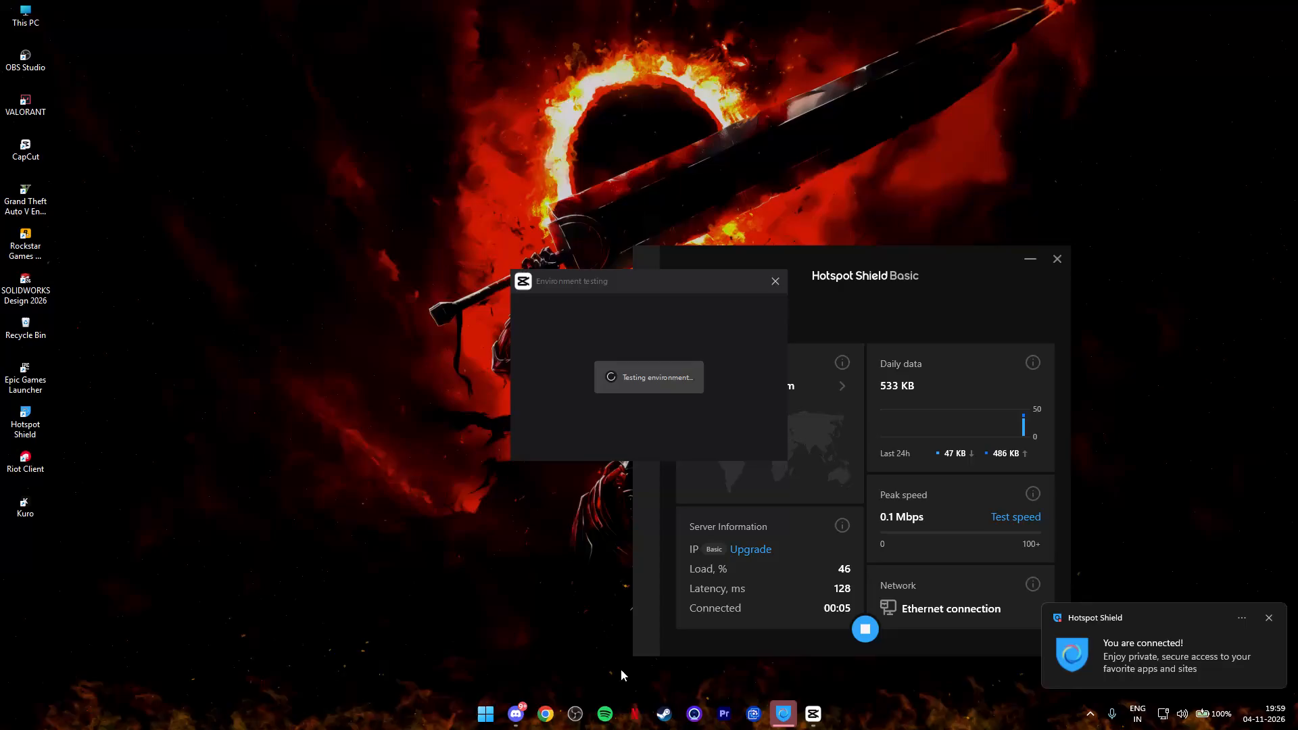
Launch Spotify while CapCut finishes starting.
{"action": "left_click", "coordinate": [599, 708]}
{"action": "key", "text": "VK_185"}
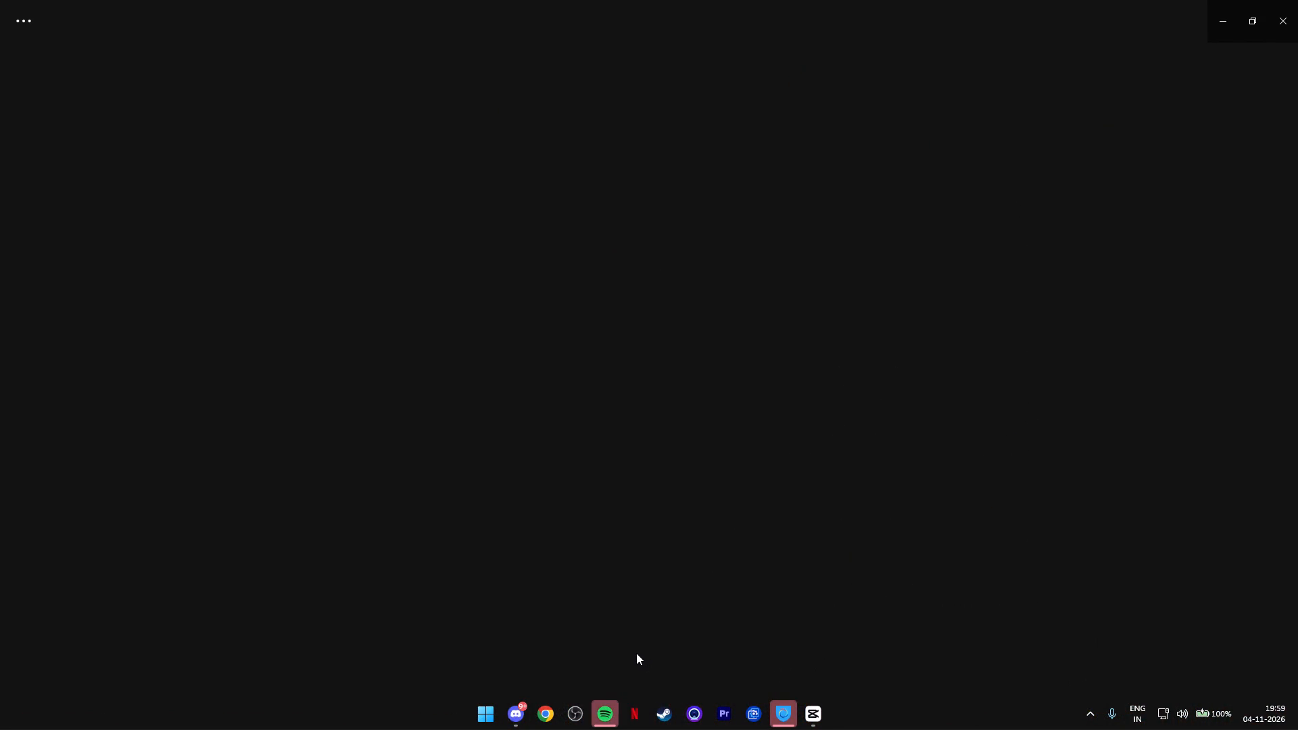
Switch from Spotify back to CapCut's environment testing window.
{"action": "key", "text": "alt+Tab"}
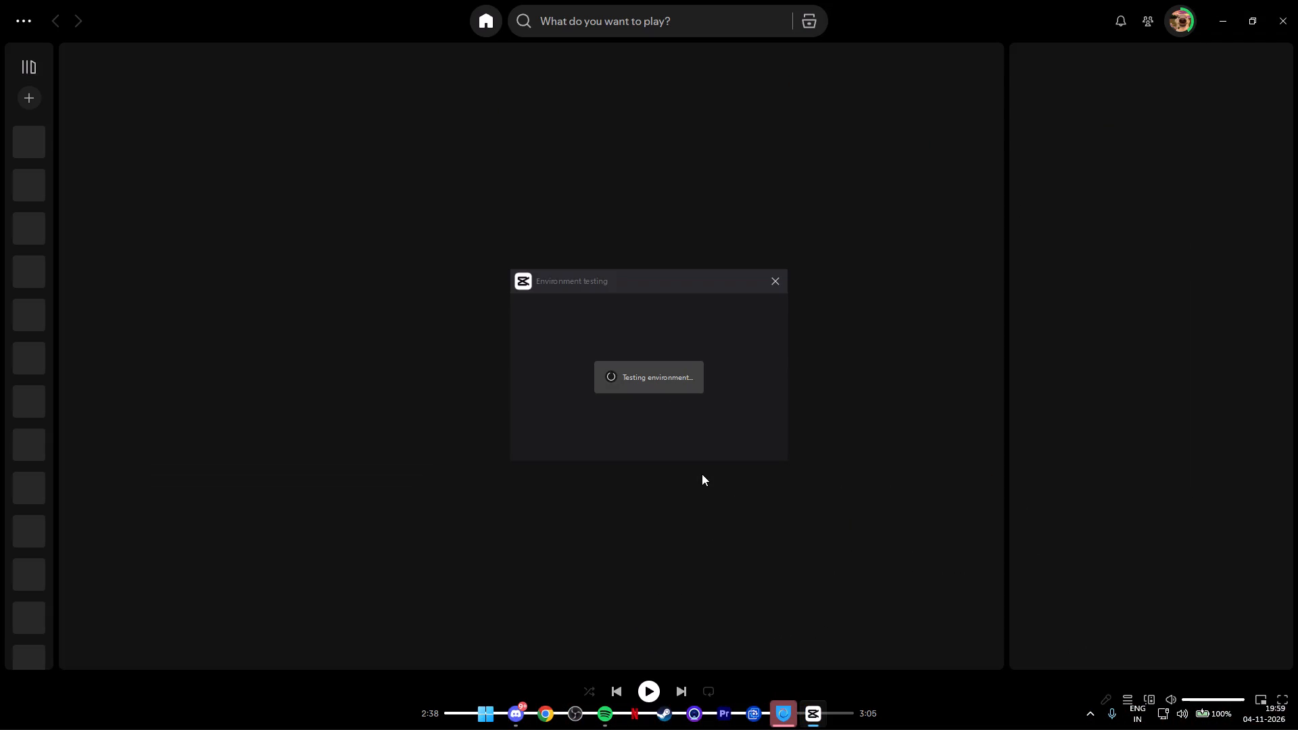
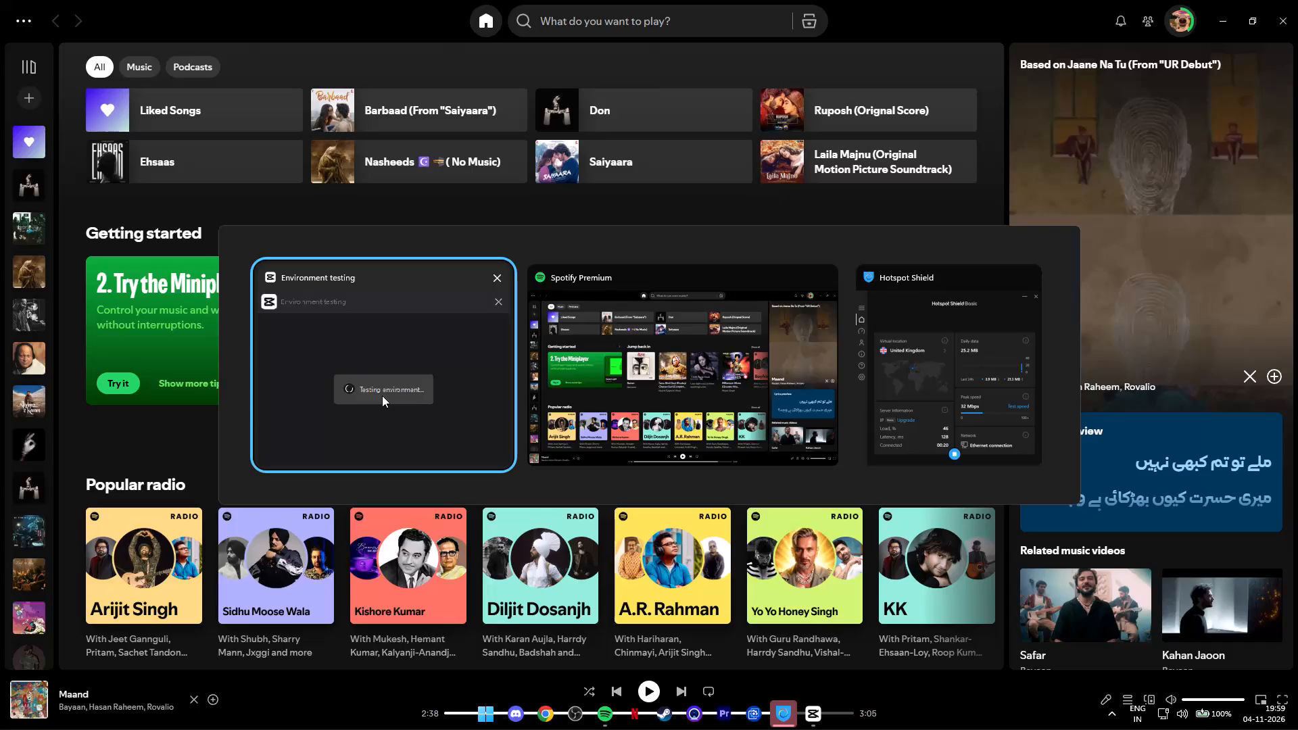
Resume playback of the song Maand in Spotify and lower the player's volume to a little over half.
{"action": "left_click", "coordinate": [382, 395]}
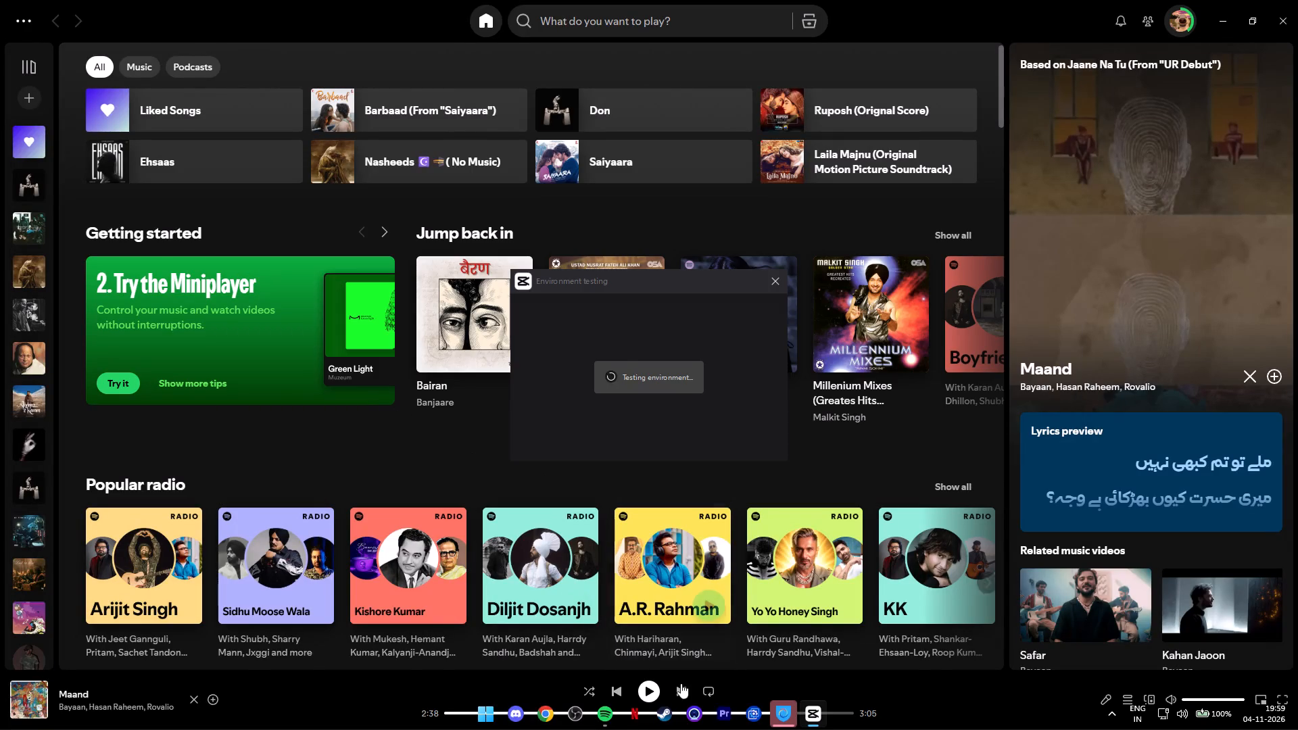
{"action": "left_click", "coordinate": [656, 683]}
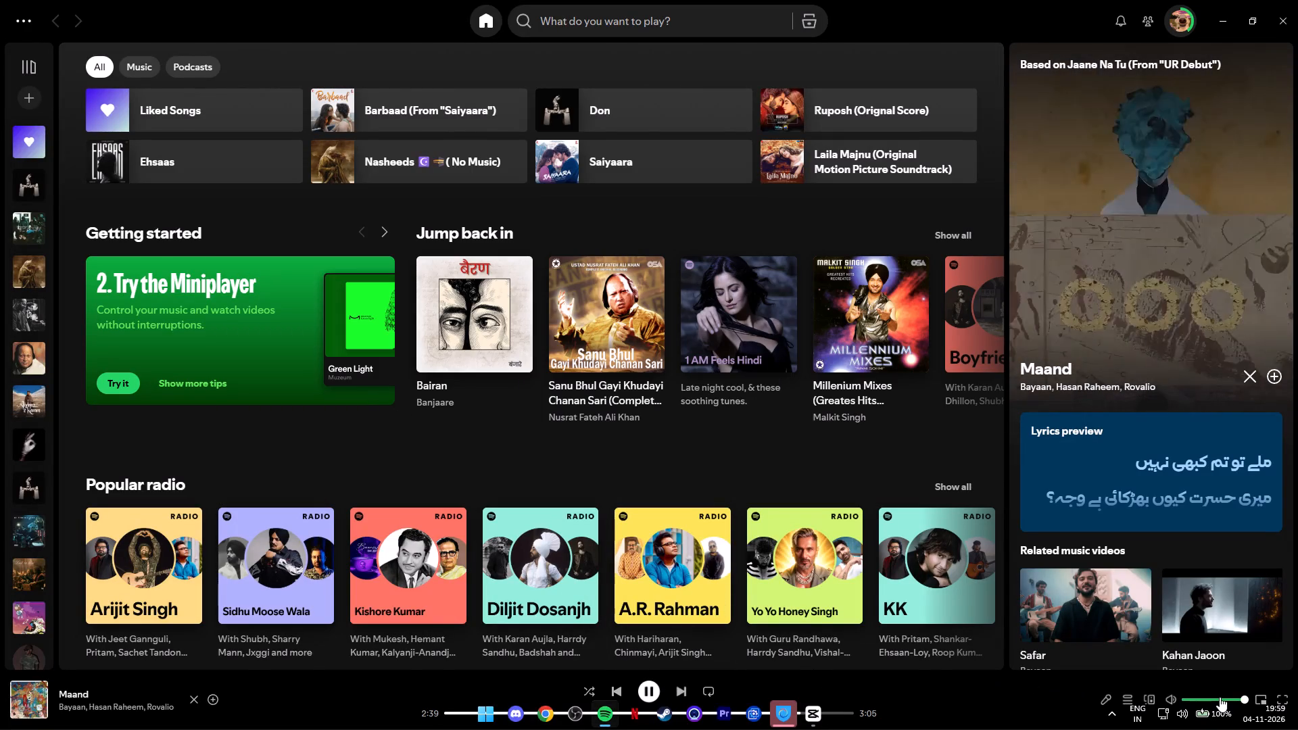
{"action": "left_click", "coordinate": [1220, 697]}
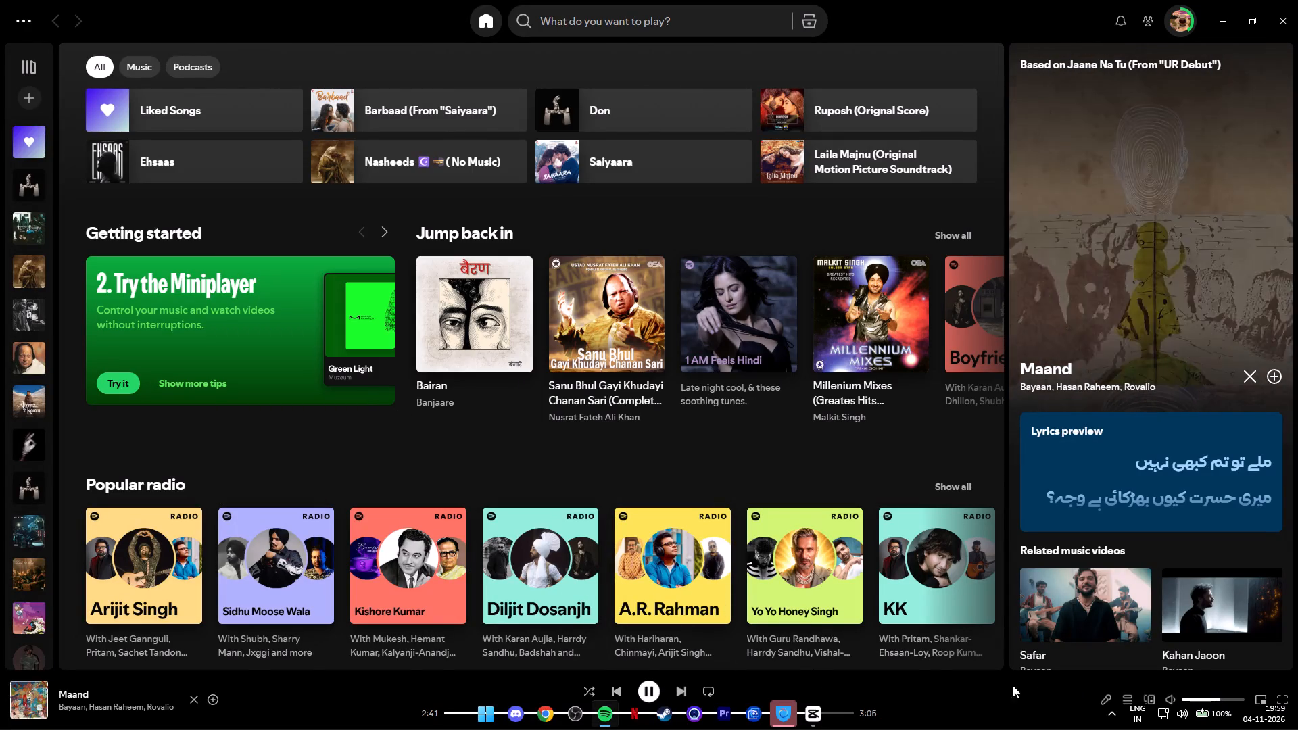
Minimize the Spotify window to clear the screen for CapCut, leaving the music playing.
{"action": "left_click", "coordinate": [806, 714]}
{"action": "left_click", "coordinate": [1219, 5]}
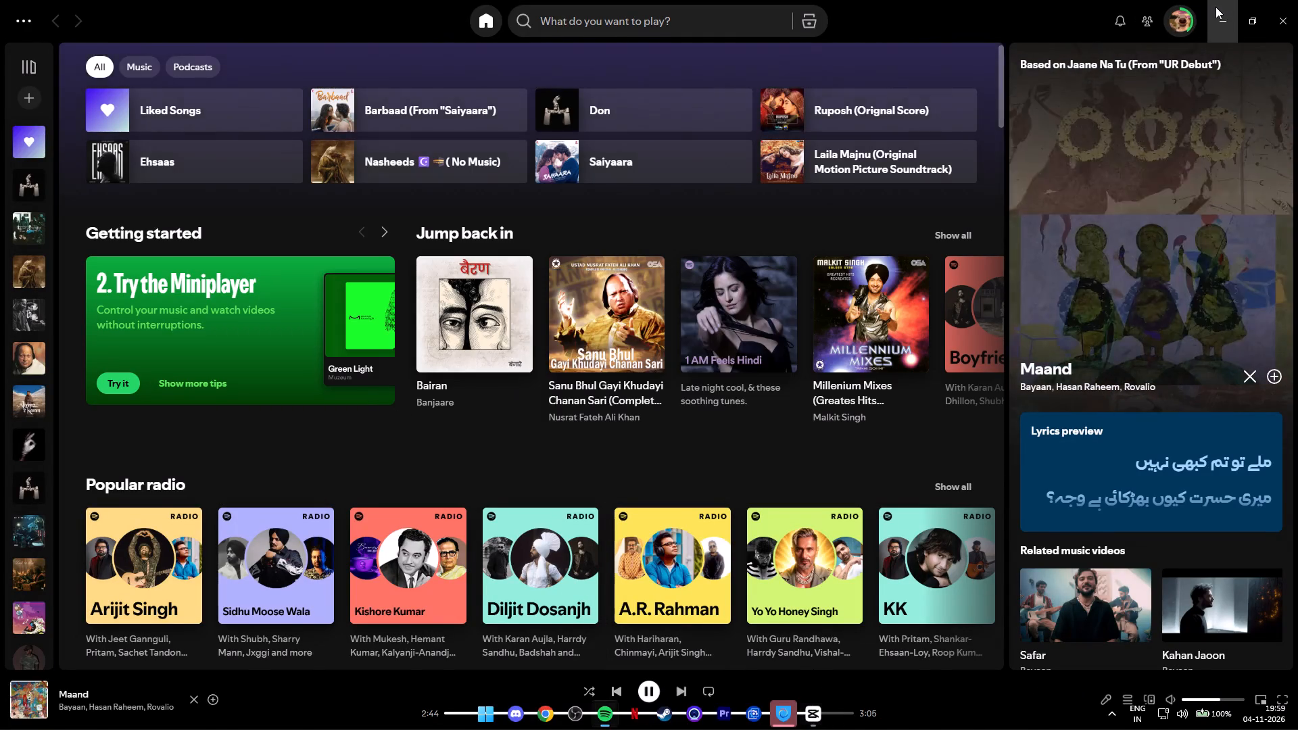
{"action": "left_click", "coordinate": [1024, 261]}
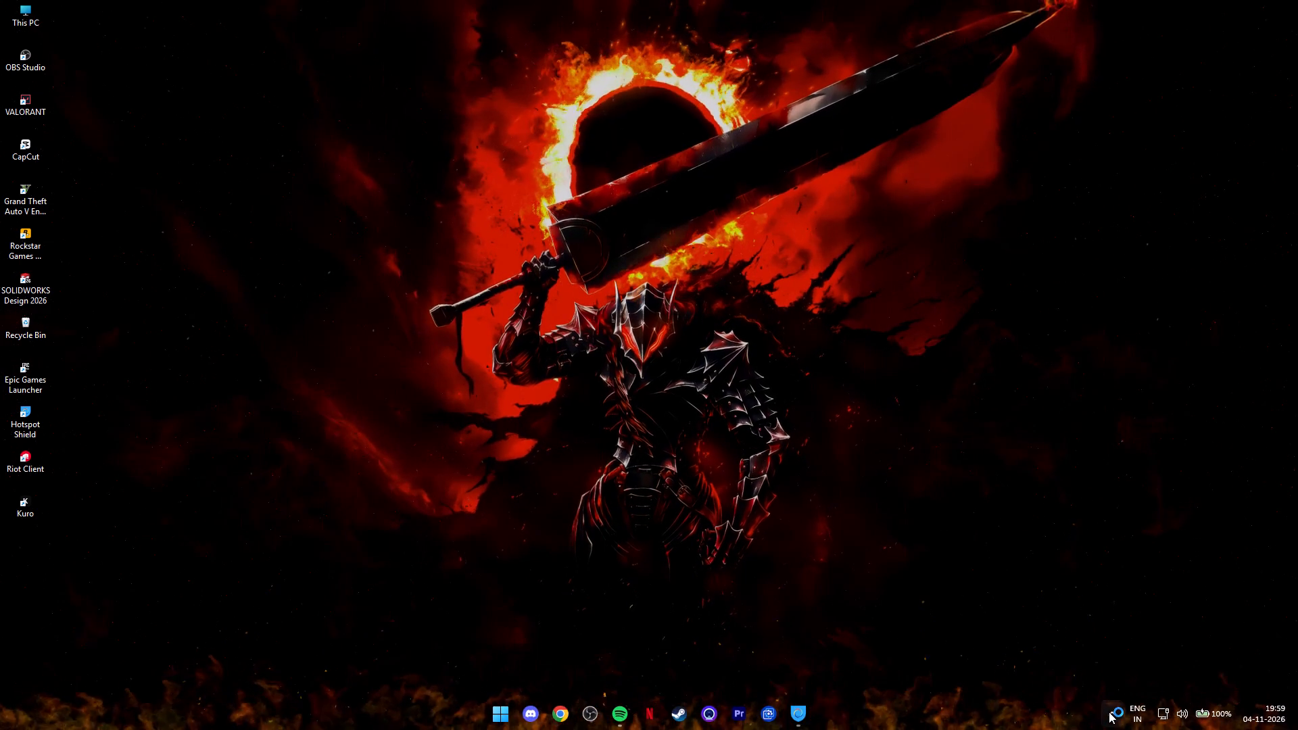
Exit the Riot Vanguard background program running in the system tray.
{"action": "left_click", "coordinate": [1109, 712]}
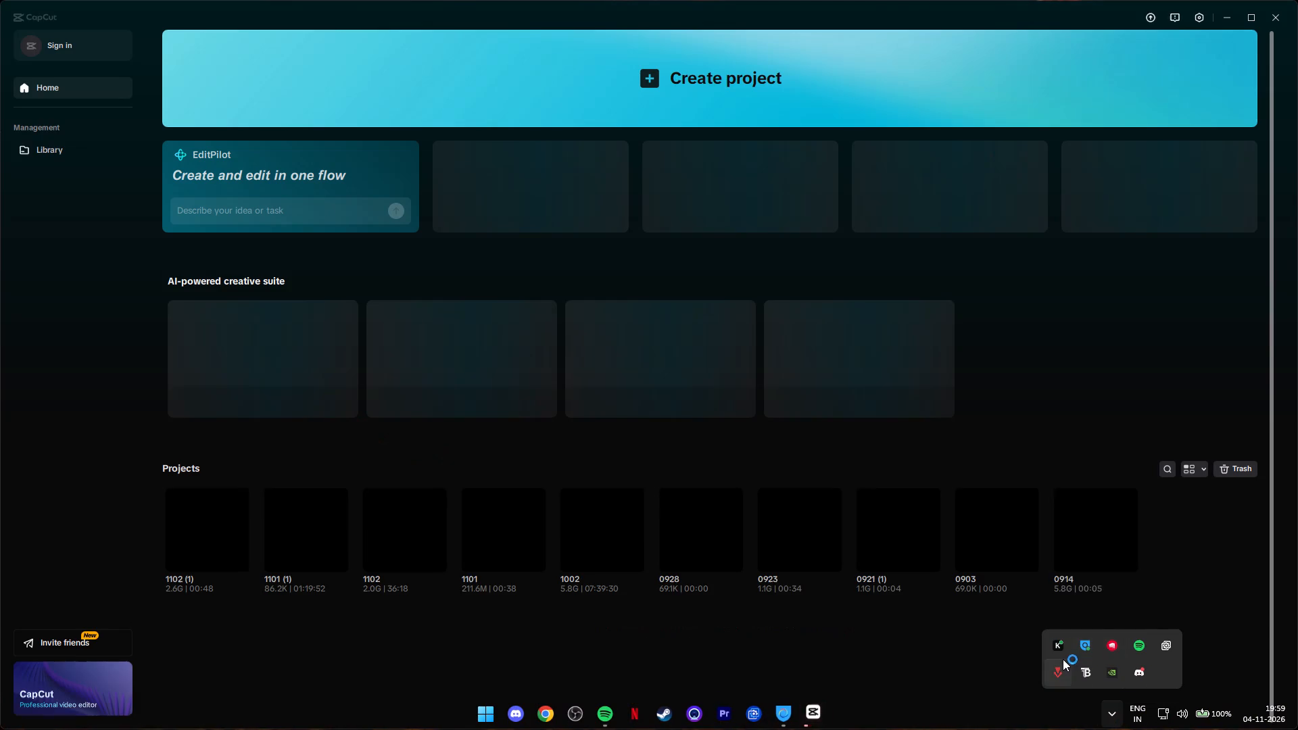
{"action": "right_click", "coordinate": [1061, 661]}
{"action": "left_click", "coordinate": [1101, 646]}
{"action": "left_click", "coordinate": [1195, 691]}
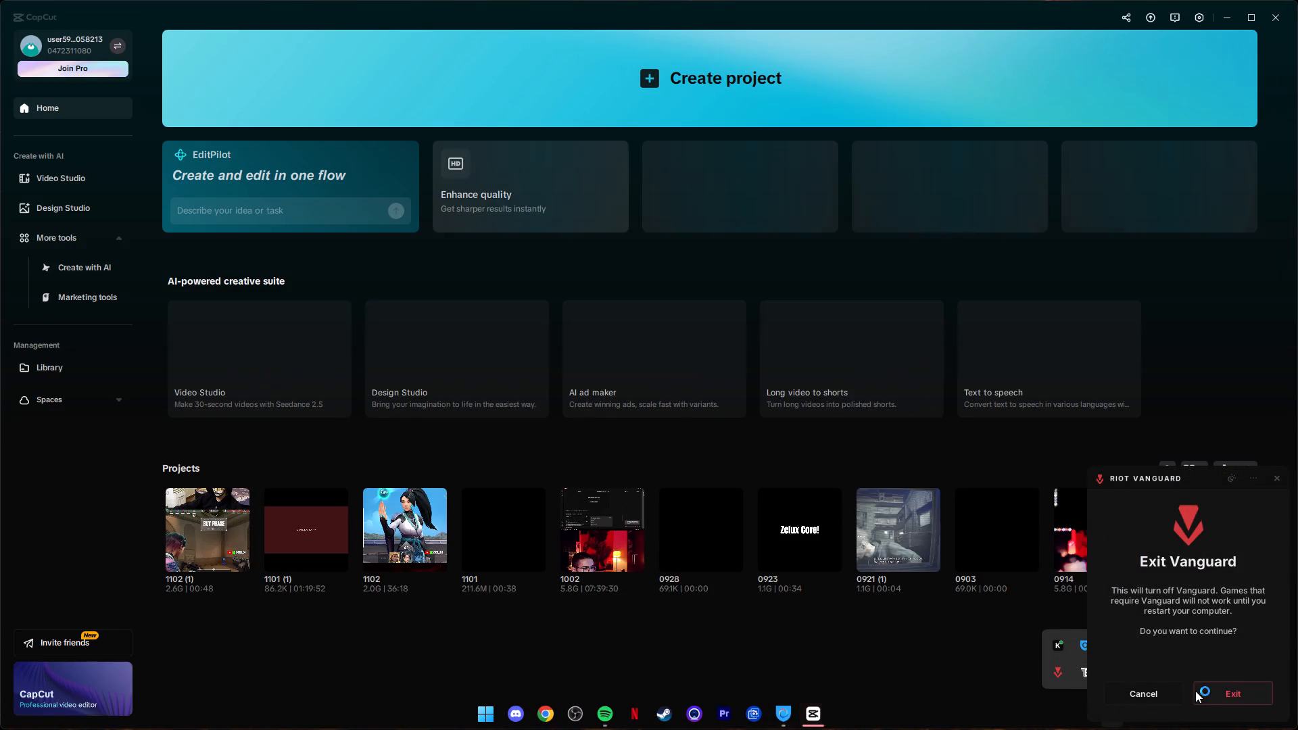
{"action": "left_click", "coordinate": [1212, 686]}
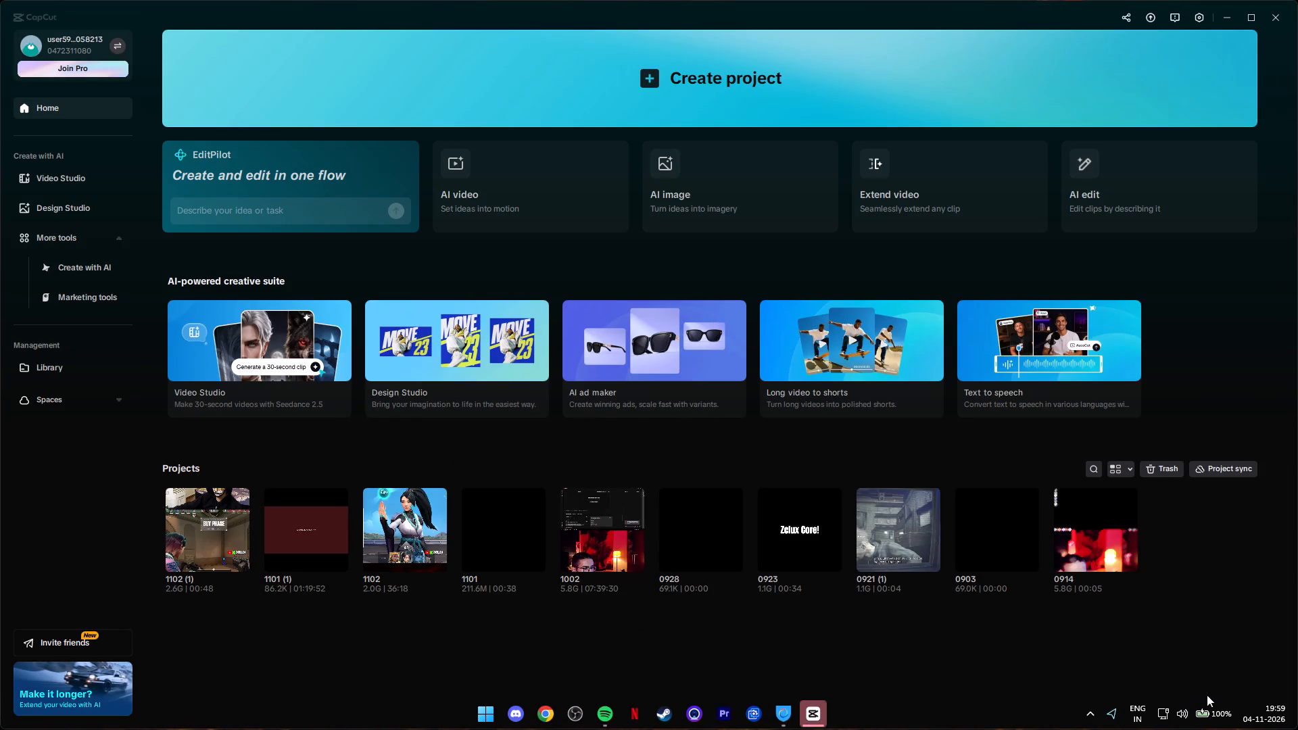
Exit Riot Client, which is running in the background.
{"action": "left_click", "coordinate": [1095, 711]}
{"action": "right_click", "coordinate": [1097, 651]}
{"action": "left_click", "coordinate": [1123, 683]}
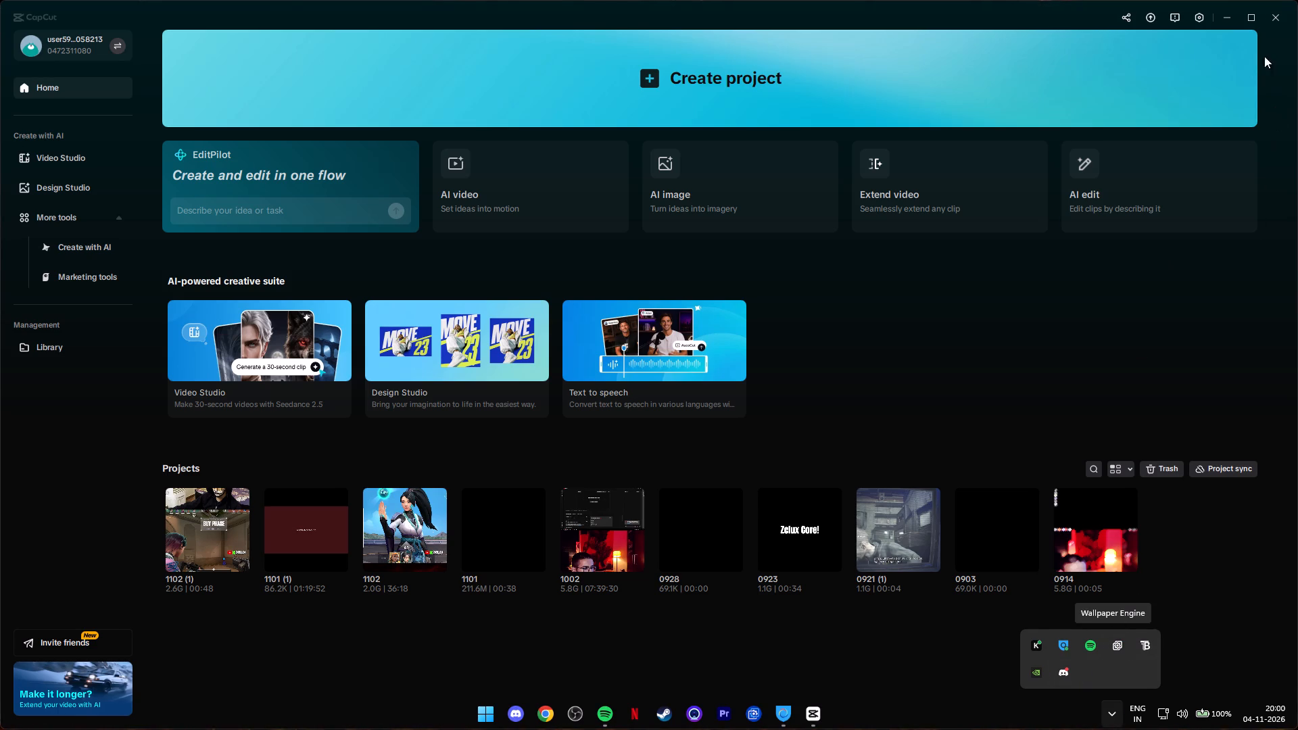
Minimize CapCut and open Wallpaper Engine's wallpaper selection to change the desktop wallpaper.
{"action": "left_click", "coordinate": [1229, 9]}
{"action": "left_click", "coordinate": [1112, 646]}
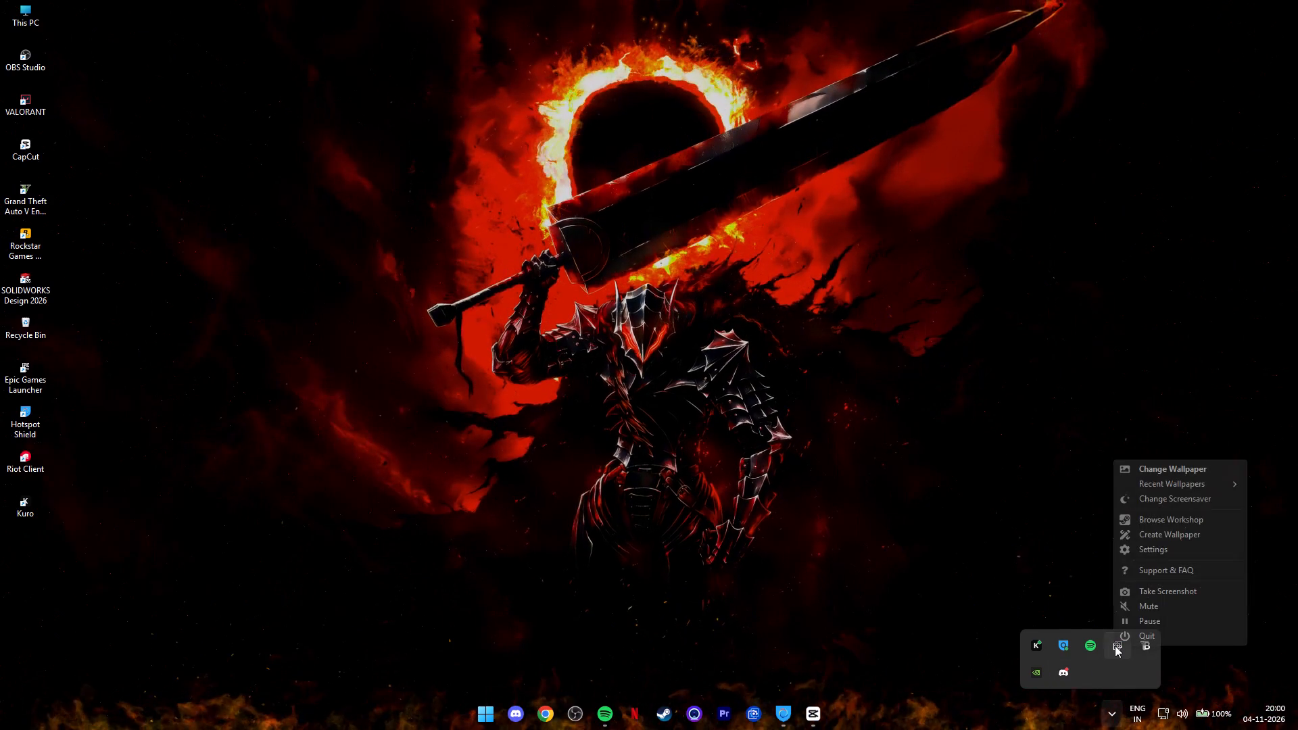
{"action": "left_click", "coordinate": [1145, 472]}
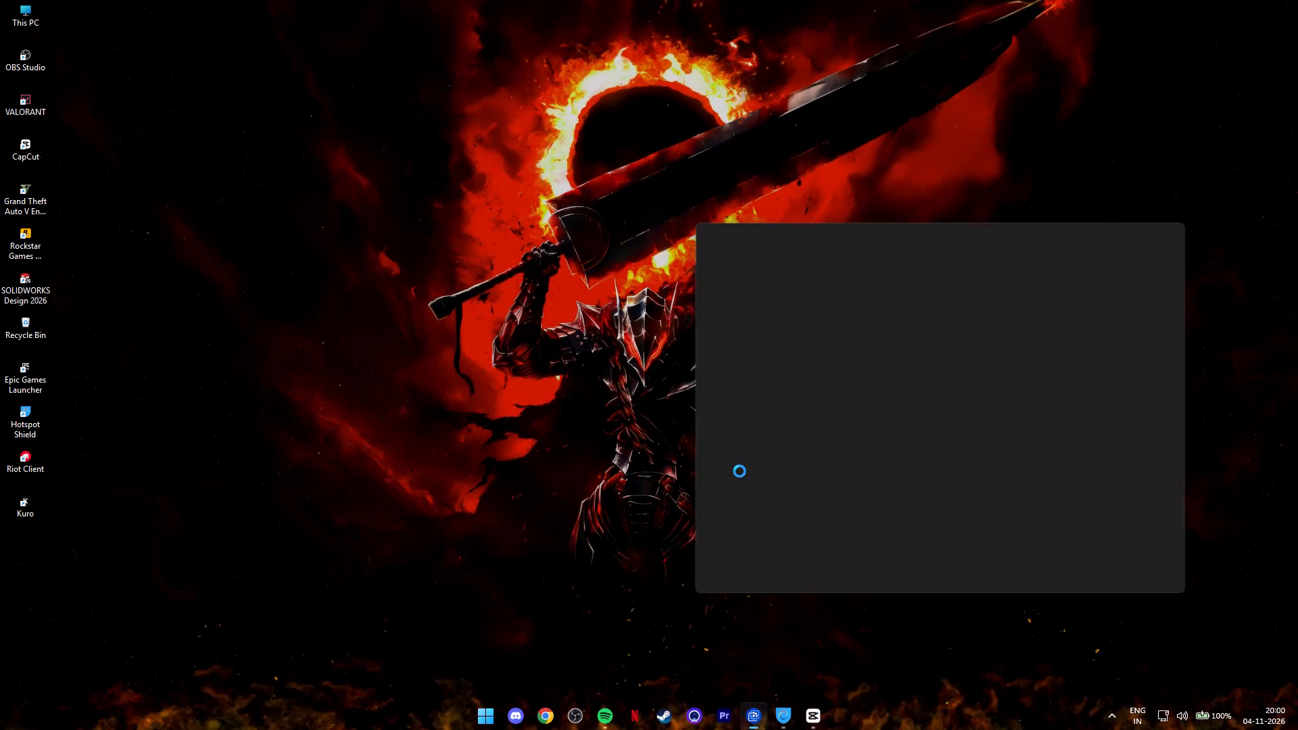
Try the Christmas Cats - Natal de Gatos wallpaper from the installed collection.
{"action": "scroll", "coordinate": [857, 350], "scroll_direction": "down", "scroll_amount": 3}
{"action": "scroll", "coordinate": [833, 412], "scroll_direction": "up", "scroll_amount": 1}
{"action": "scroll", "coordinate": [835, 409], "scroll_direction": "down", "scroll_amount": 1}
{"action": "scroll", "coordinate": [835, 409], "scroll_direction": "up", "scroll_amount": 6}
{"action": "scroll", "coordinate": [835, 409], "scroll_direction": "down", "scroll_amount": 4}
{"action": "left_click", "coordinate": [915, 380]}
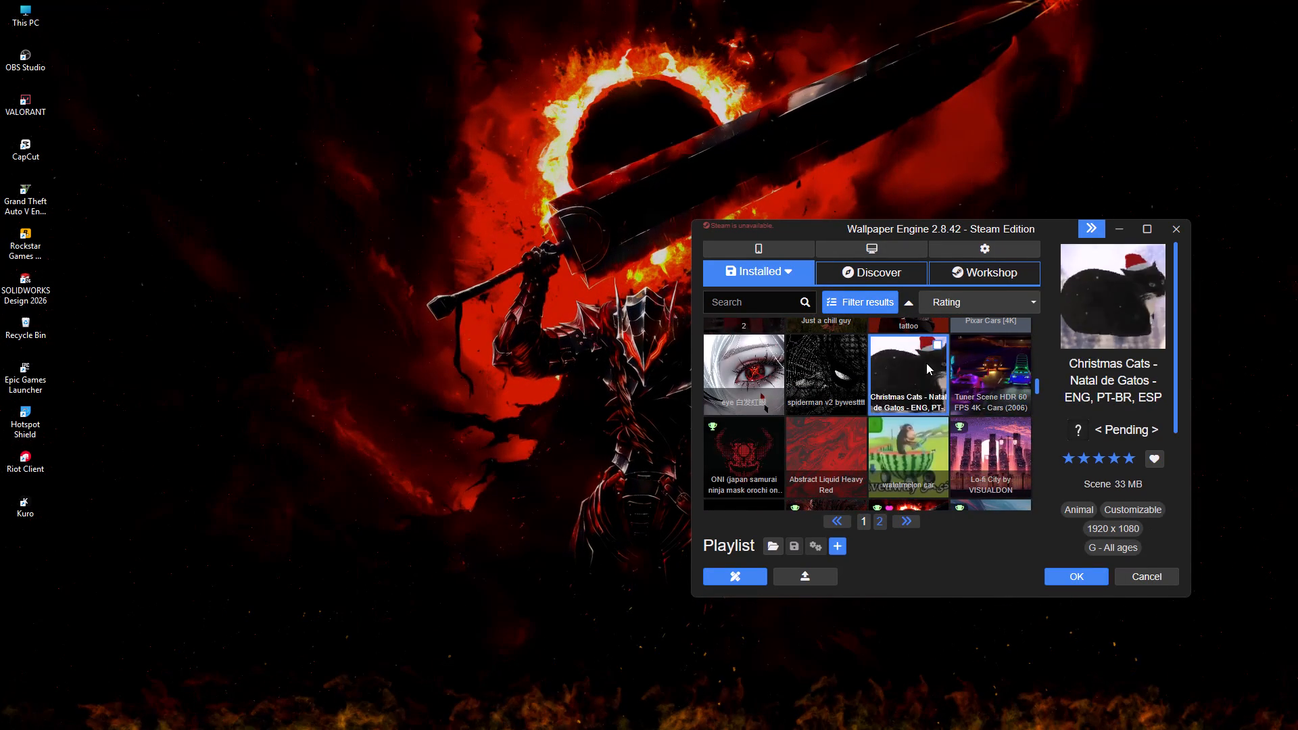
Apply the Window XP Bliss Wallpaper (4K) from the installed collection as the desktop wallpaper and close the selection.
{"action": "scroll", "coordinate": [886, 380], "scroll_direction": "up", "scroll_amount": 7}
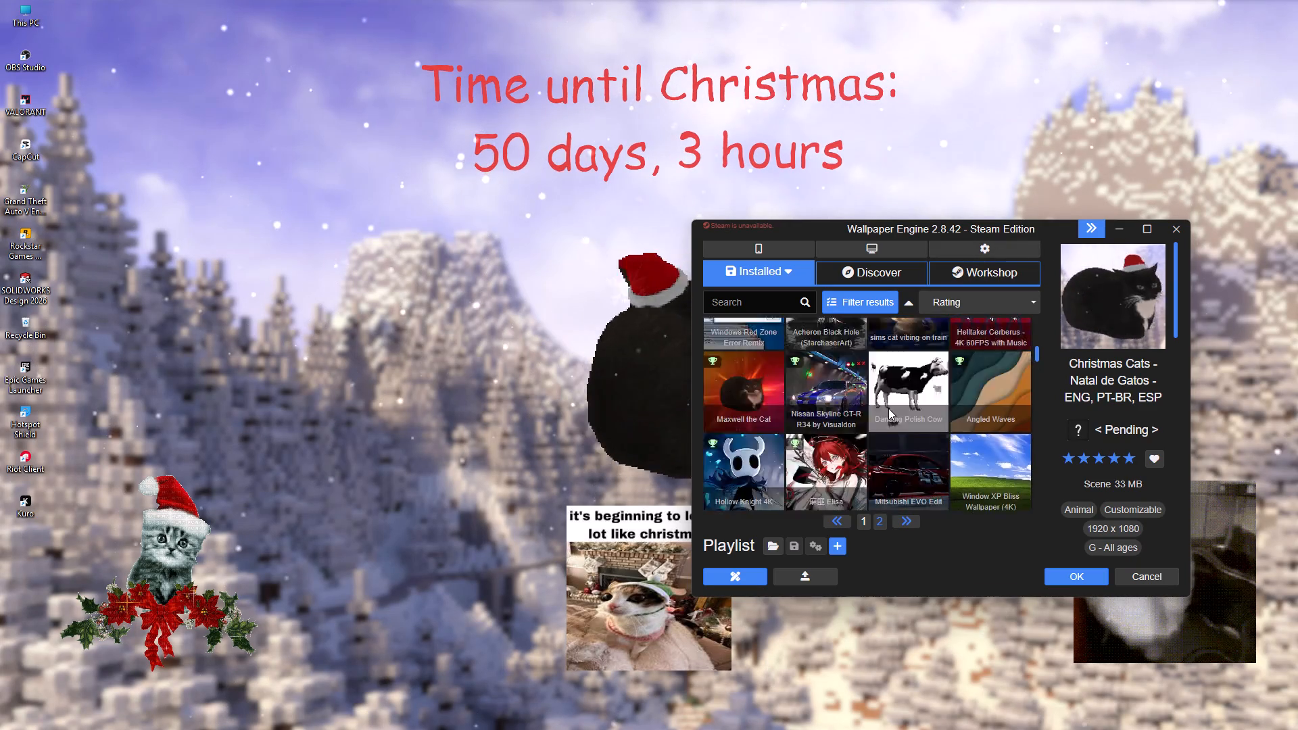
{"action": "scroll", "coordinate": [888, 408], "scroll_direction": "up", "scroll_amount": 4}
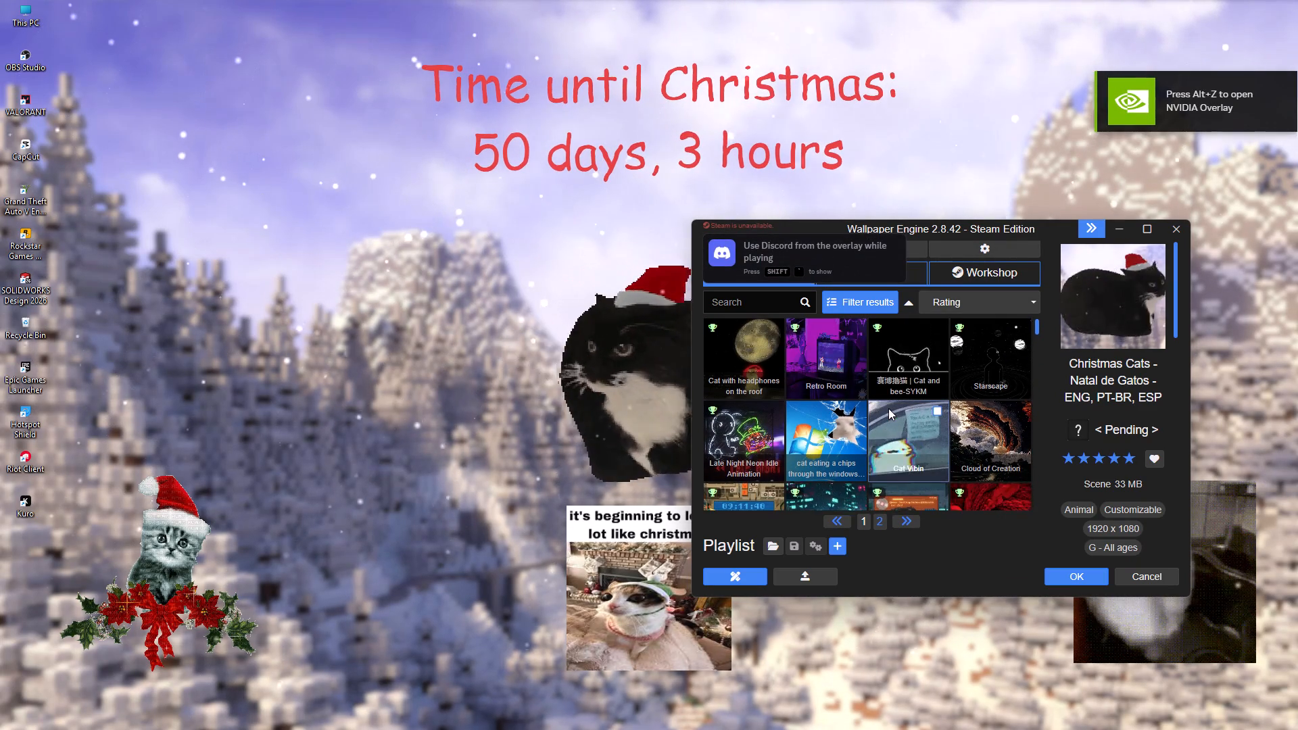
{"action": "scroll", "coordinate": [888, 408], "scroll_direction": "up", "scroll_amount": 3}
{"action": "scroll", "coordinate": [877, 408], "scroll_direction": "down", "scroll_amount": 12}
{"action": "scroll", "coordinate": [969, 424], "scroll_direction": "up", "scroll_amount": 5}
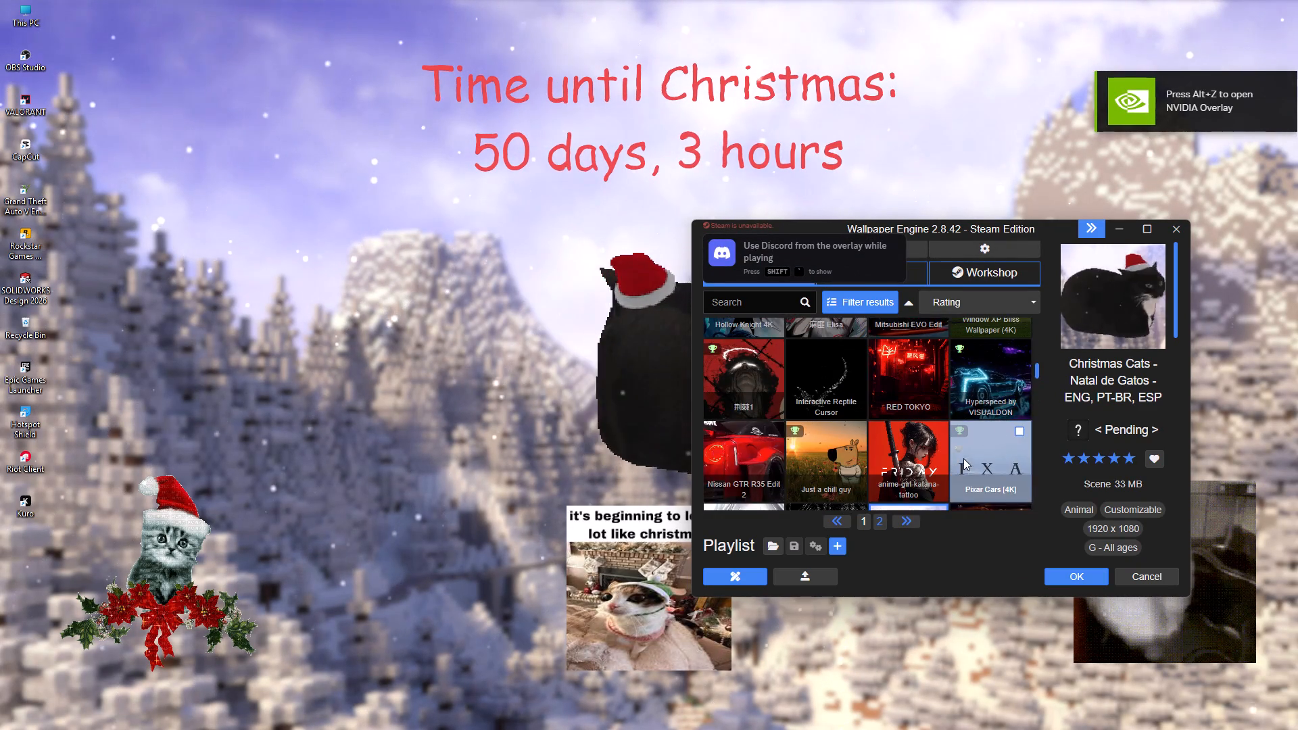
{"action": "scroll", "coordinate": [951, 461], "scroll_direction": "up", "scroll_amount": 11}
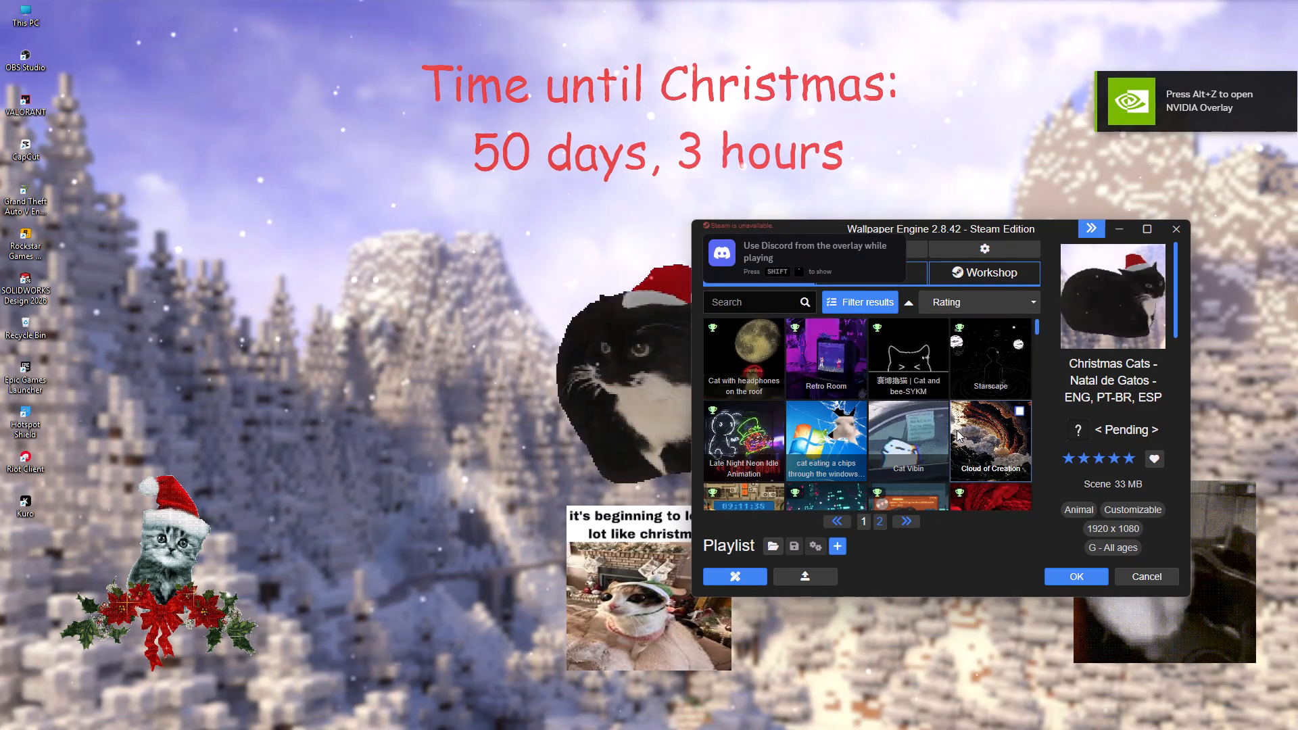
{"action": "scroll", "coordinate": [957, 430], "scroll_direction": "down", "scroll_amount": 7}
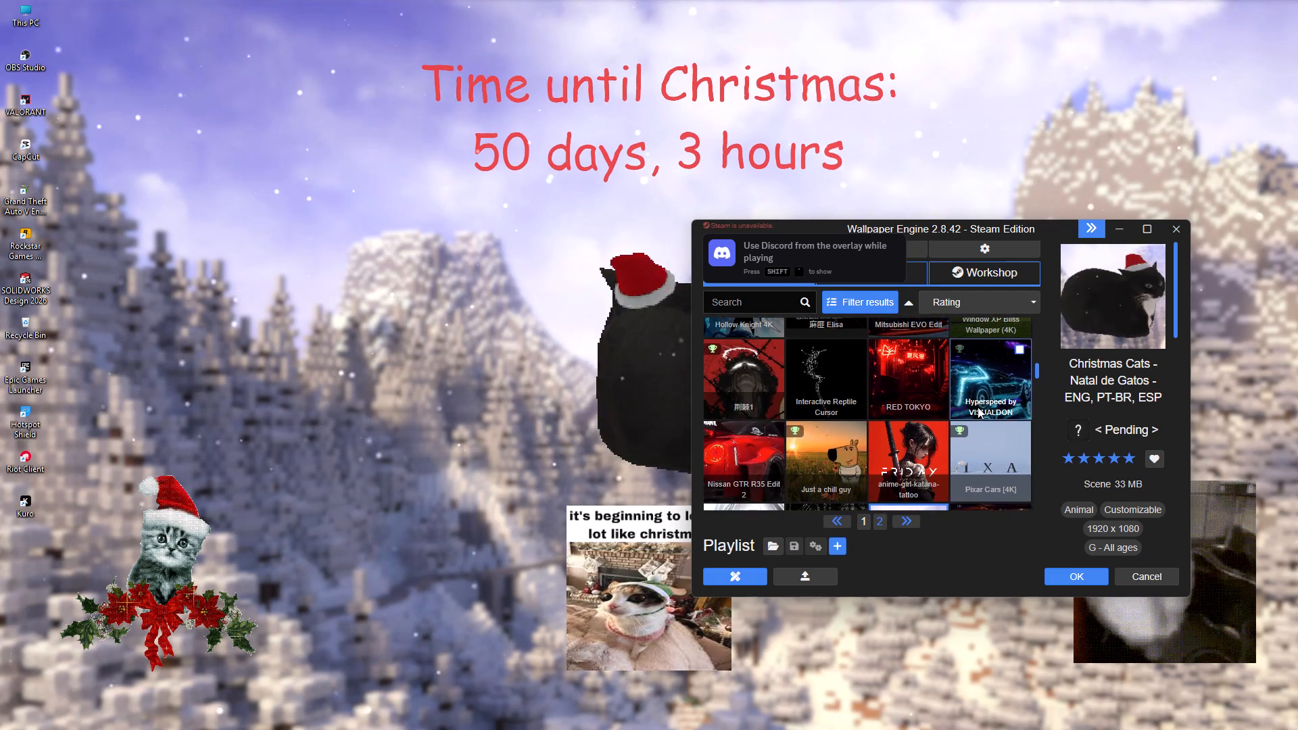
{"action": "scroll", "coordinate": [978, 407], "scroll_direction": "up", "scroll_amount": 1}
{"action": "left_click", "coordinate": [984, 394]}
{"action": "left_click", "coordinate": [1088, 574]}
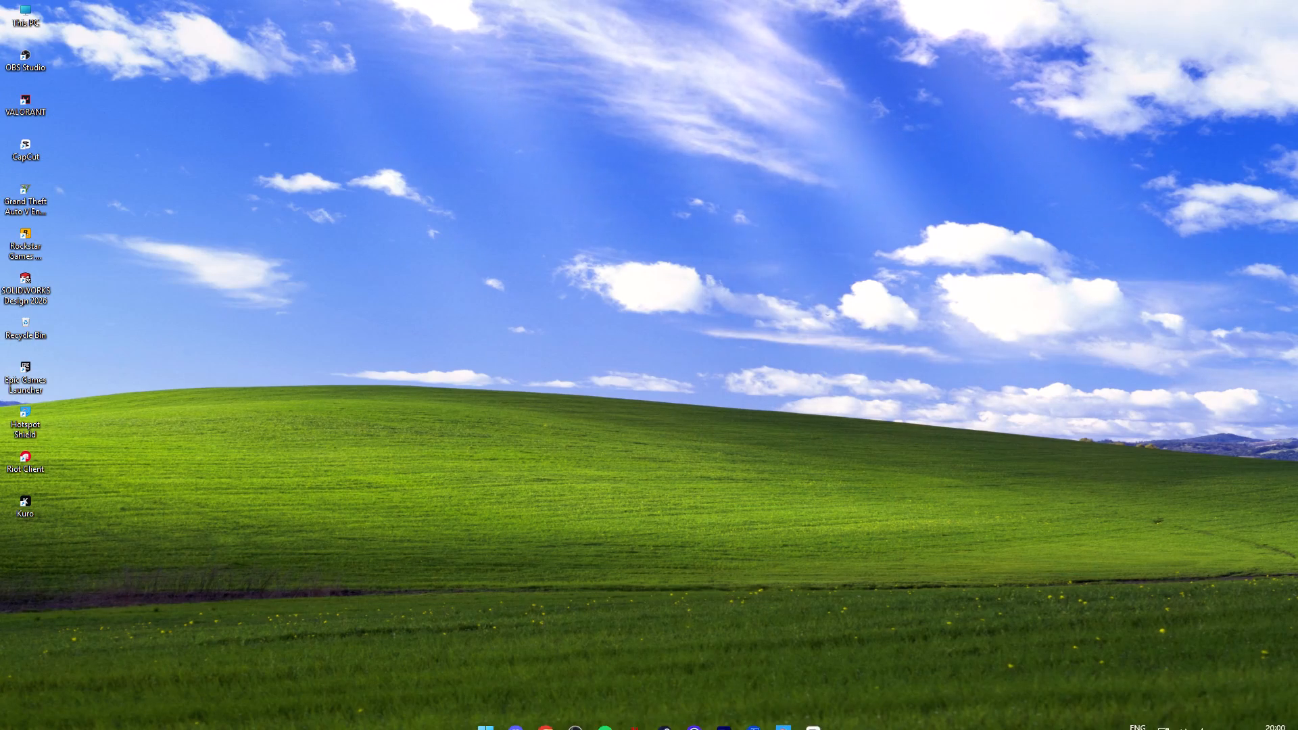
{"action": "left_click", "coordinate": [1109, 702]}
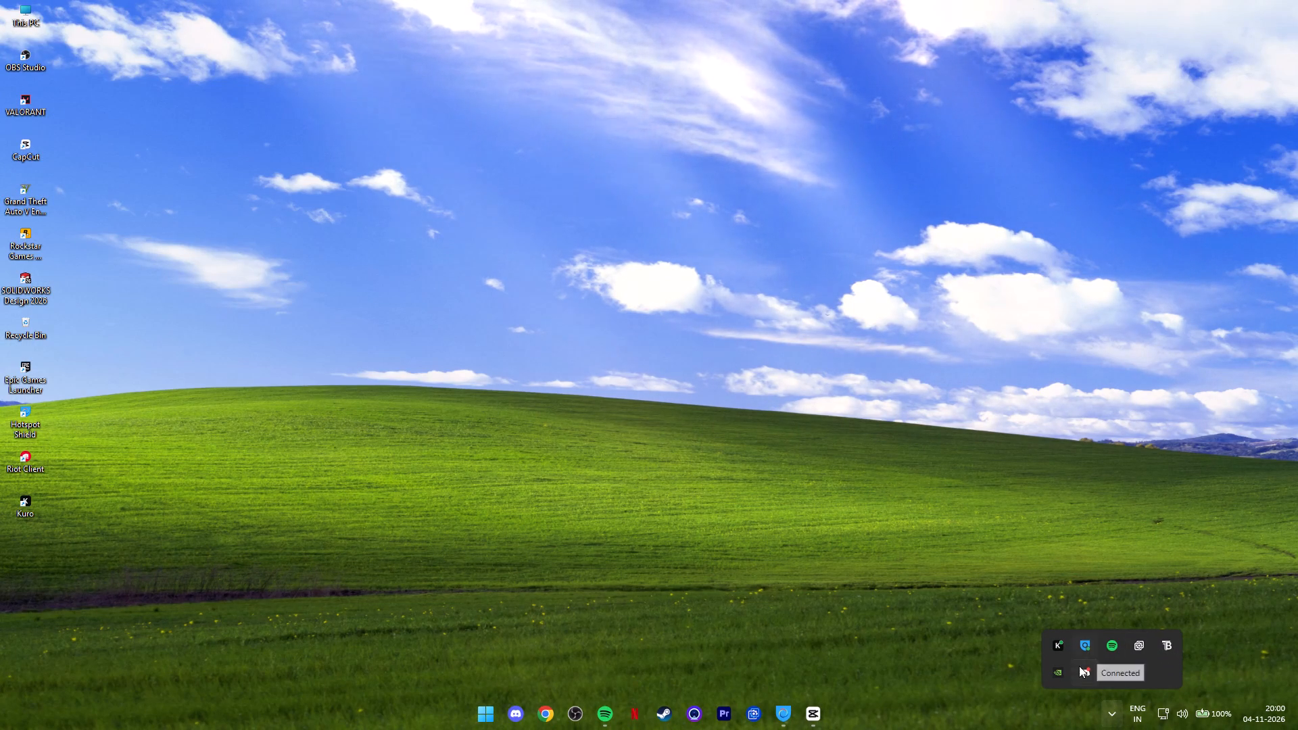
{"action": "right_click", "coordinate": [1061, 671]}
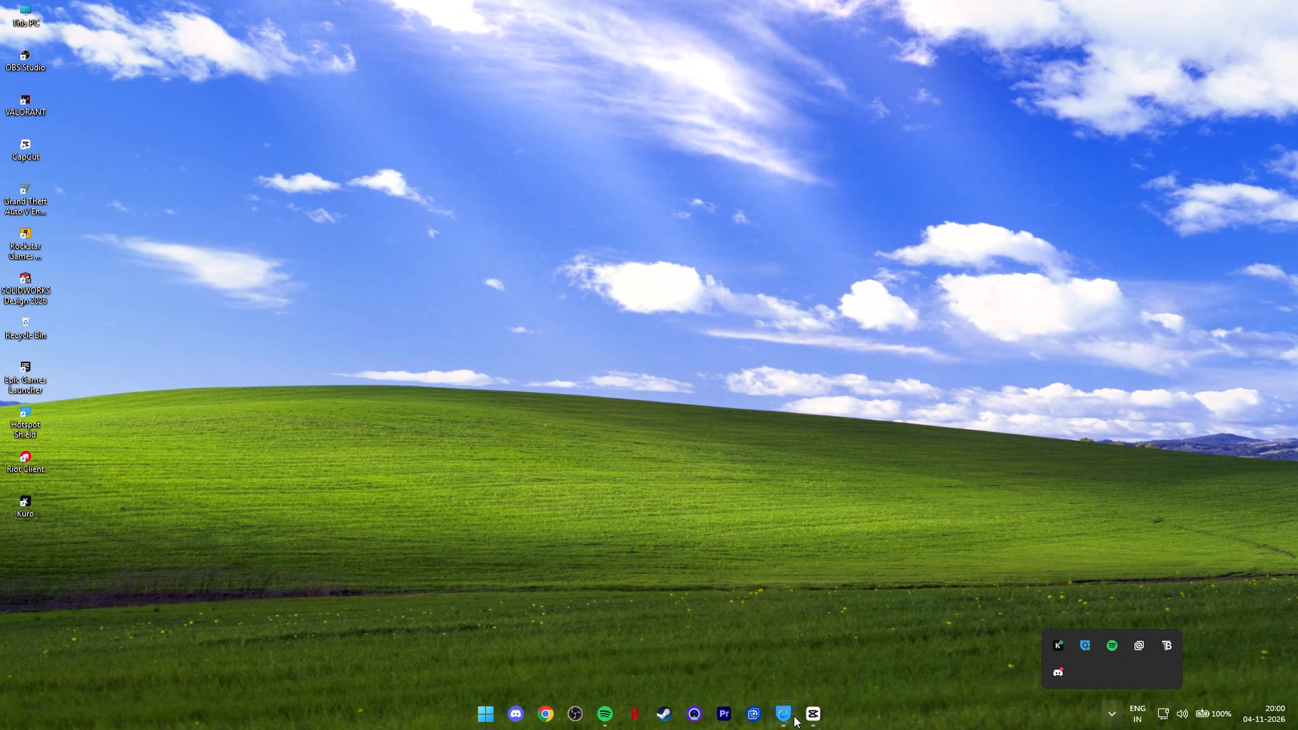
Switch back to CapCut and create a new project.
{"action": "left_click", "coordinate": [815, 713]}
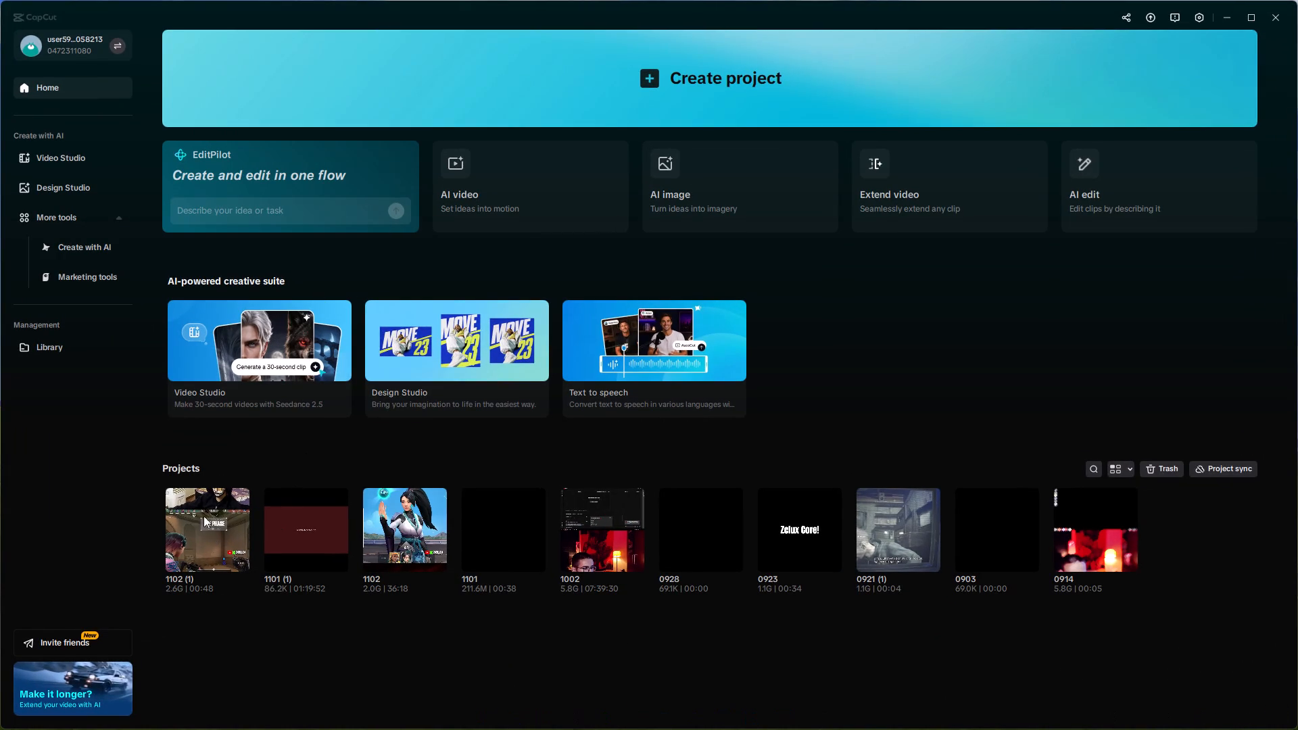
{"action": "left_click", "coordinate": [452, 109]}
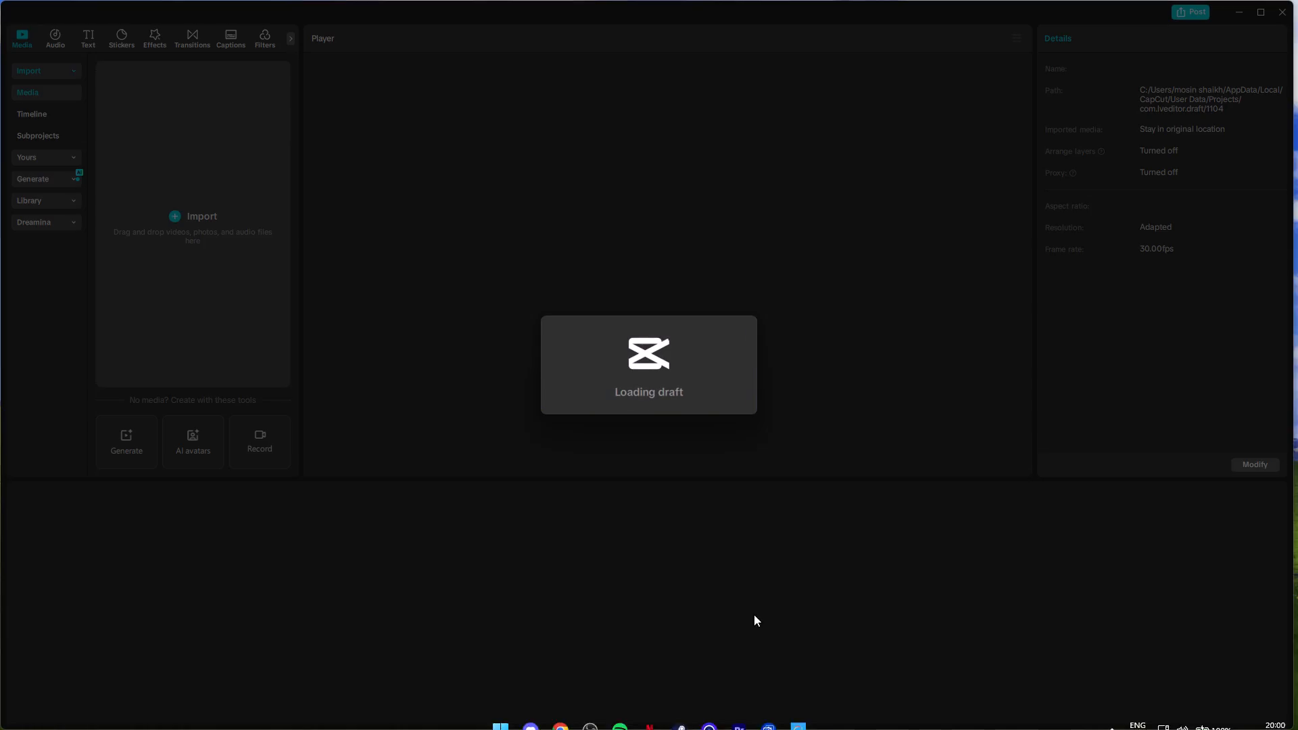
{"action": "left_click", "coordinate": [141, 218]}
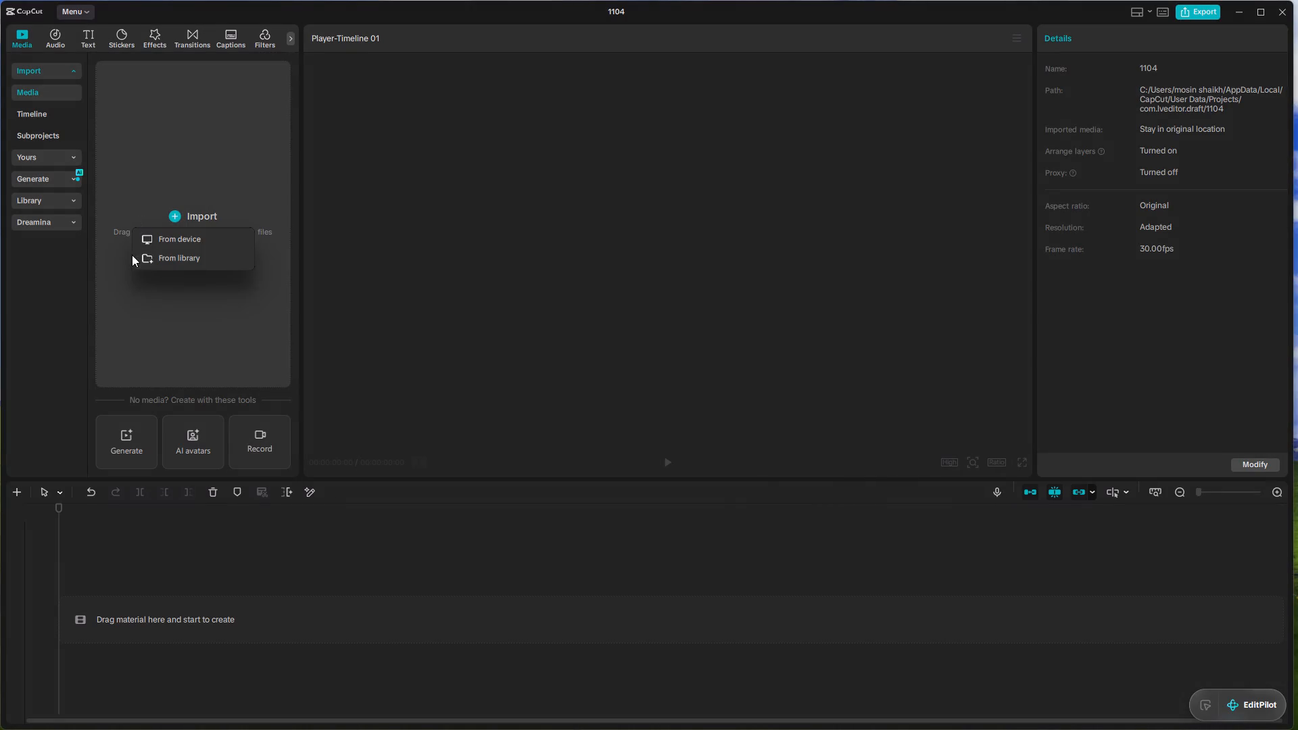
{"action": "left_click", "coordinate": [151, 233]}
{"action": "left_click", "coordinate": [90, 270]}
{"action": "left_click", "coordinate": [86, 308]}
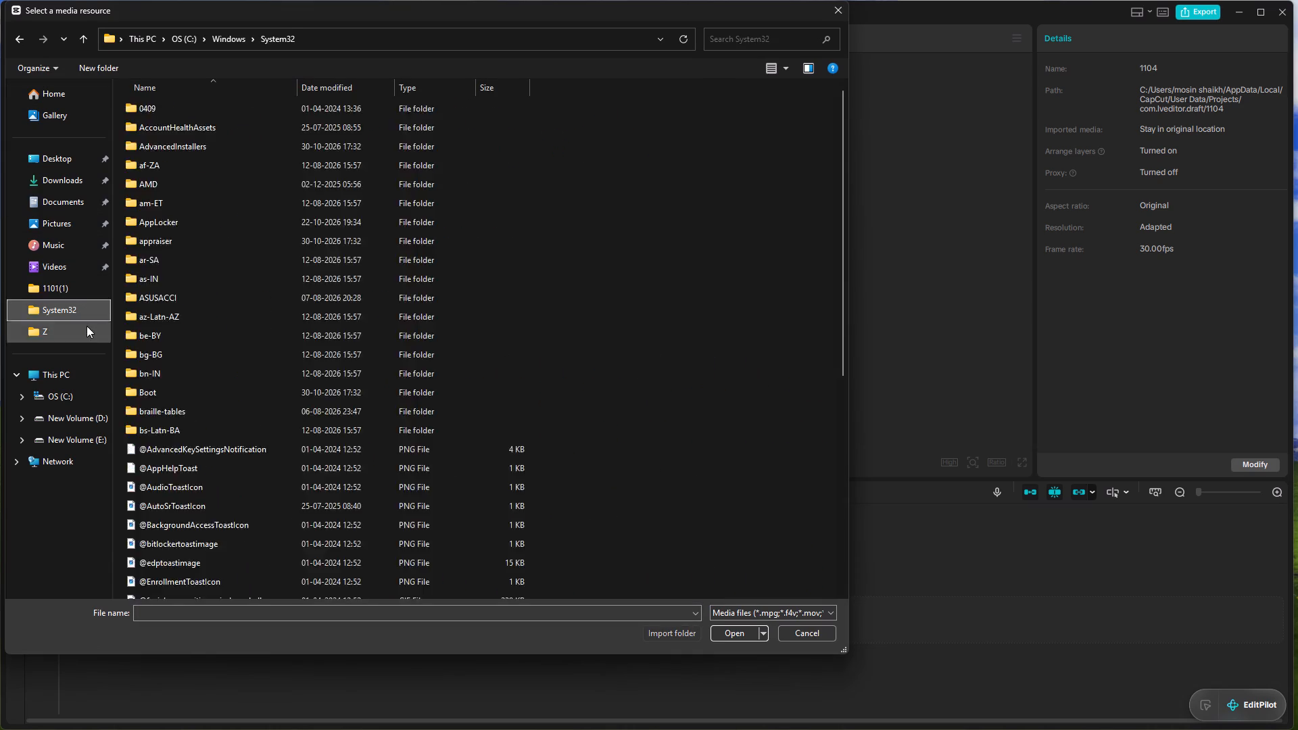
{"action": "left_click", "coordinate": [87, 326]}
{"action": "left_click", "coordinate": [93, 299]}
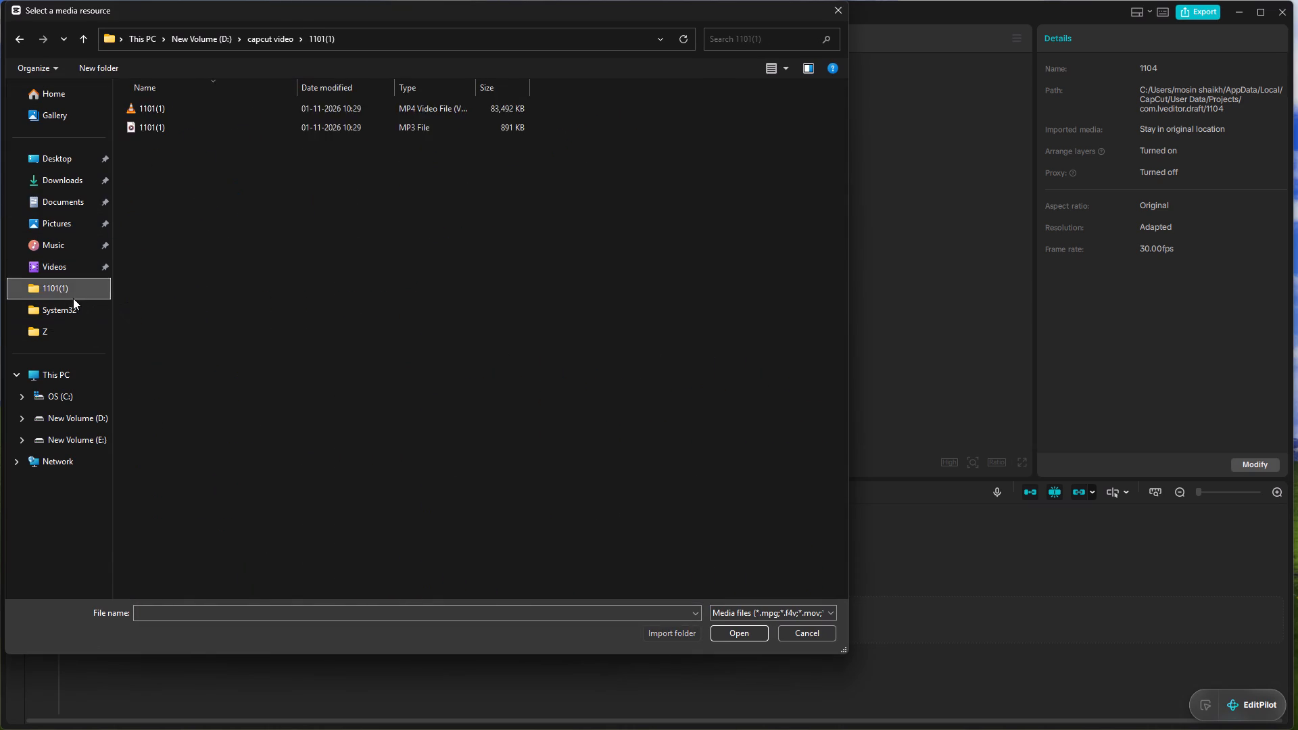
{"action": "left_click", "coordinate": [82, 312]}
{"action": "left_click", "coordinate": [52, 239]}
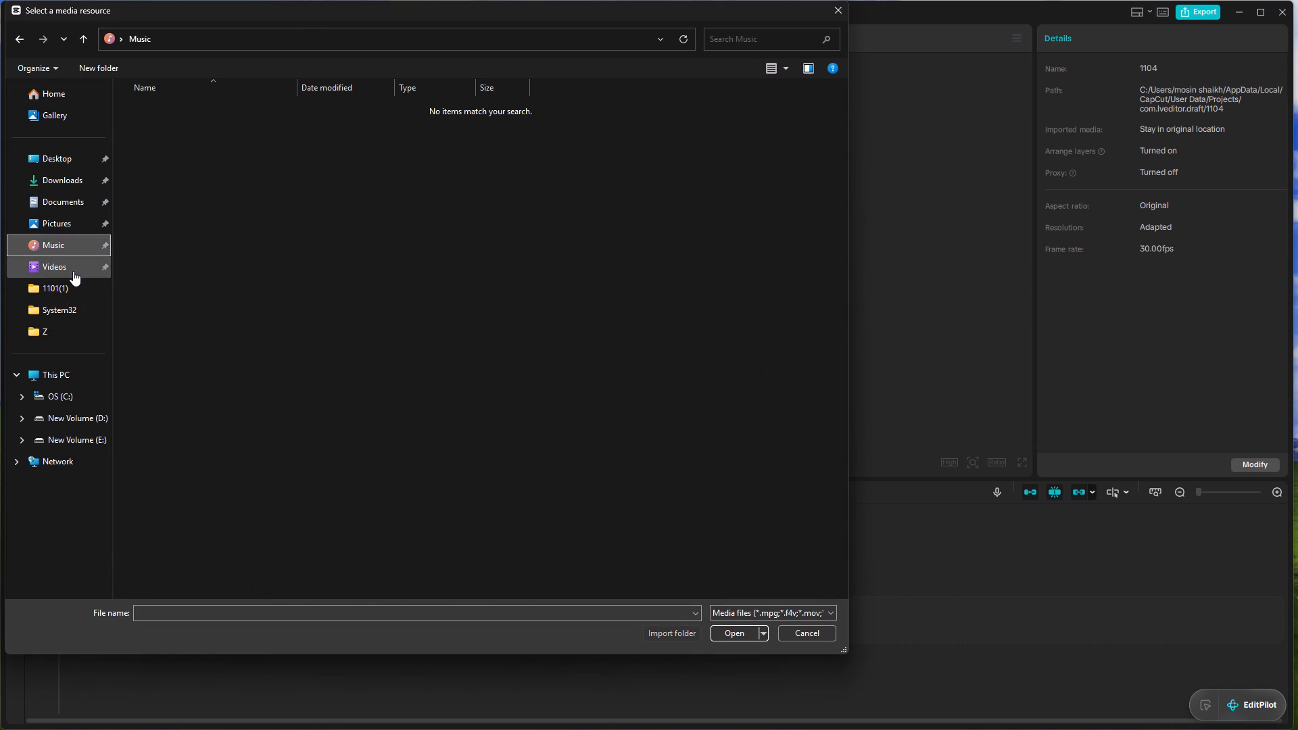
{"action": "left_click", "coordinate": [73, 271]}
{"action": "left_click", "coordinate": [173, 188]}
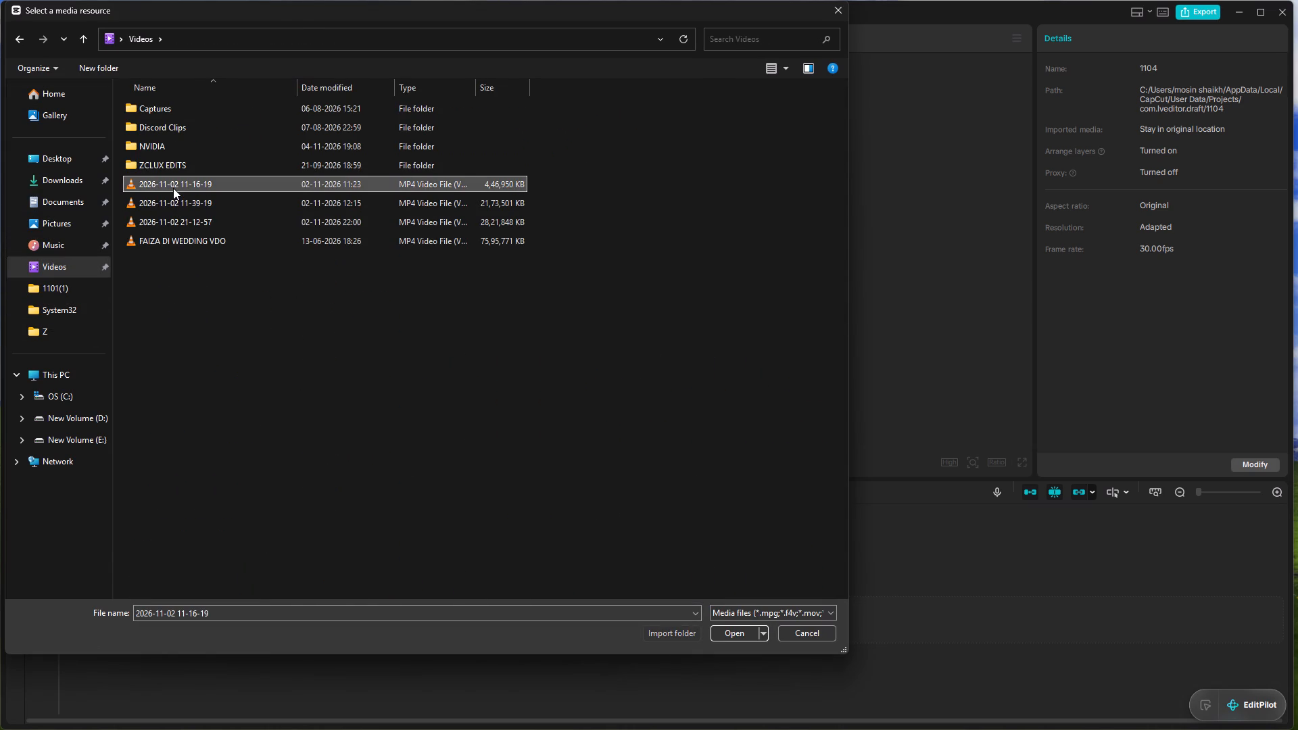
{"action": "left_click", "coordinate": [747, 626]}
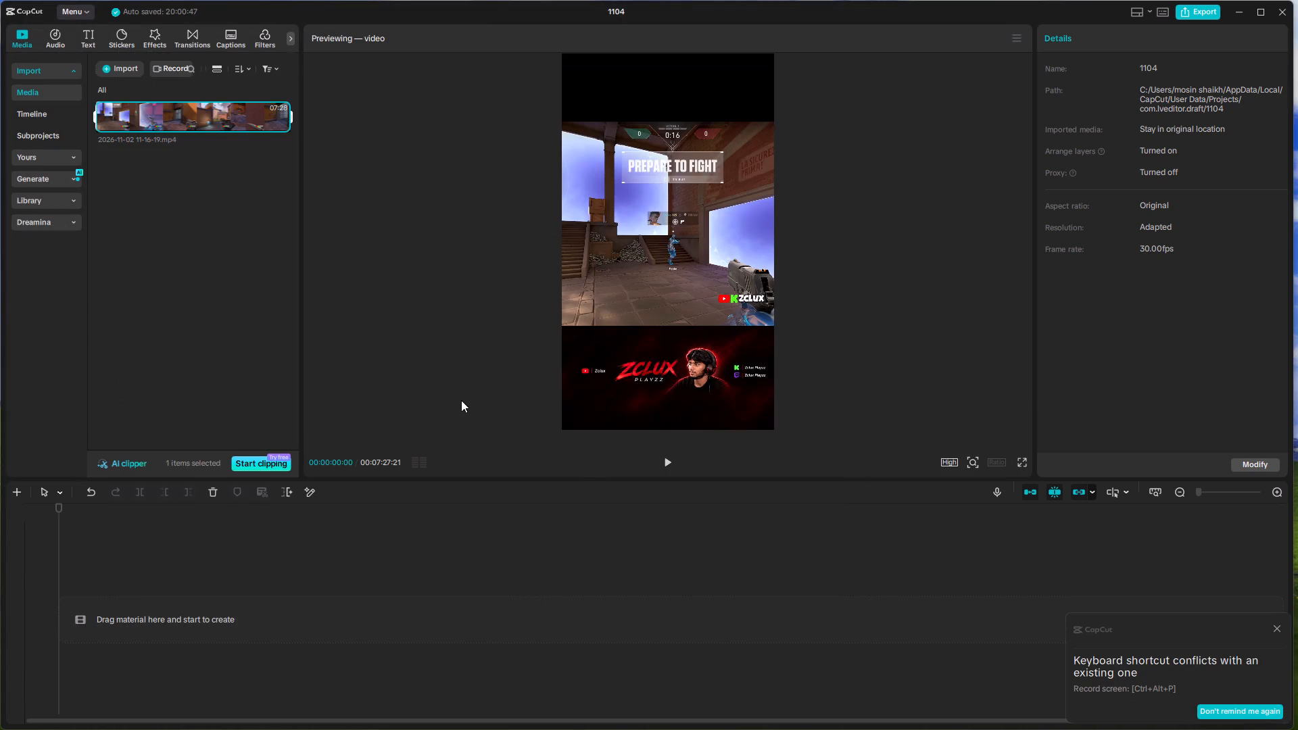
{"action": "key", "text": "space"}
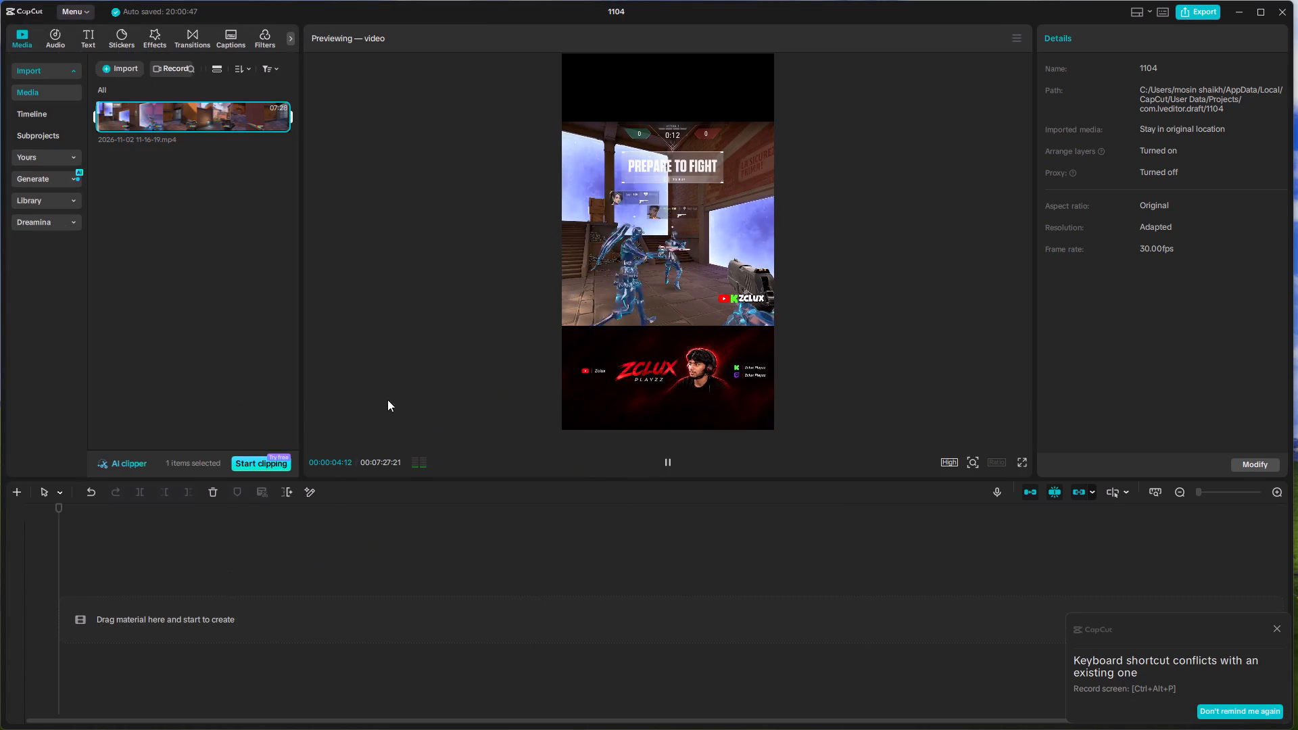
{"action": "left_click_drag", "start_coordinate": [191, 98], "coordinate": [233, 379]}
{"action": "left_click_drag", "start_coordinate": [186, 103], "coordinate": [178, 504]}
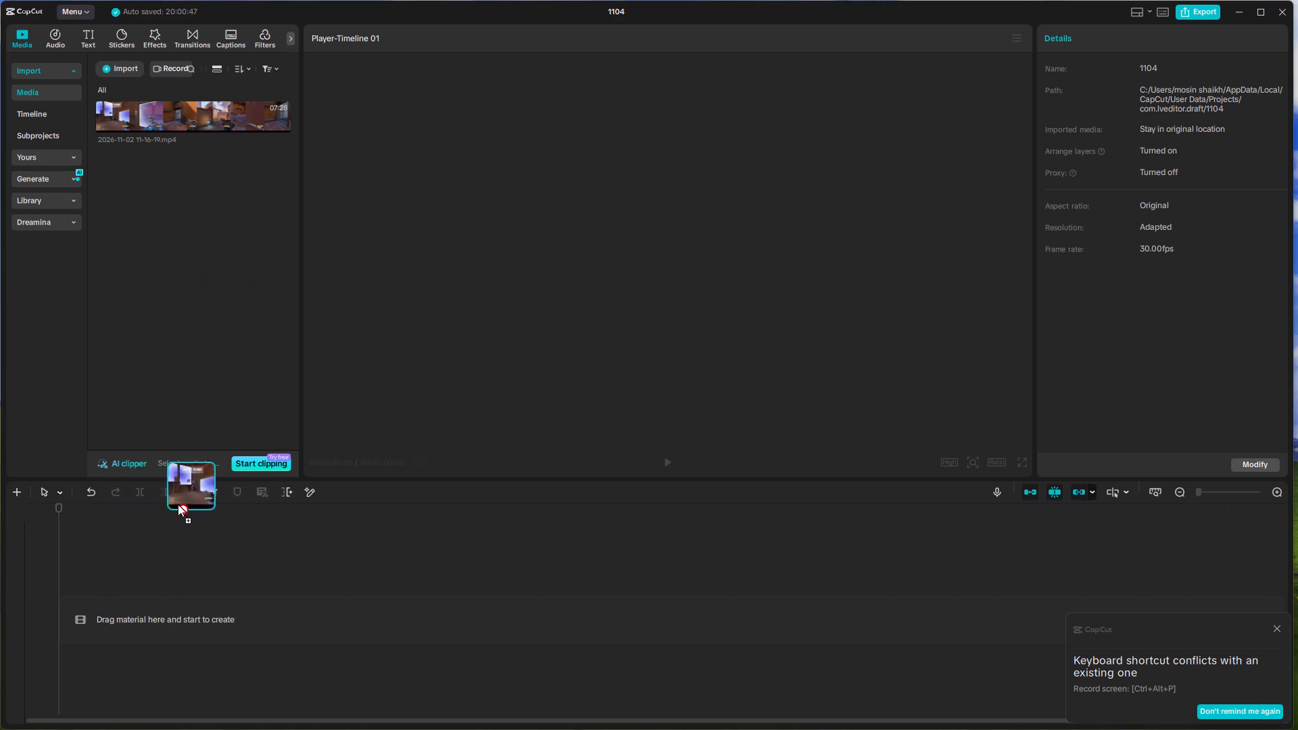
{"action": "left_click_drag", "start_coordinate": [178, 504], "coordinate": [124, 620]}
Play and scrub through the first minute of the clip on the timeline to review its gameplay.
{"action": "key", "text": "space"}
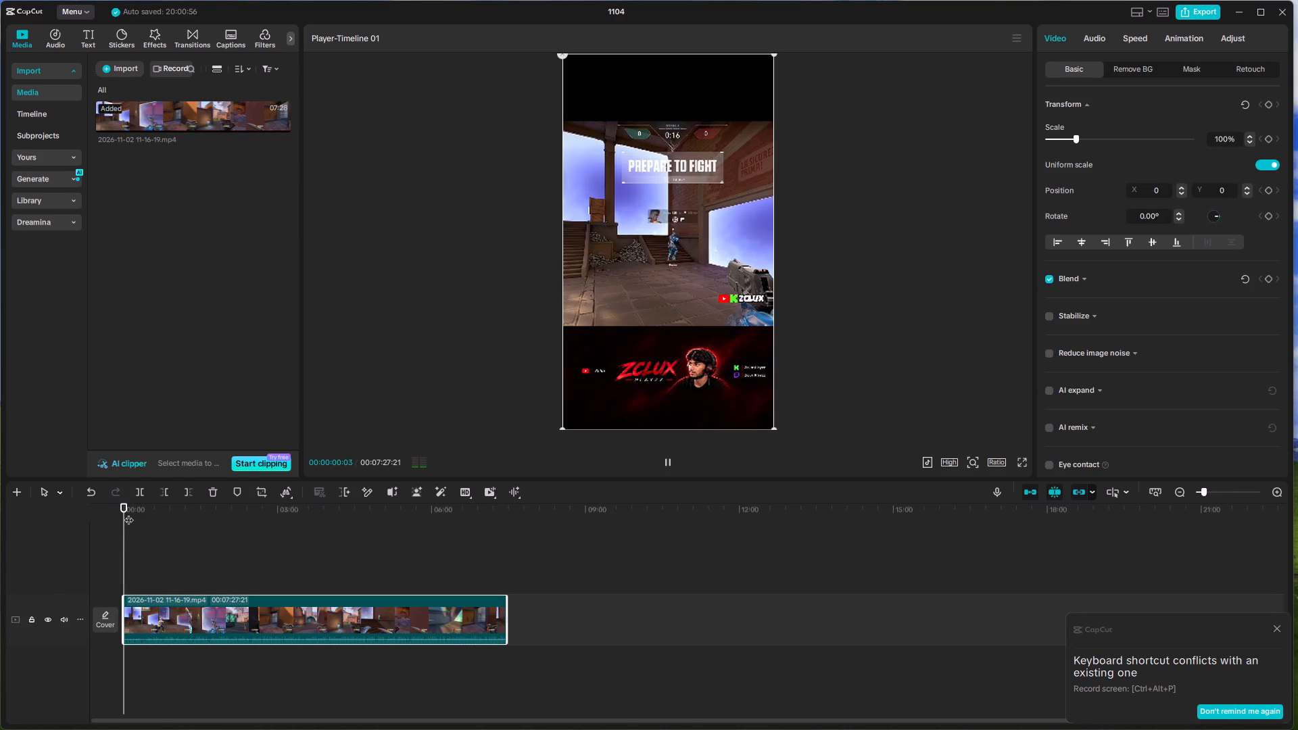
{"action": "left_click_drag", "start_coordinate": [122, 506], "coordinate": [156, 515]}
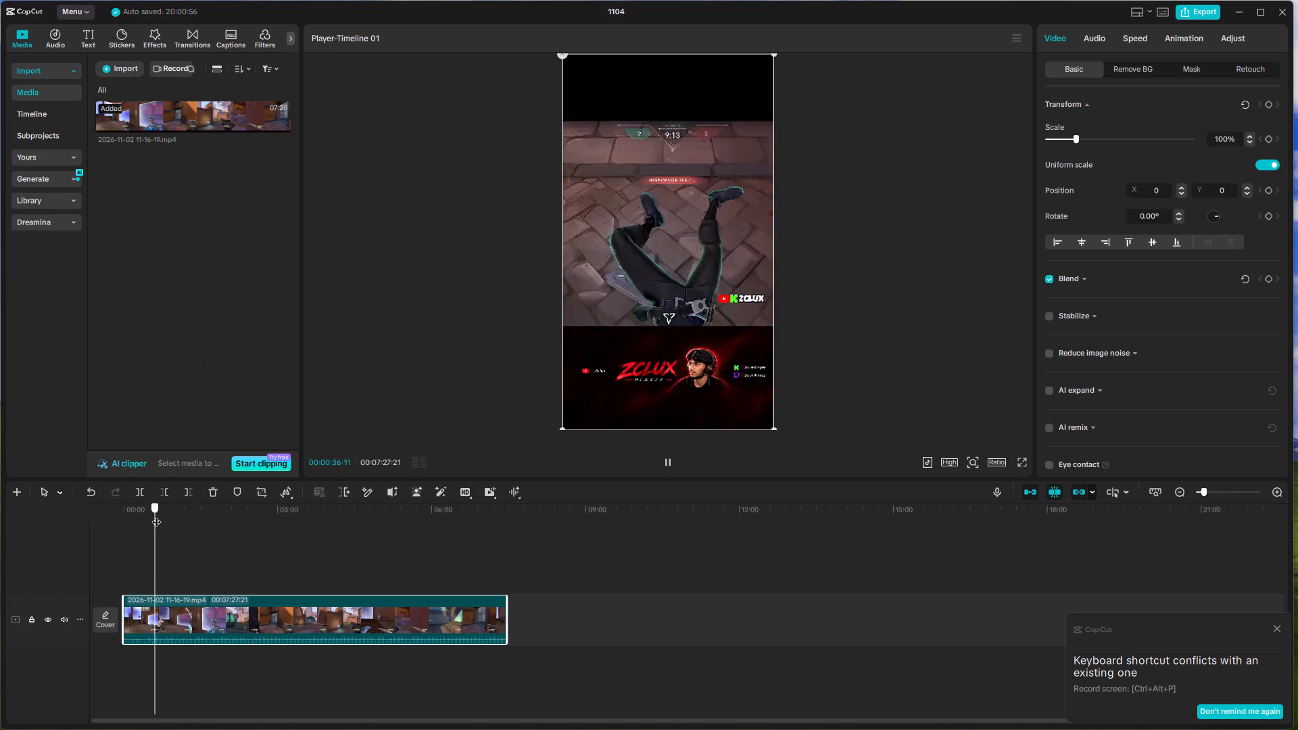
{"action": "left_click_drag", "start_coordinate": [156, 515], "coordinate": [147, 508]}
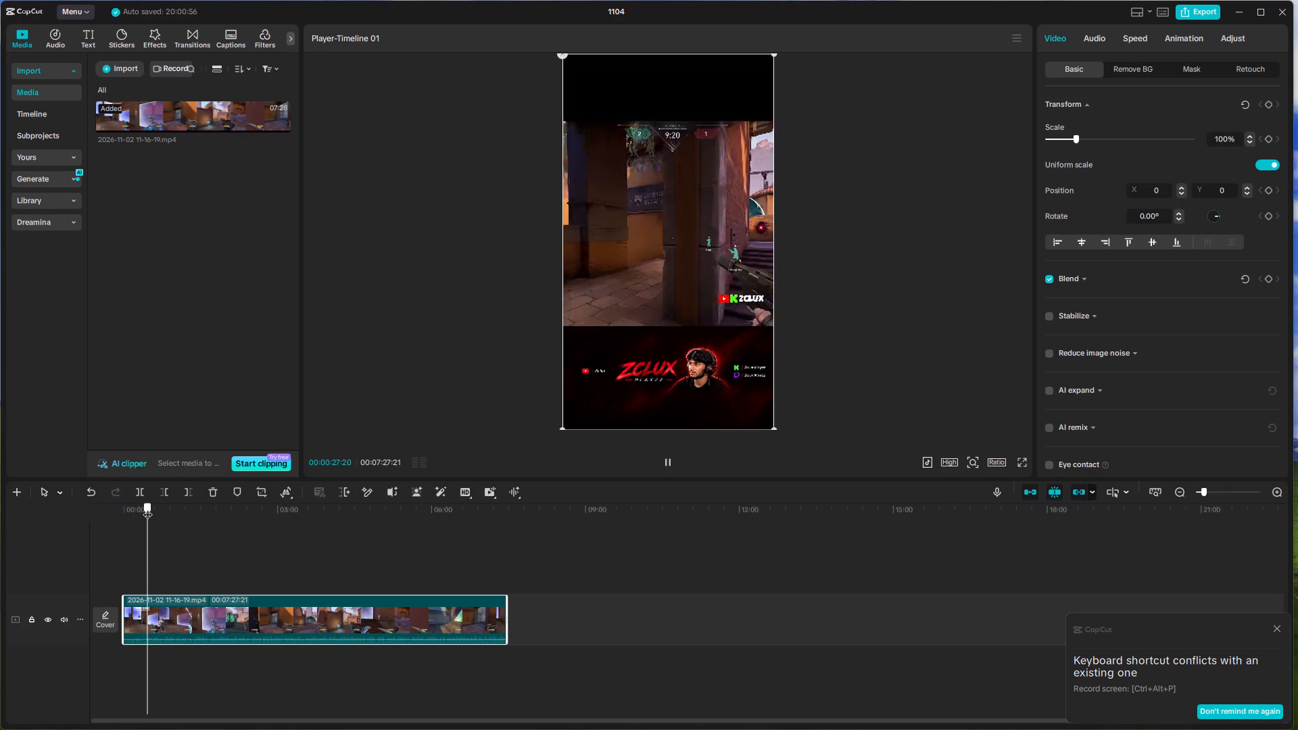
{"action": "left_click_drag", "start_coordinate": [147, 508], "coordinate": [147, 507]}
{"action": "key", "text": "space"}
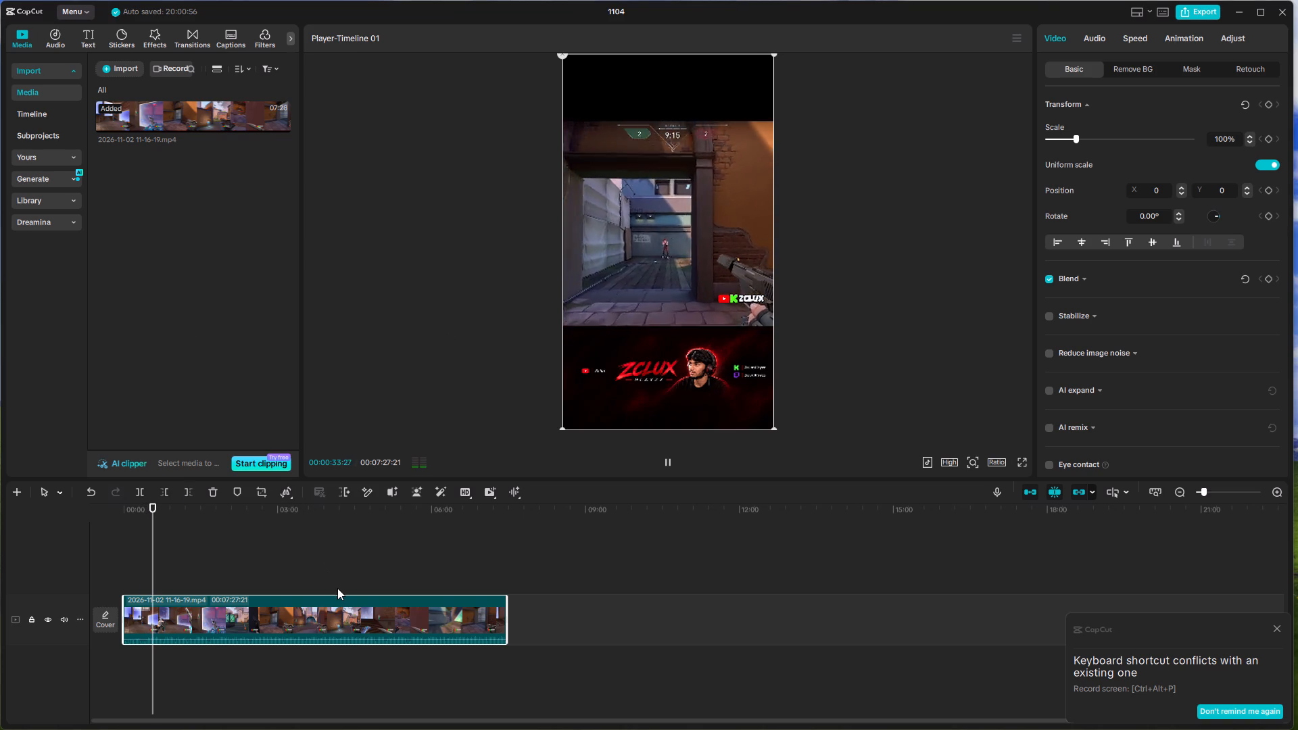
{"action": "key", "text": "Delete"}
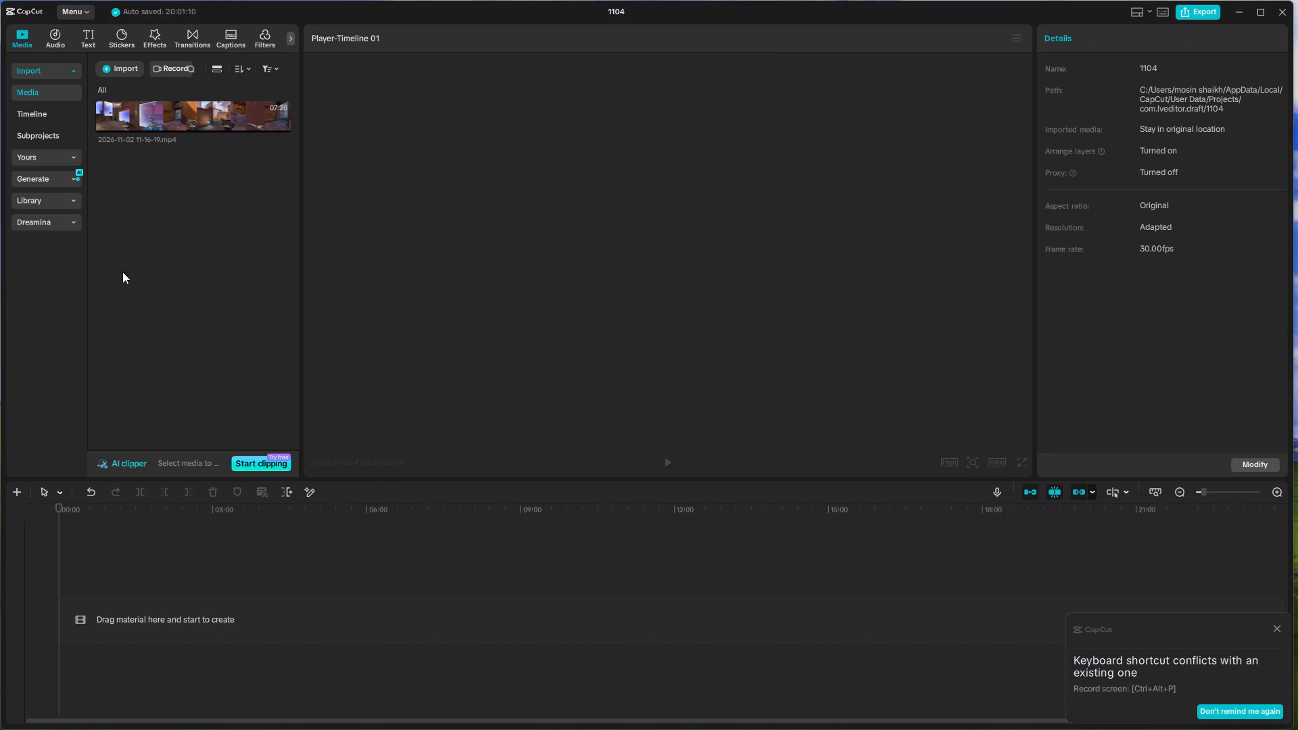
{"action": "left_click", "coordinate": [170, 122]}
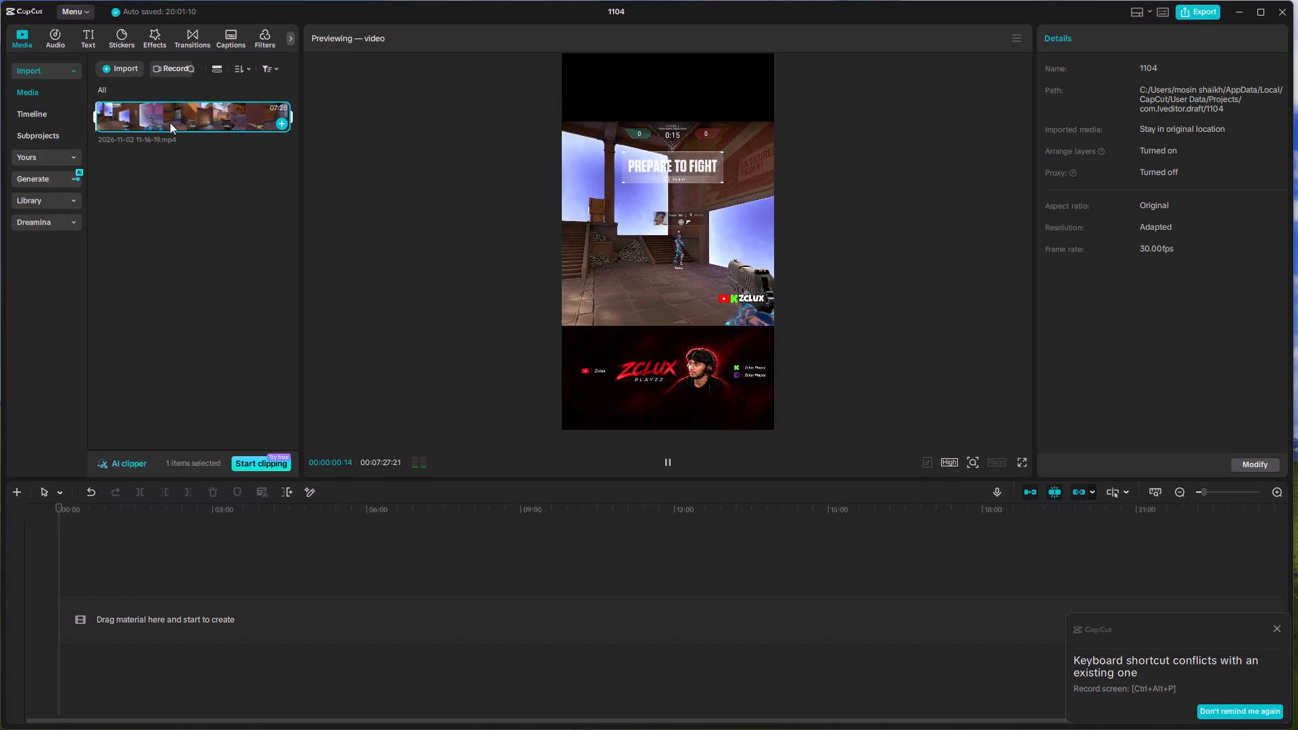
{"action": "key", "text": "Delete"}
{"action": "left_click", "coordinate": [198, 187]}
{"action": "left_click", "coordinate": [197, 243]}
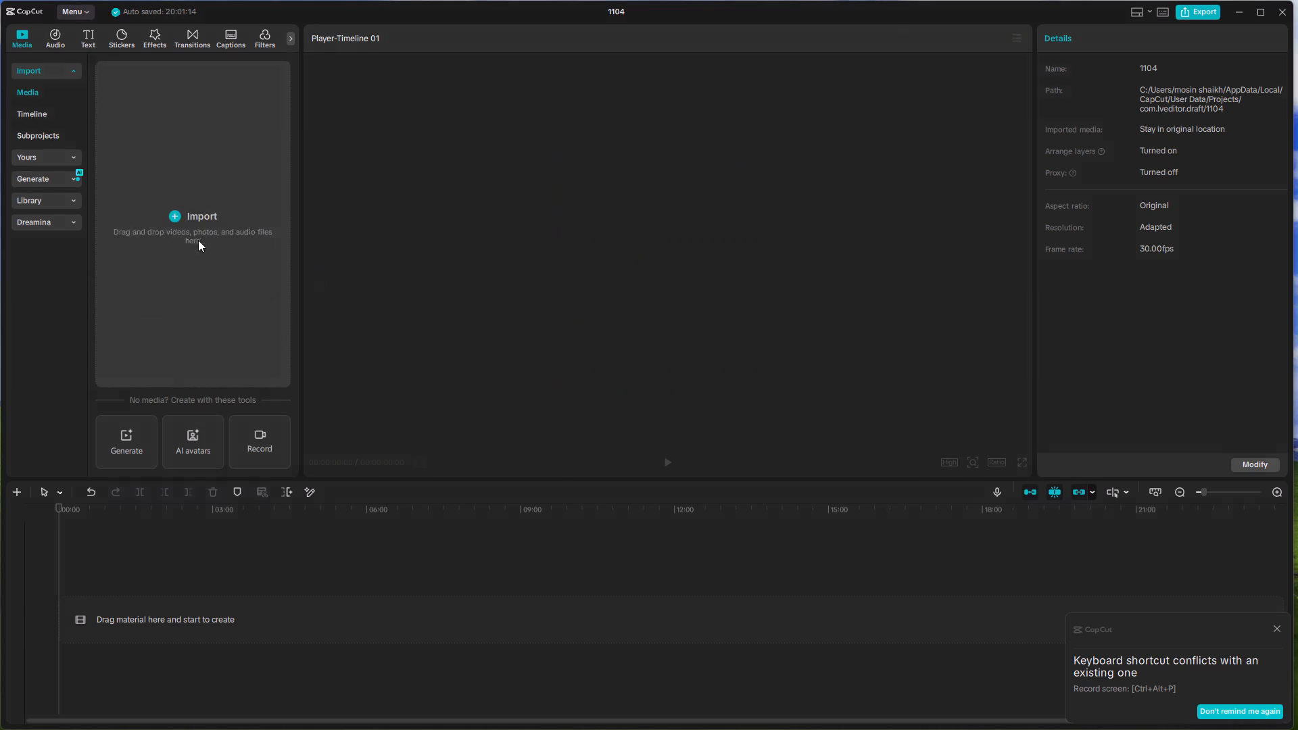
{"action": "left_click", "coordinate": [172, 221]}
{"action": "key", "text": "Return"}
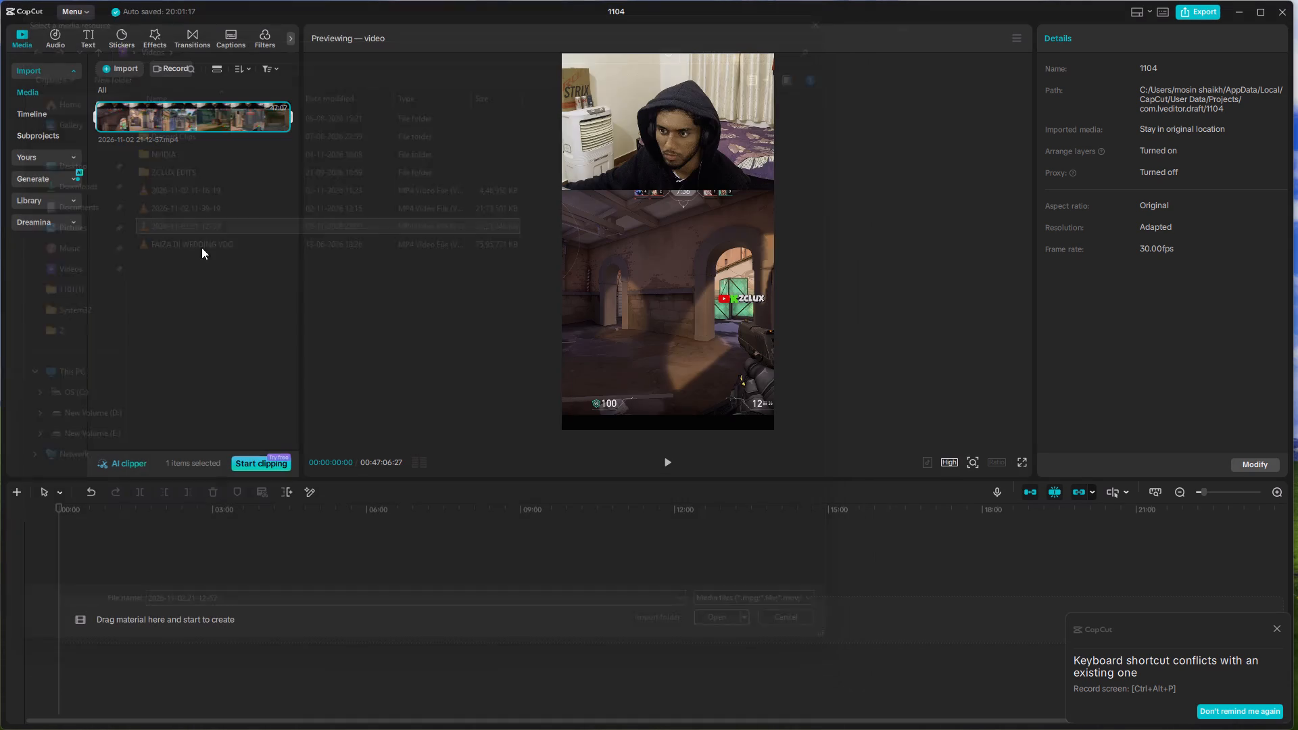
{"action": "left_click_drag", "start_coordinate": [201, 114], "coordinate": [212, 559]}
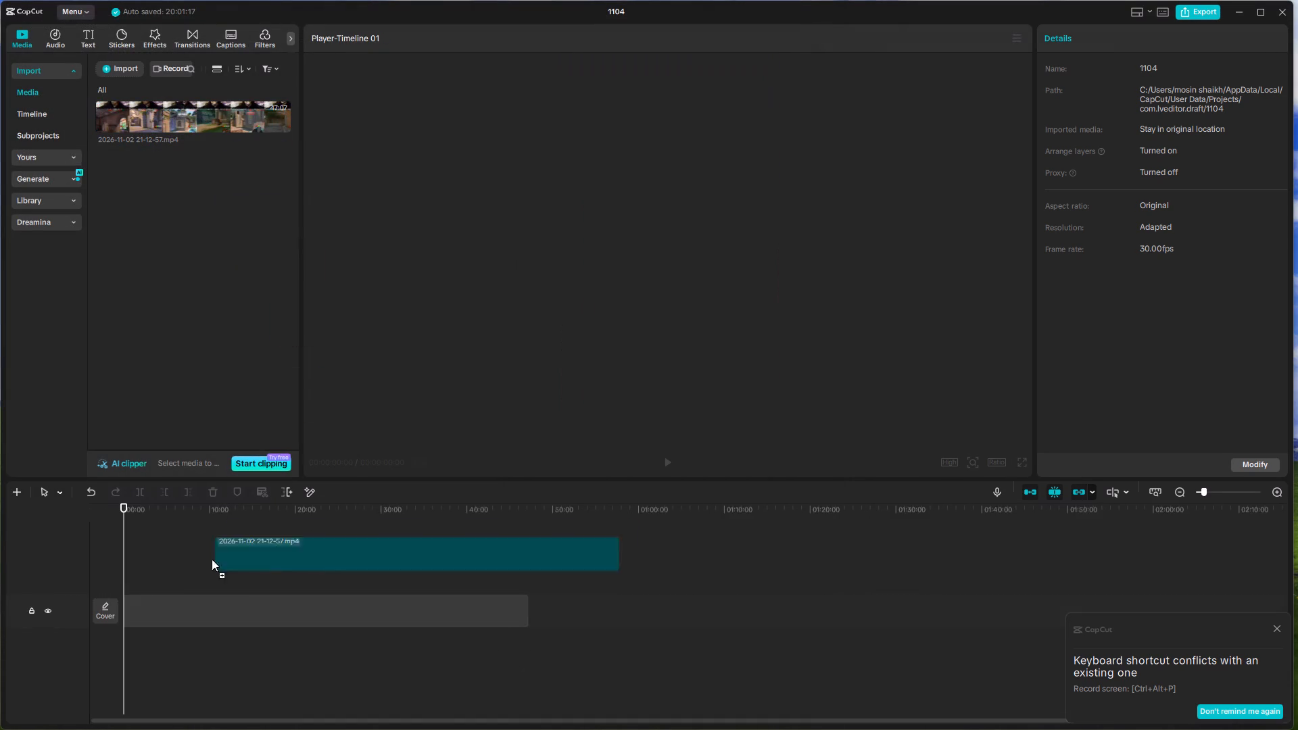
{"action": "left_click_drag", "start_coordinate": [212, 559], "coordinate": [141, 626]}
Play and scrub through the opening minutes of the recording on the timeline to look for usable gameplay moments.
{"action": "key", "text": "space"}
{"action": "left_click_drag", "start_coordinate": [125, 504], "coordinate": [137, 508]}
{"action": "left_click_drag", "start_coordinate": [128, 508], "coordinate": [116, 508]}
{"action": "key", "text": "space"}
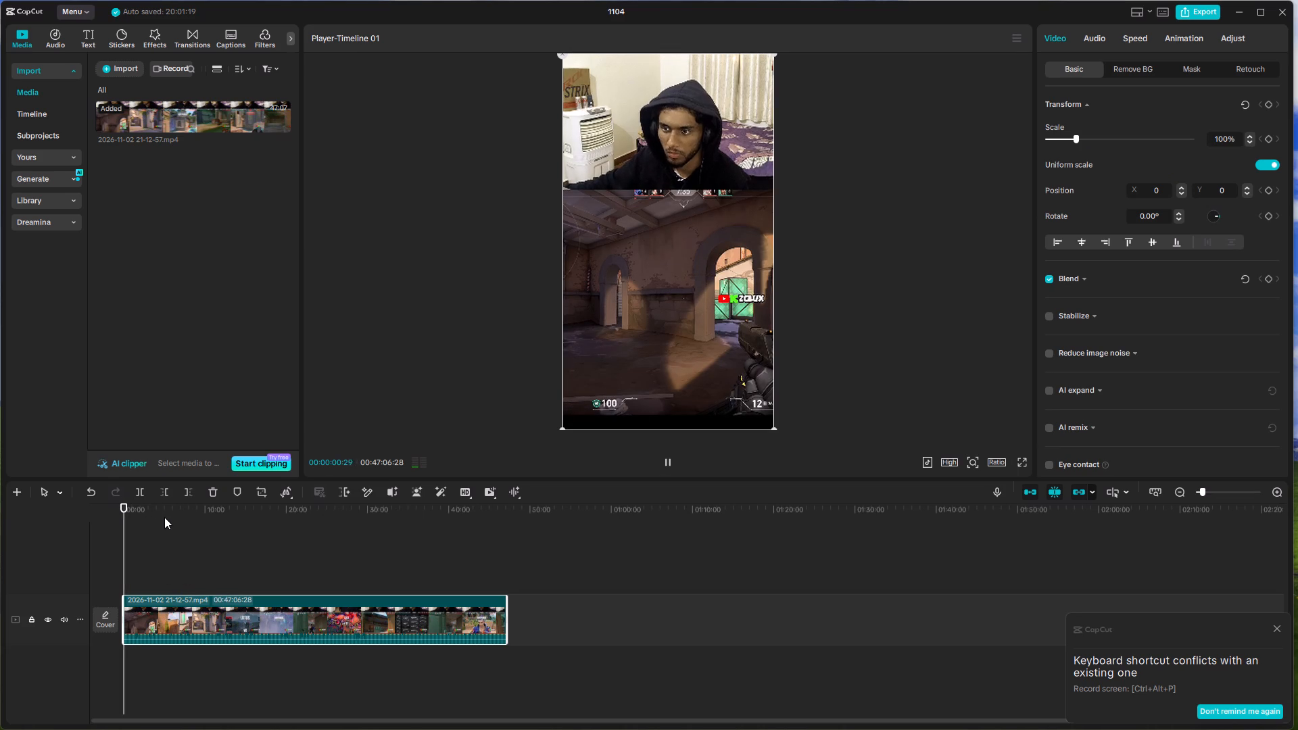
{"action": "left_click_drag", "start_coordinate": [128, 516], "coordinate": [143, 518]}
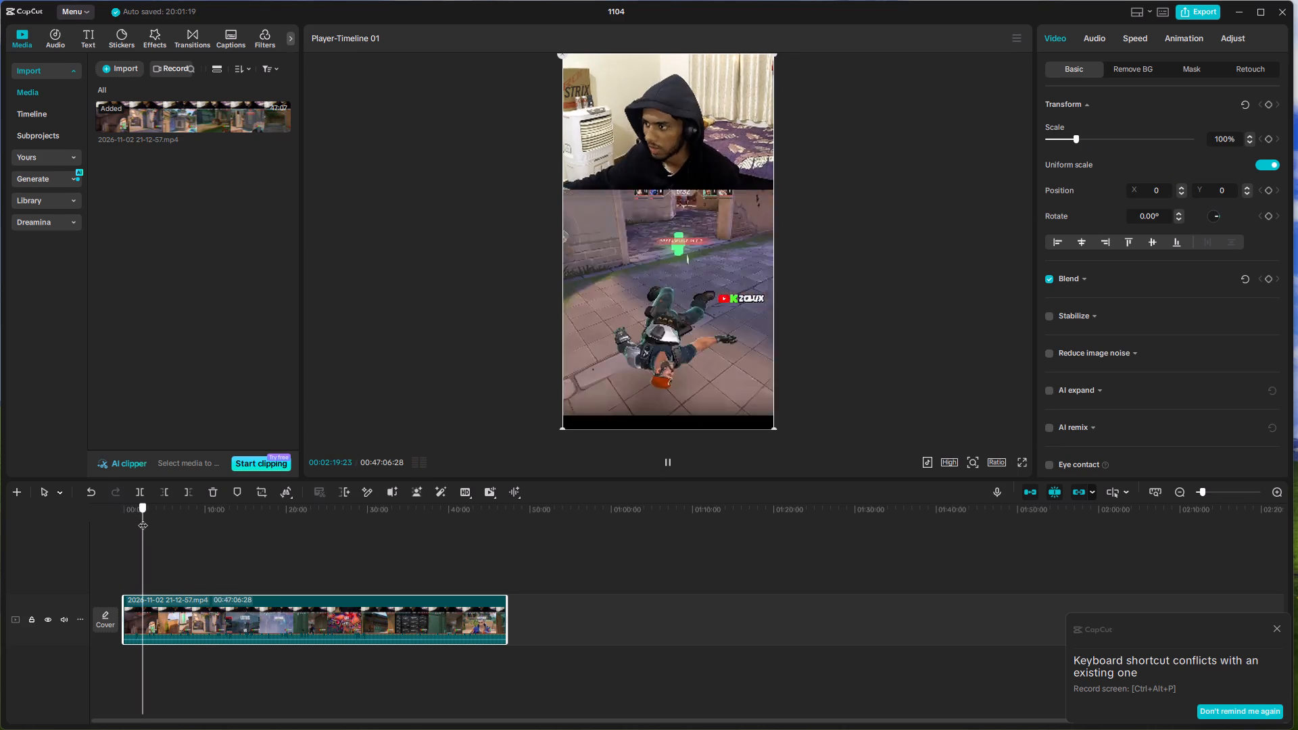
{"action": "left_click_drag", "start_coordinate": [143, 518], "coordinate": [140, 516]}
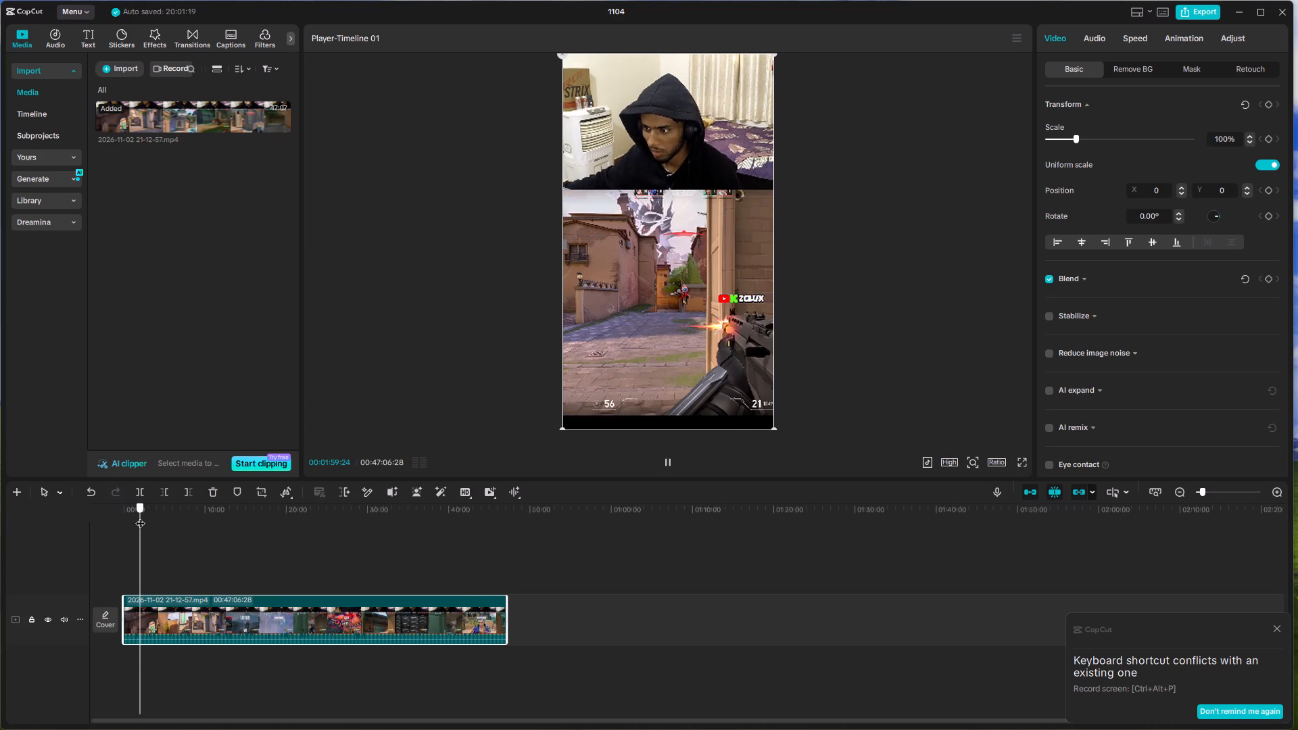
{"action": "left_click_drag", "start_coordinate": [140, 516], "coordinate": [135, 515]}
{"action": "key", "text": "space"}
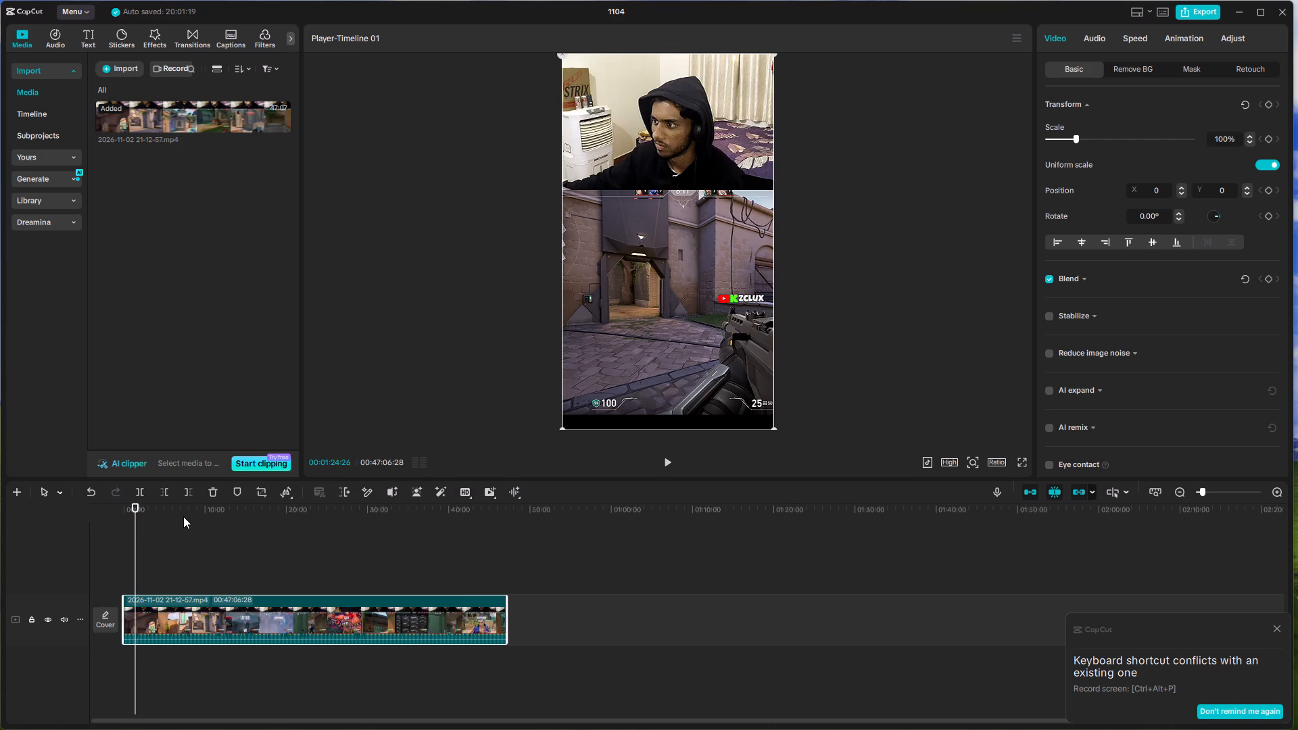
Play the recording onward from about 00:01:24.
{"action": "key", "text": "space"}
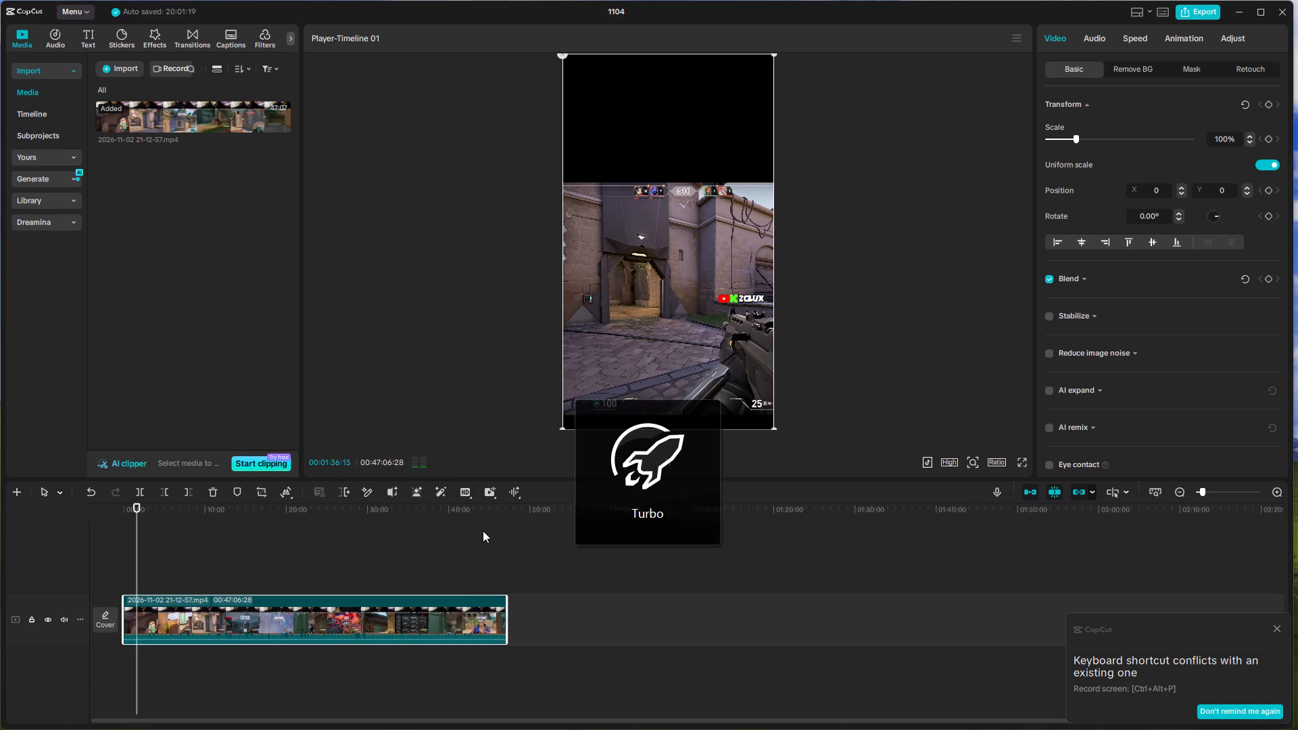
Switch to Spotify, skip to the next song and minimize the Spotify window.
{"action": "key", "text": "alt+Tab"}
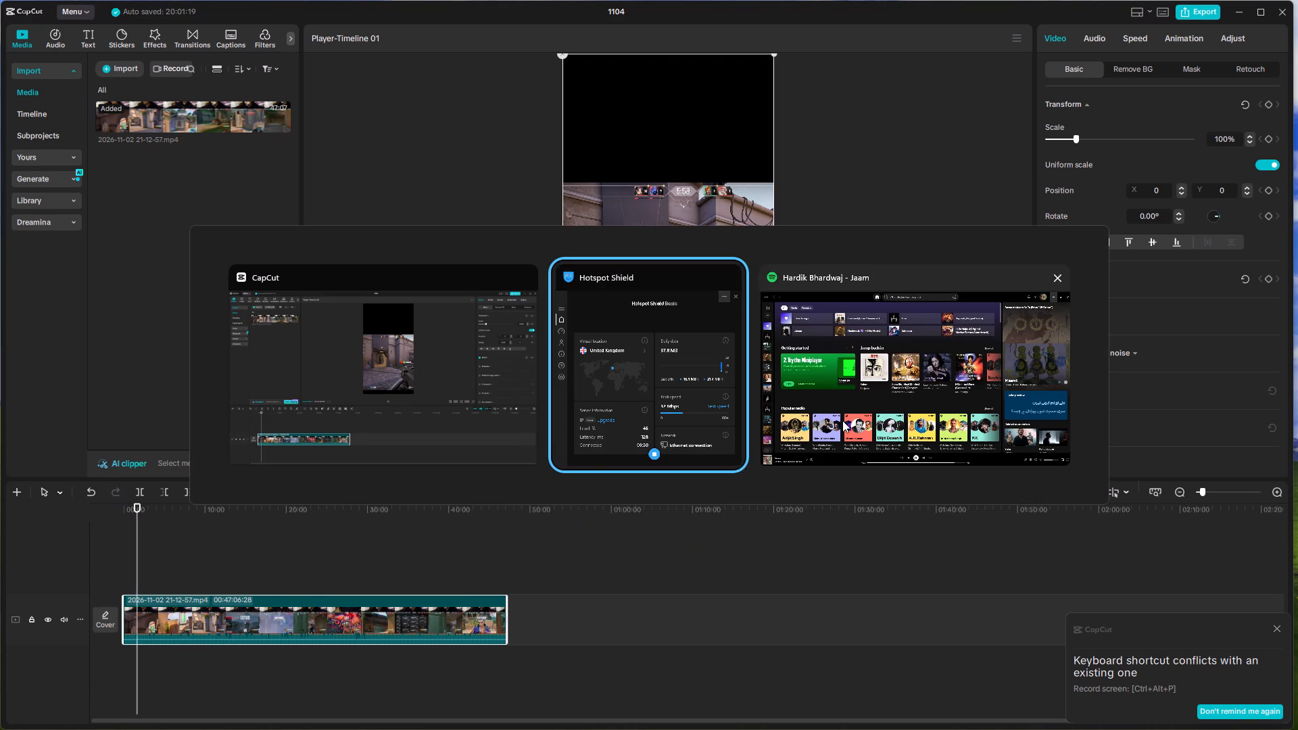
{"action": "left_click", "coordinate": [842, 420], "text": "alt"}
{"action": "left_click", "coordinate": [687, 687]}
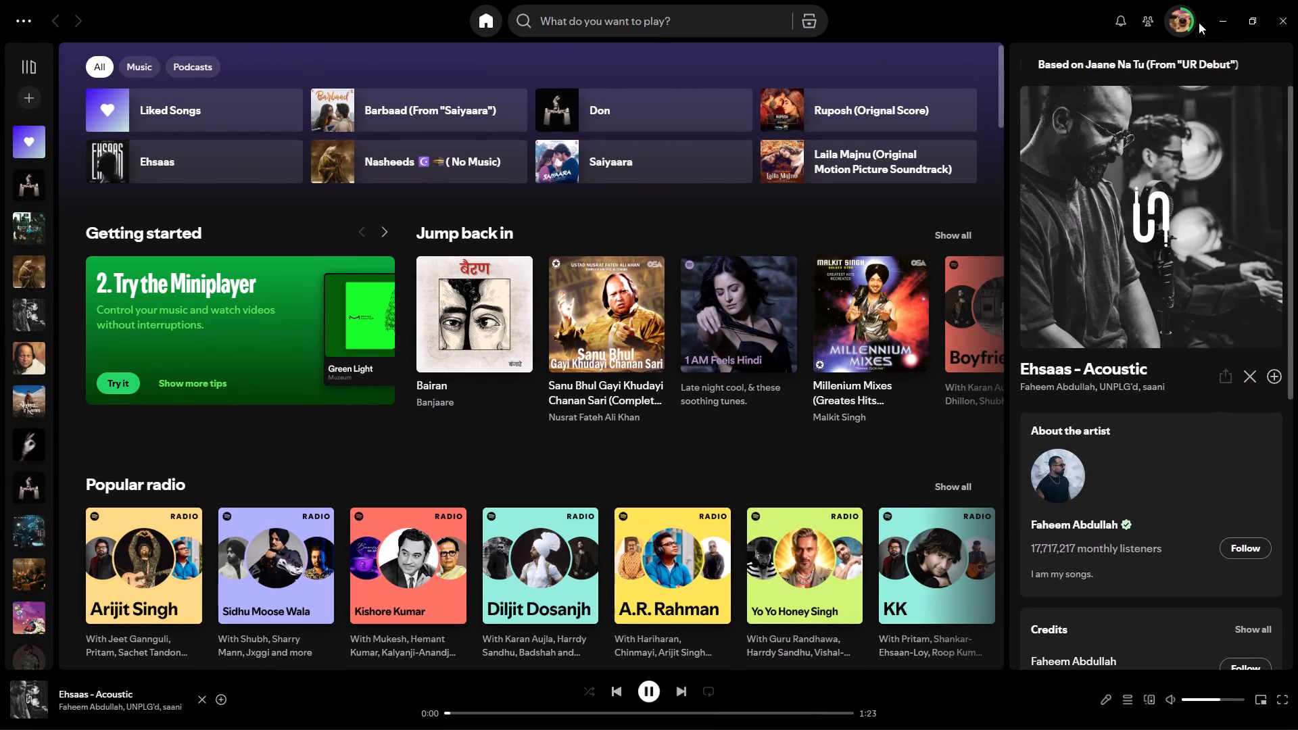
{"action": "left_click", "coordinate": [1203, 21]}
{"action": "left_click", "coordinate": [1213, 19]}
Scrub and replay the recording between about 01:30 and 01:52 to find where the first kill sequence begins.
{"action": "key", "text": "ctrl+shift+Escape"}
{"action": "key", "text": "ctrl+shift+grave"}
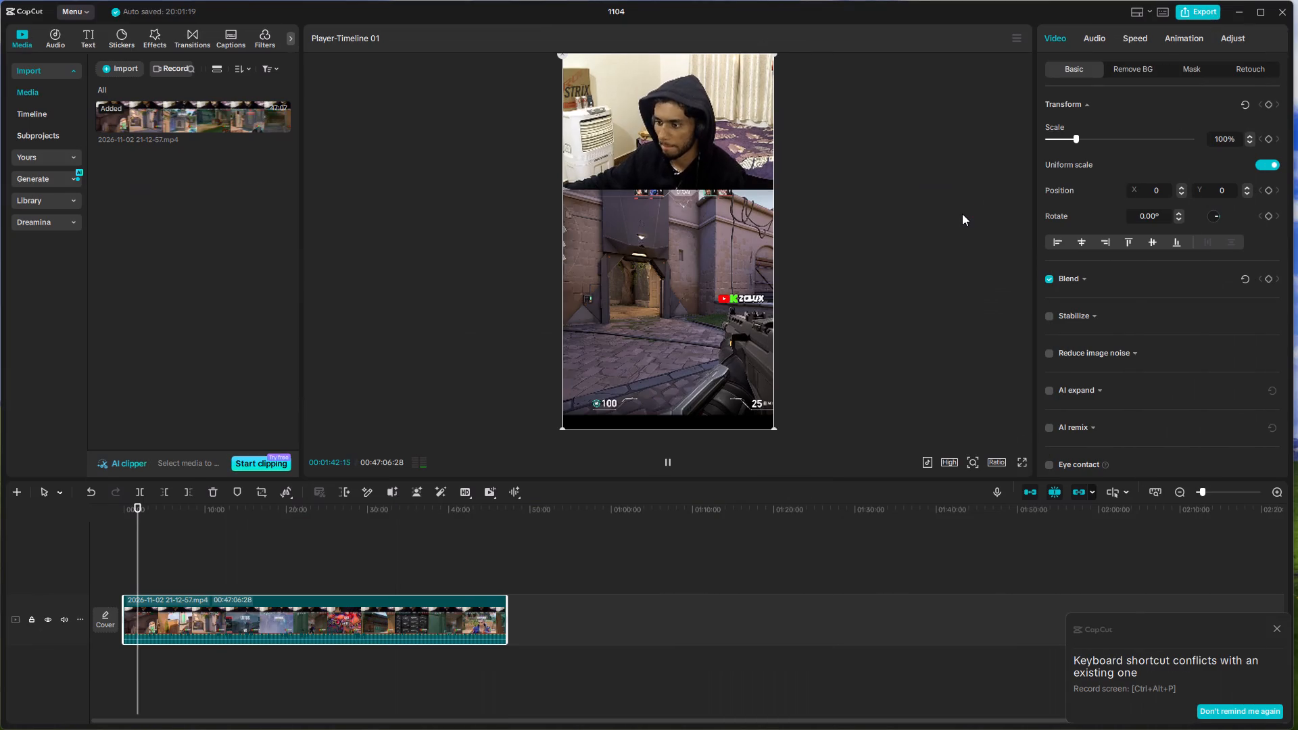
{"action": "key", "text": "ctrl+shift+Escape"}
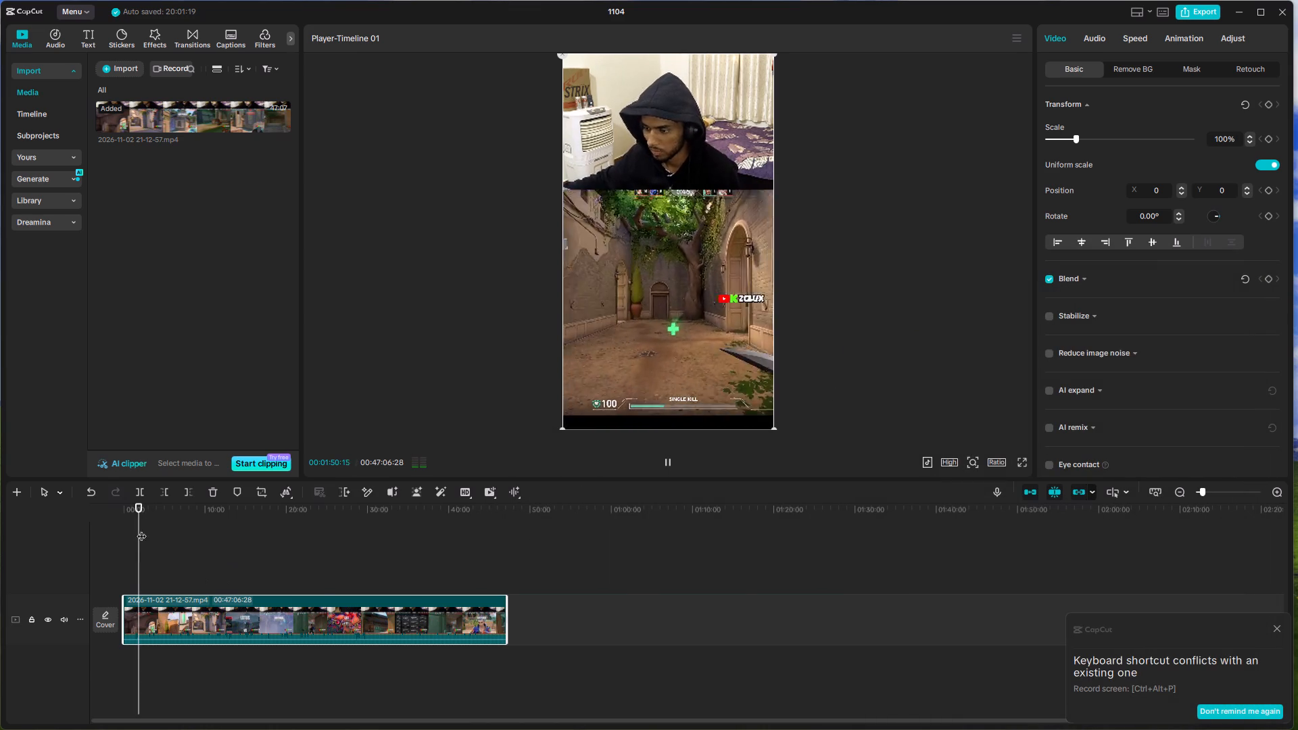
{"action": "left_click_drag", "start_coordinate": [143, 512], "coordinate": [136, 510], "text": "ctrl+shift"}
{"action": "key", "text": "ctrl+shift+space"}
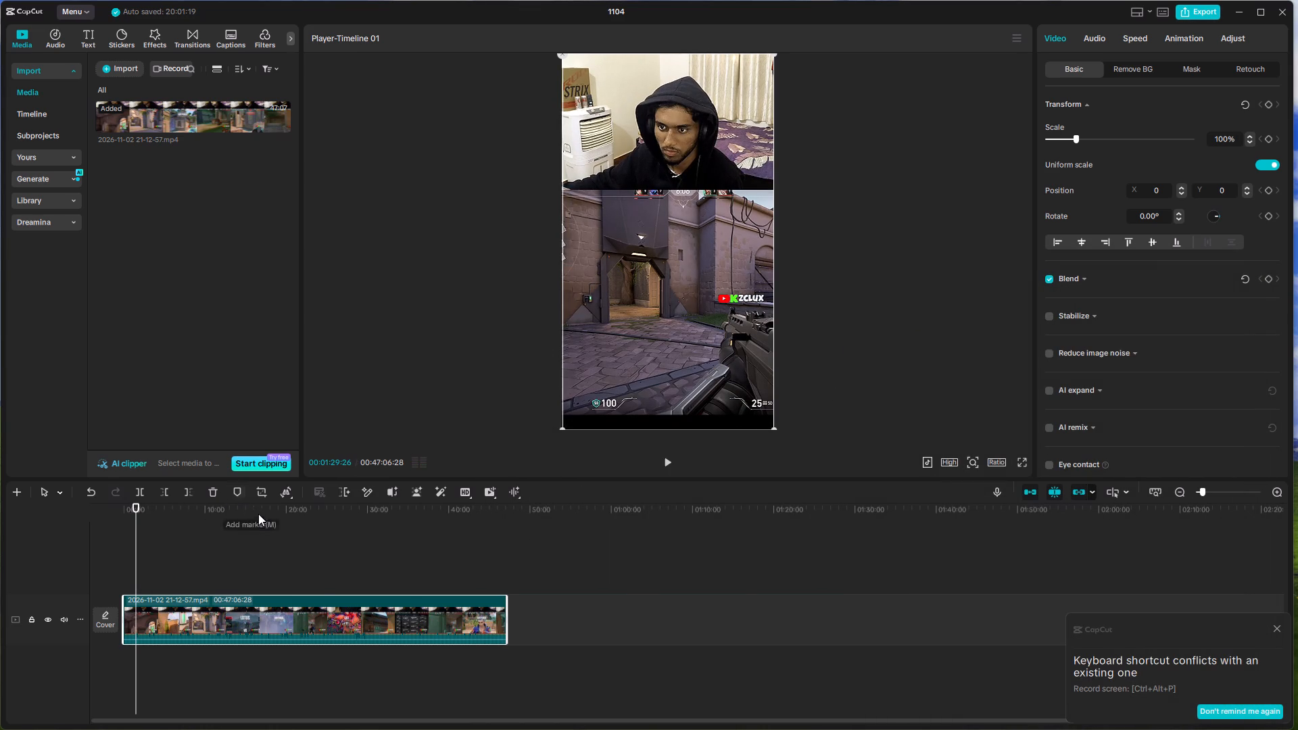
{"action": "key", "text": "ctrl+shift+space"}
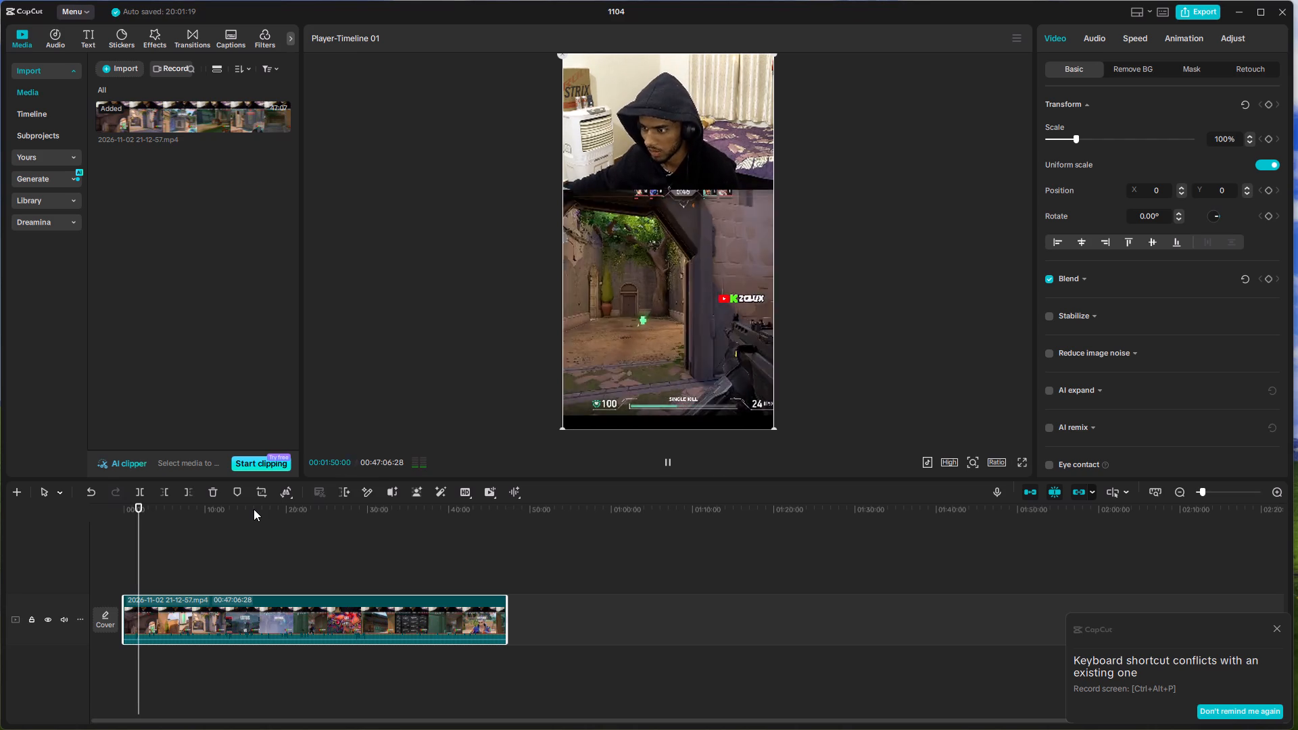
{"action": "scroll", "coordinate": [147, 624], "scroll_direction": "up", "scroll_amount": 4, "text": "ctrl"}
{"action": "scroll", "coordinate": [147, 624], "scroll_direction": "down", "scroll_amount": 1, "text": "ctrl"}
{"action": "scroll", "coordinate": [147, 624], "scroll_direction": "up", "scroll_amount": 2, "text": "ctrl"}
{"action": "scroll", "coordinate": [147, 622], "scroll_direction": "down", "scroll_amount": 1, "text": "ctrl"}
{"action": "scroll", "coordinate": [147, 622], "scroll_direction": "up", "scroll_amount": 7, "text": "ctrl"}
{"action": "scroll", "coordinate": [147, 622], "scroll_direction": "down", "scroll_amount": 1, "text": "ctrl"}
{"action": "scroll", "coordinate": [147, 622], "scroll_direction": "up", "scroll_amount": 4, "text": "ctrl"}
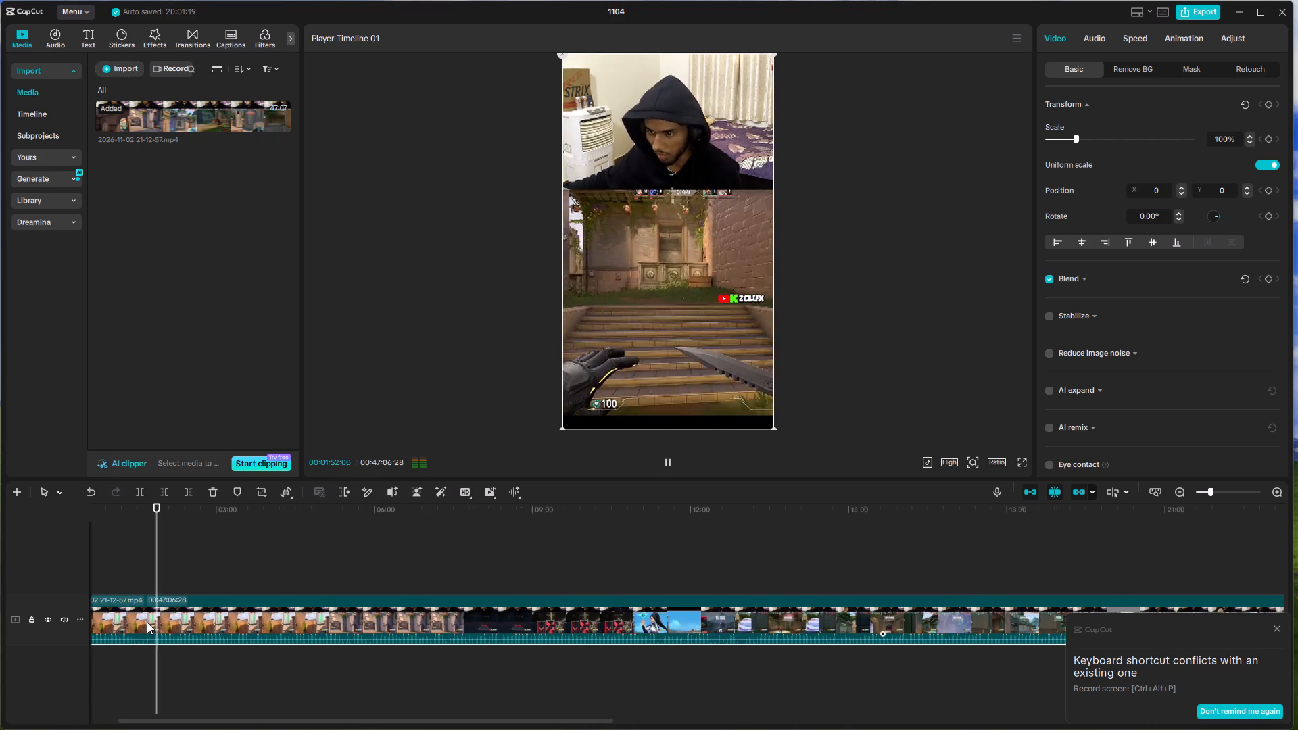
{"action": "left_click", "coordinate": [145, 548]}
{"action": "key", "text": "space"}
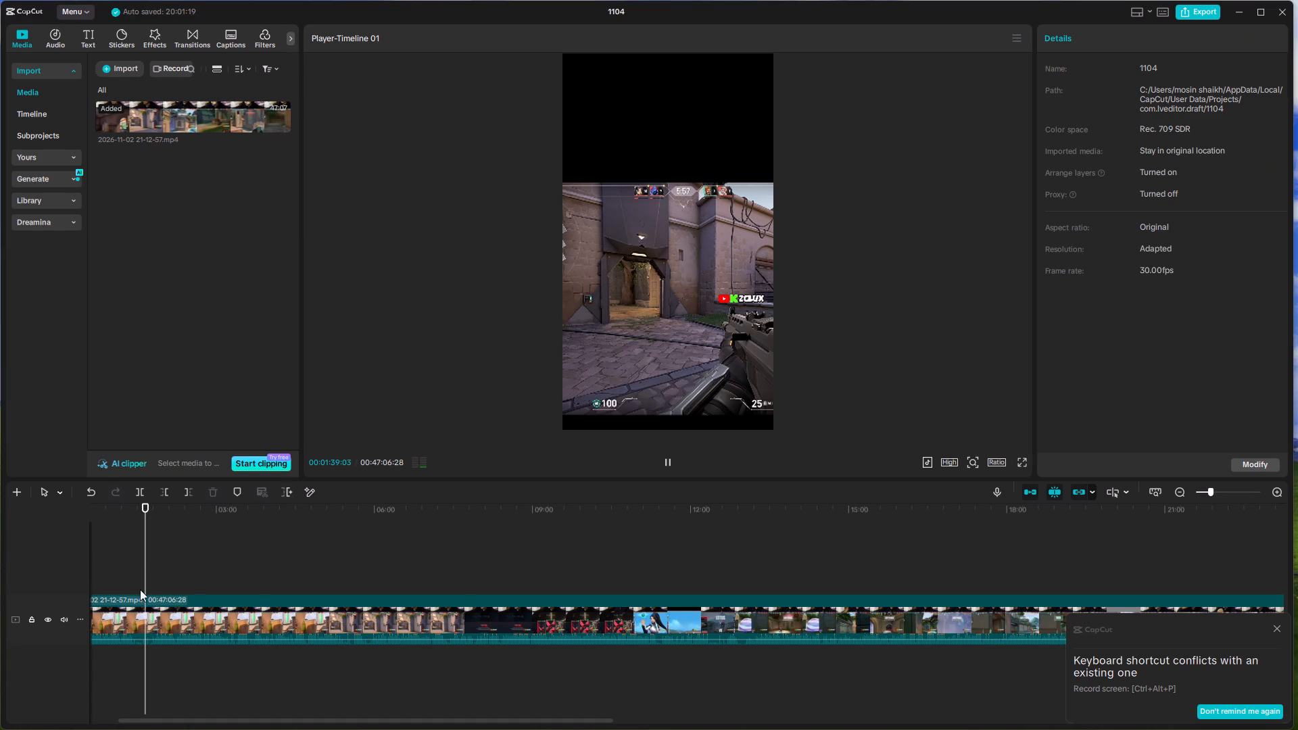
{"action": "left_click", "coordinate": [178, 612]}
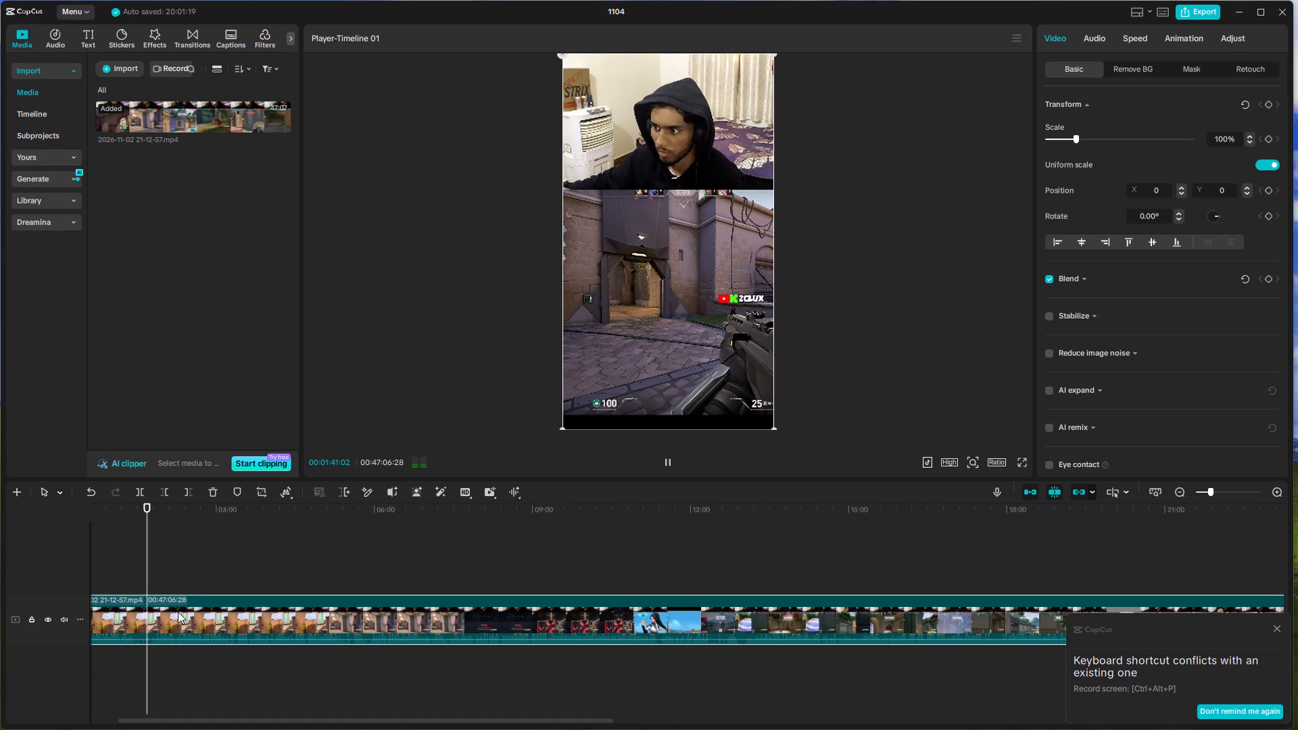
{"action": "key", "text": "space"}
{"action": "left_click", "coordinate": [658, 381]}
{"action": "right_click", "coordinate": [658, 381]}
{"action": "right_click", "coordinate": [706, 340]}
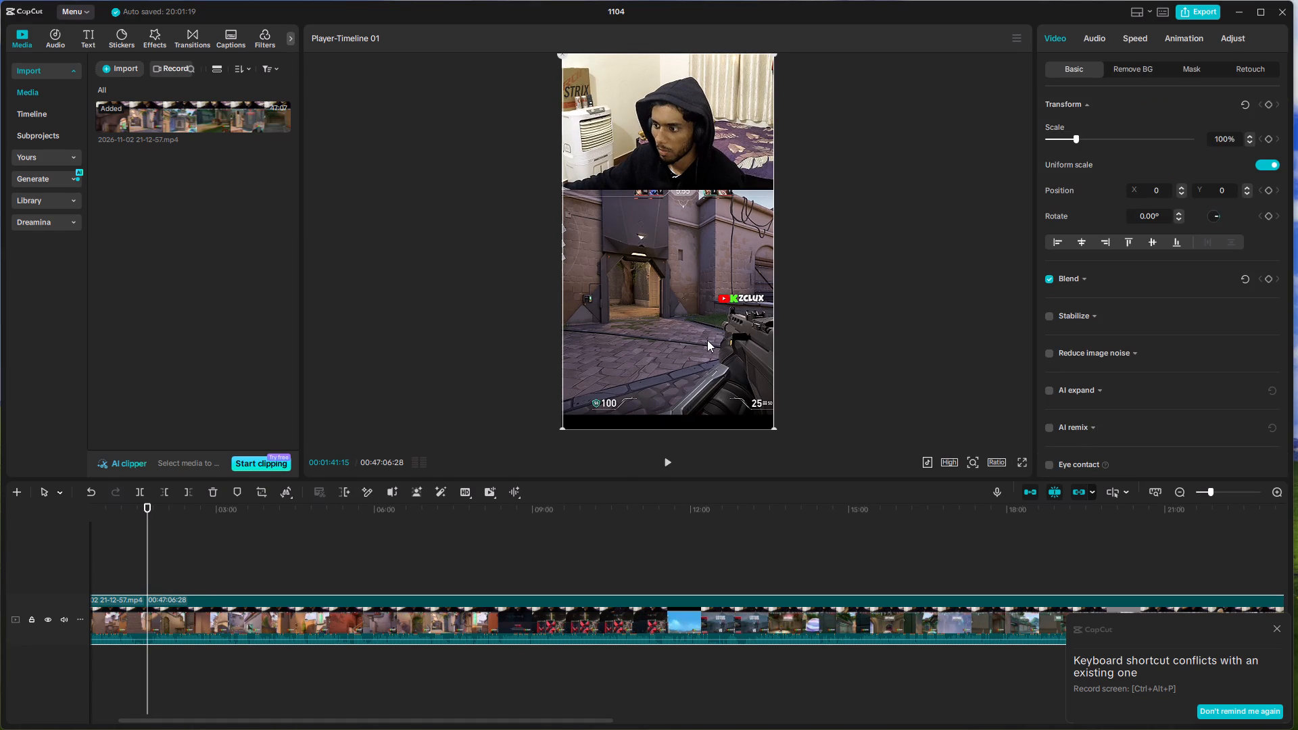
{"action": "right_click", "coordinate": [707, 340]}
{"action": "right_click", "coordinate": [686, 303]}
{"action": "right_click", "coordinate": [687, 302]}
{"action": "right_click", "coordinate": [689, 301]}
Set the project's aspect ratio to 3:4.
{"action": "left_click", "coordinate": [994, 460]}
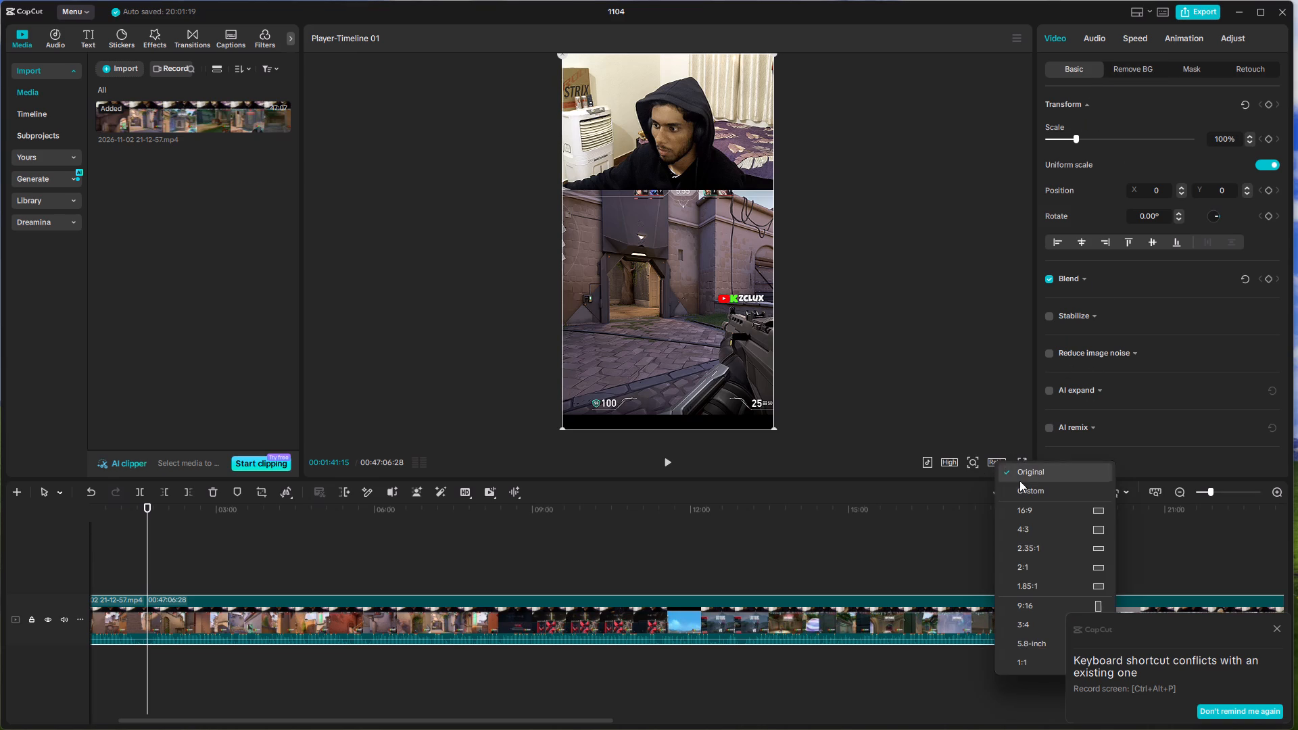
{"action": "scroll", "coordinate": [1048, 548], "scroll_direction": "down", "scroll_amount": 3}
{"action": "left_click", "coordinate": [1275, 629]}
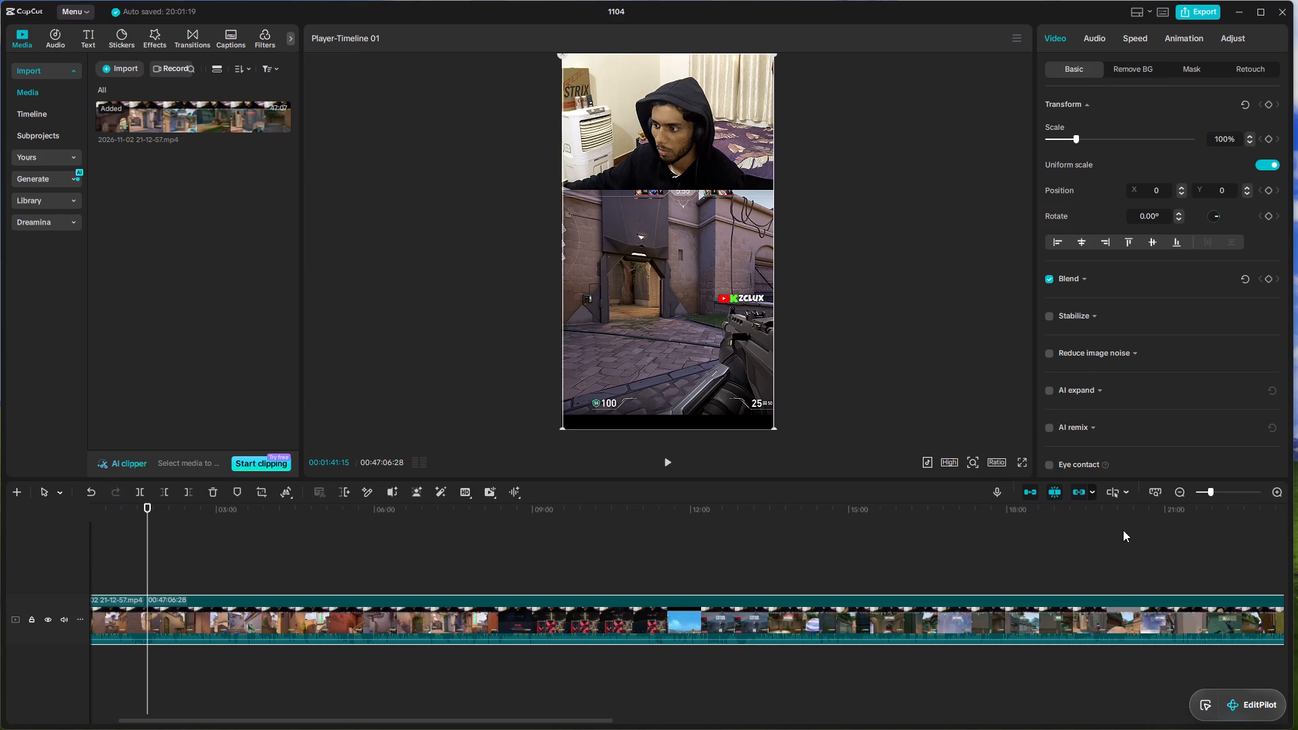
{"action": "left_click", "coordinate": [999, 458]}
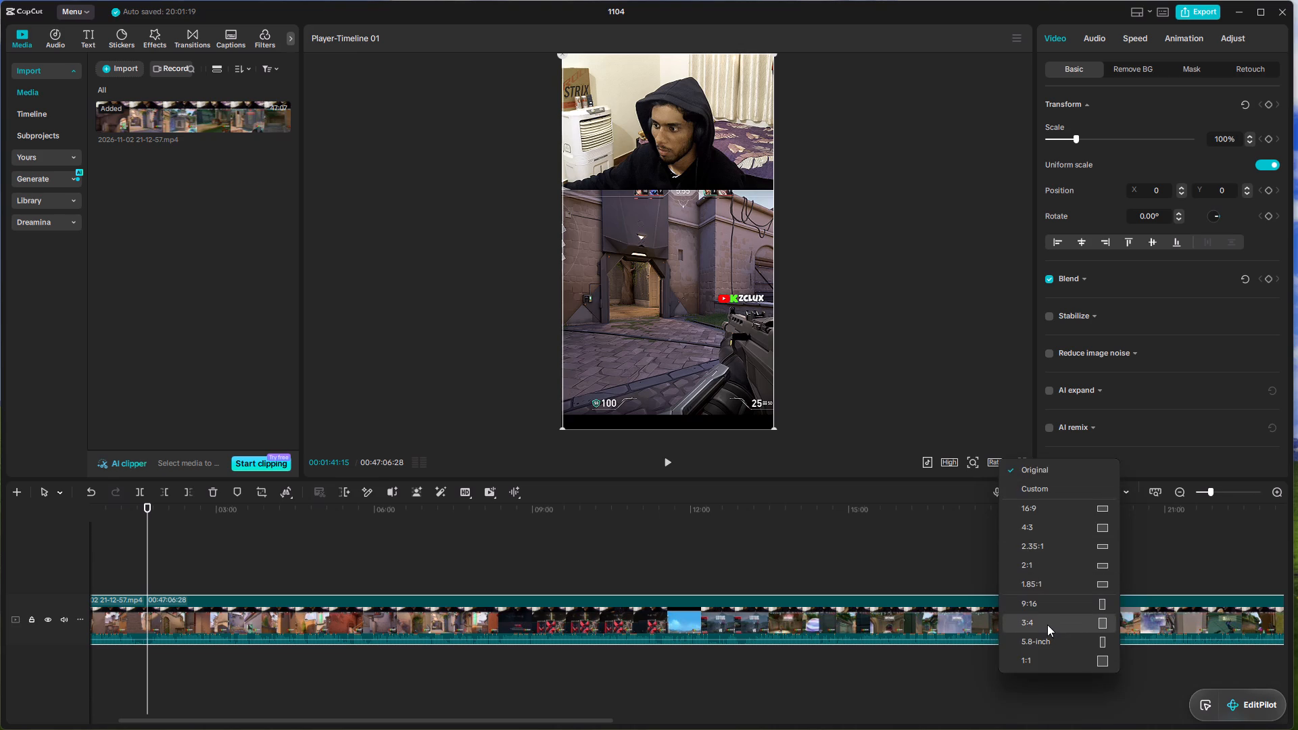
{"action": "left_click", "coordinate": [1048, 626]}
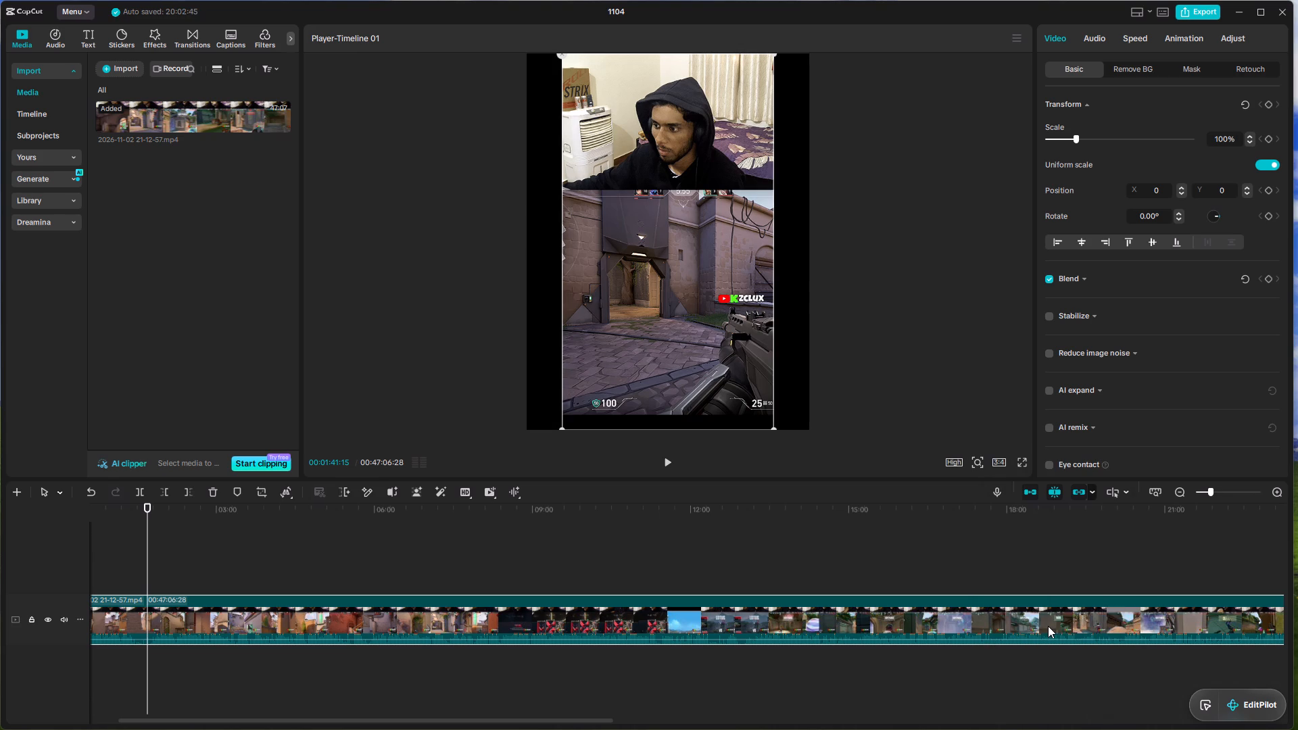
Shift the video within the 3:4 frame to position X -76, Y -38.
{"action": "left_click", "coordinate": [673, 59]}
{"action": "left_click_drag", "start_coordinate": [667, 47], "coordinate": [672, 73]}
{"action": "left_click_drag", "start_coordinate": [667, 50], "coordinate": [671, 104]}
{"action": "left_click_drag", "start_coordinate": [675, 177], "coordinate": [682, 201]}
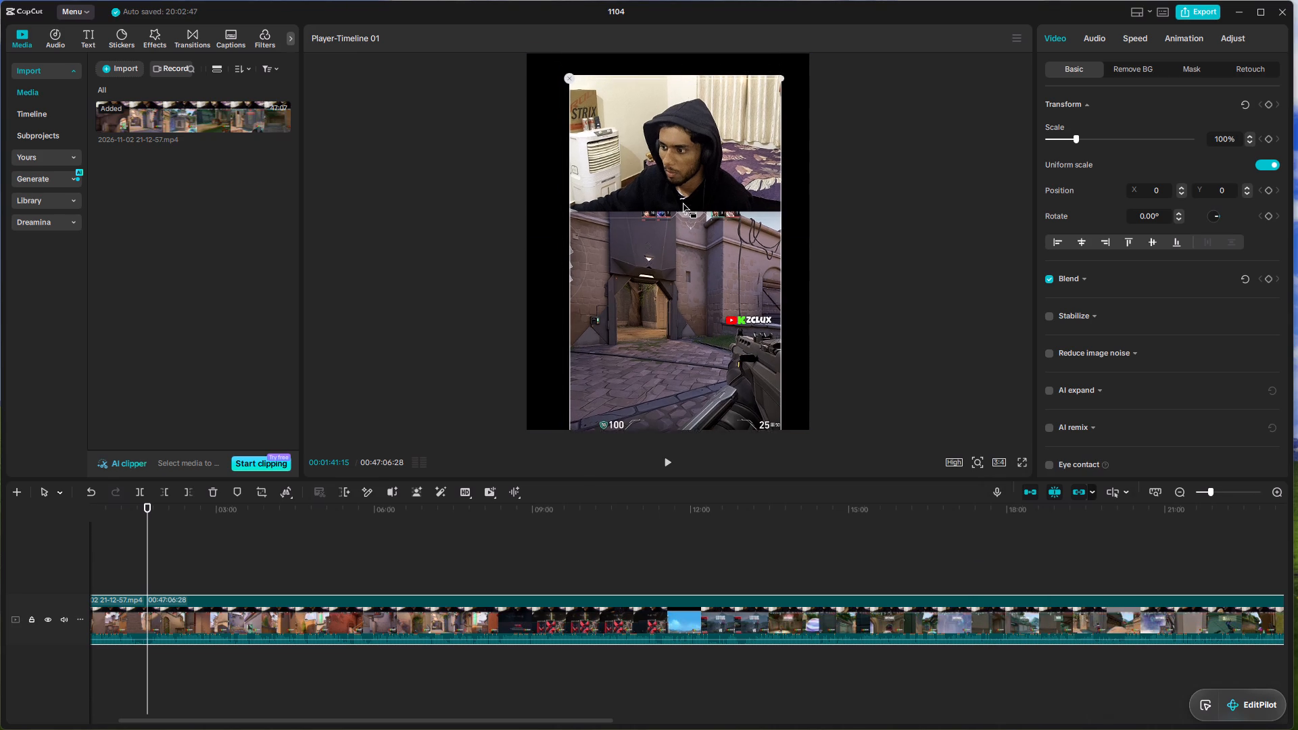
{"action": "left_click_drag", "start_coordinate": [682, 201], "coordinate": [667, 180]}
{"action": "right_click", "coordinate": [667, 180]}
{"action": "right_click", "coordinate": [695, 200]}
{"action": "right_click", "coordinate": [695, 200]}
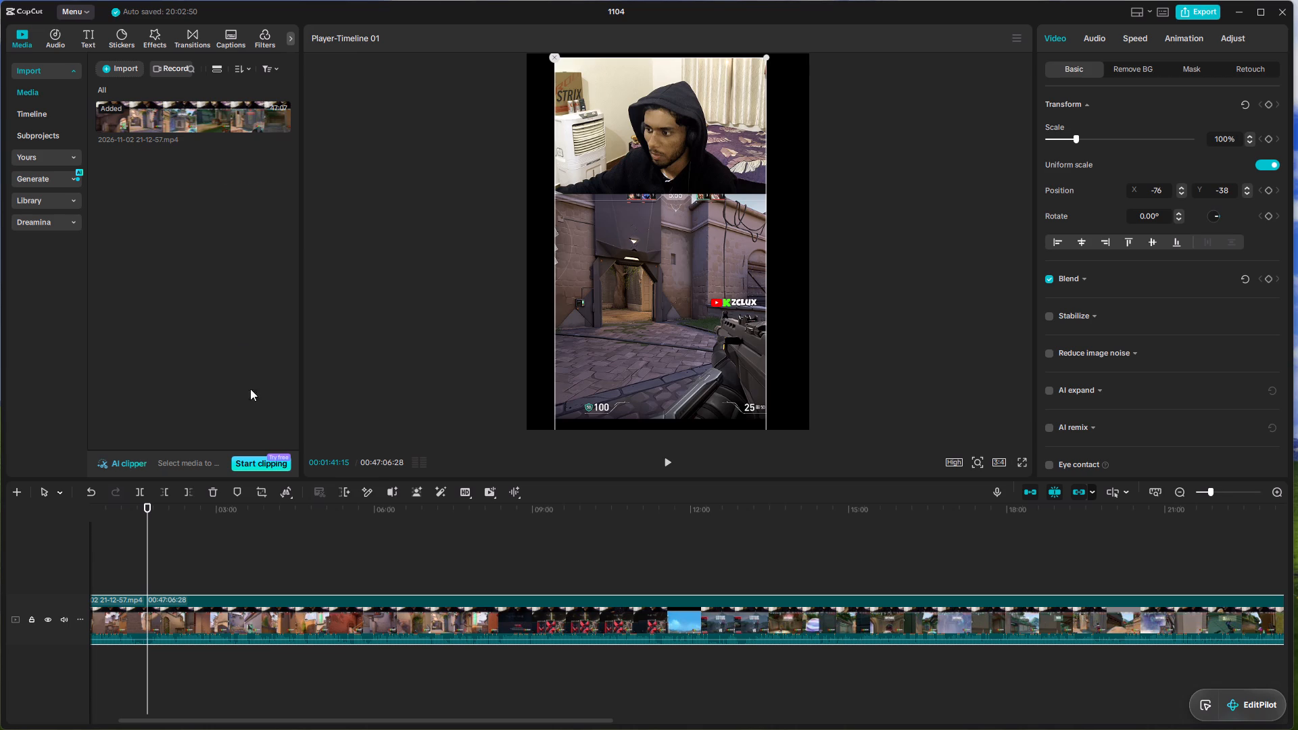
Crop the recording to the gameplay area, cutting off the webcam section above it.
{"action": "right_click", "coordinate": [293, 606]}
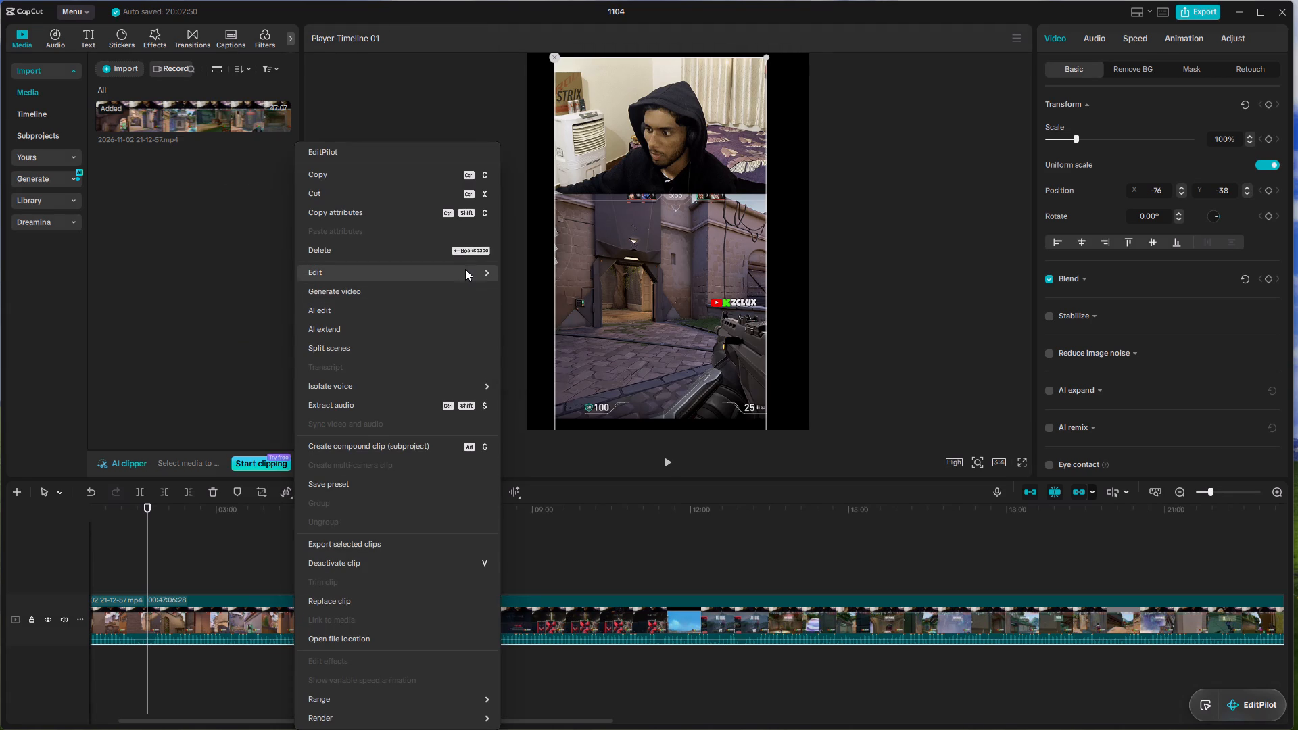
{"action": "left_click", "coordinate": [542, 353]}
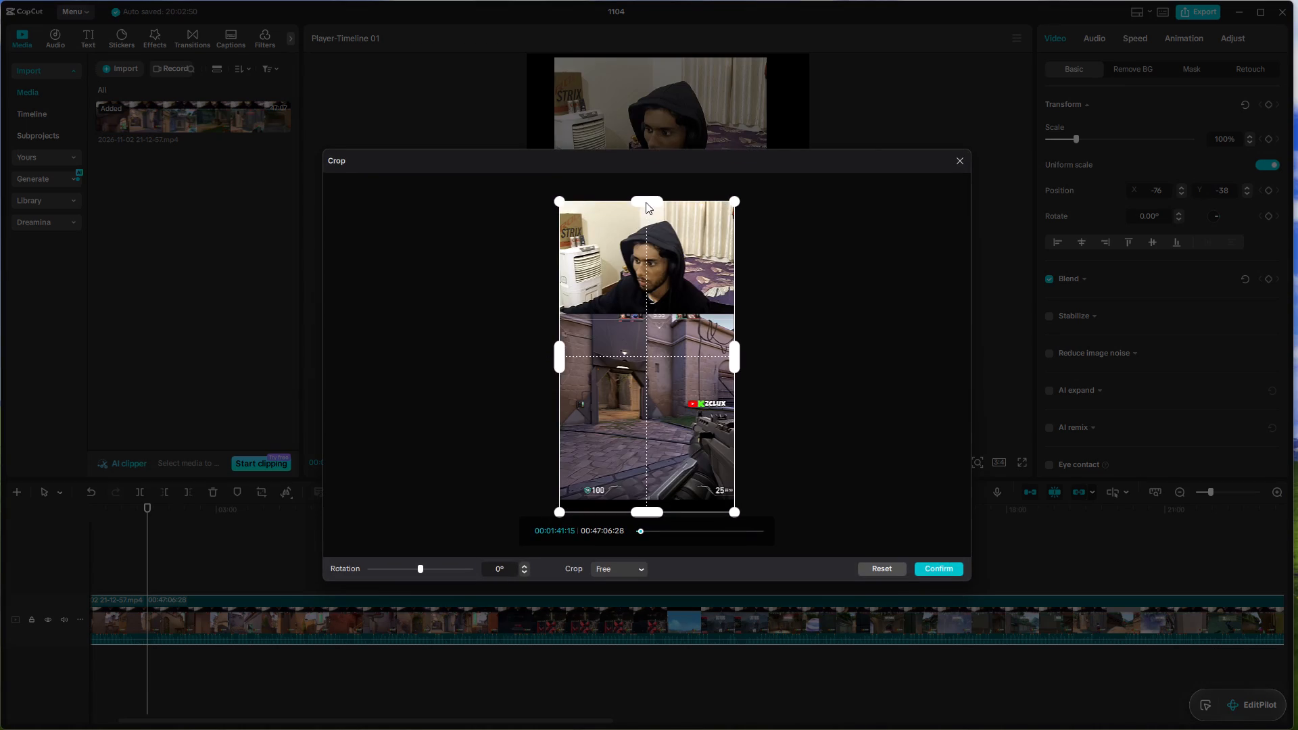
{"action": "left_click_drag", "start_coordinate": [646, 202], "coordinate": [660, 314]}
{"action": "scroll", "coordinate": [663, 351], "scroll_direction": "up", "scroll_amount": 4, "text": "ctrl"}
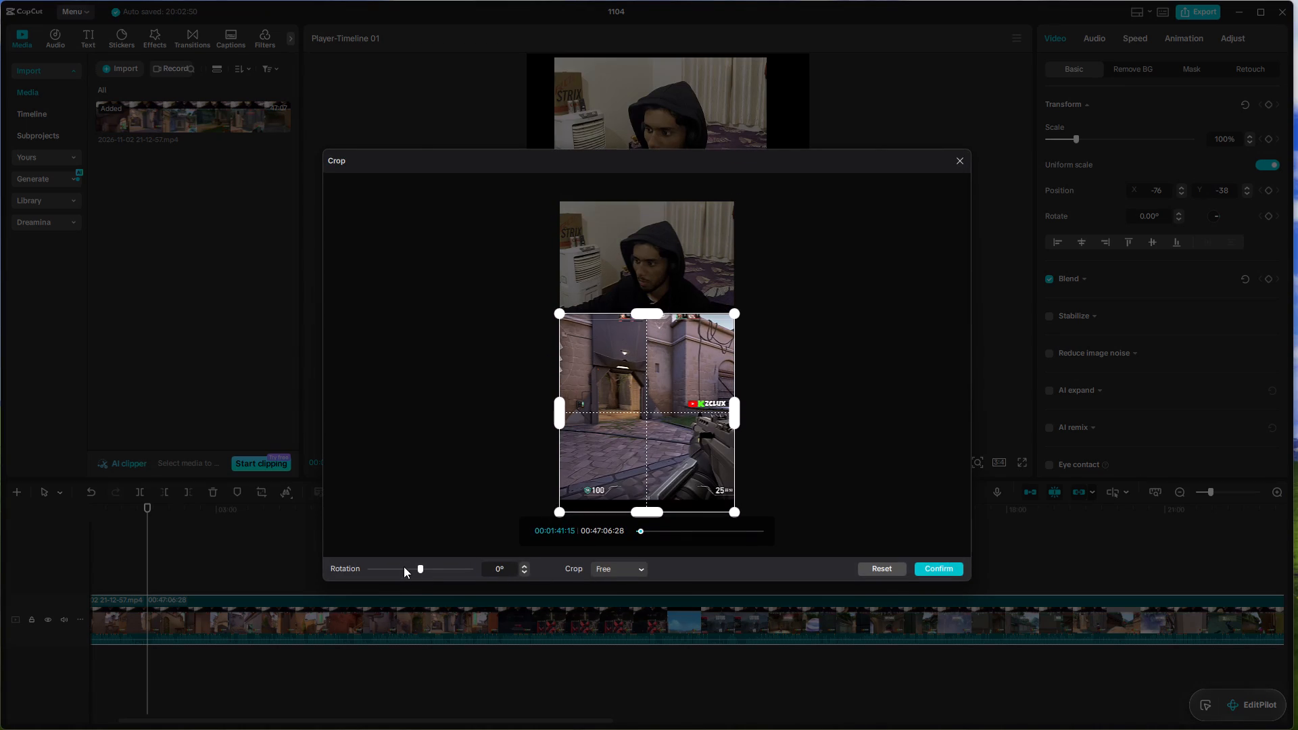
{"action": "scroll", "coordinate": [742, 504], "scroll_direction": "up", "scroll_amount": 4, "text": "ctrl"}
{"action": "left_click", "coordinate": [646, 314]}
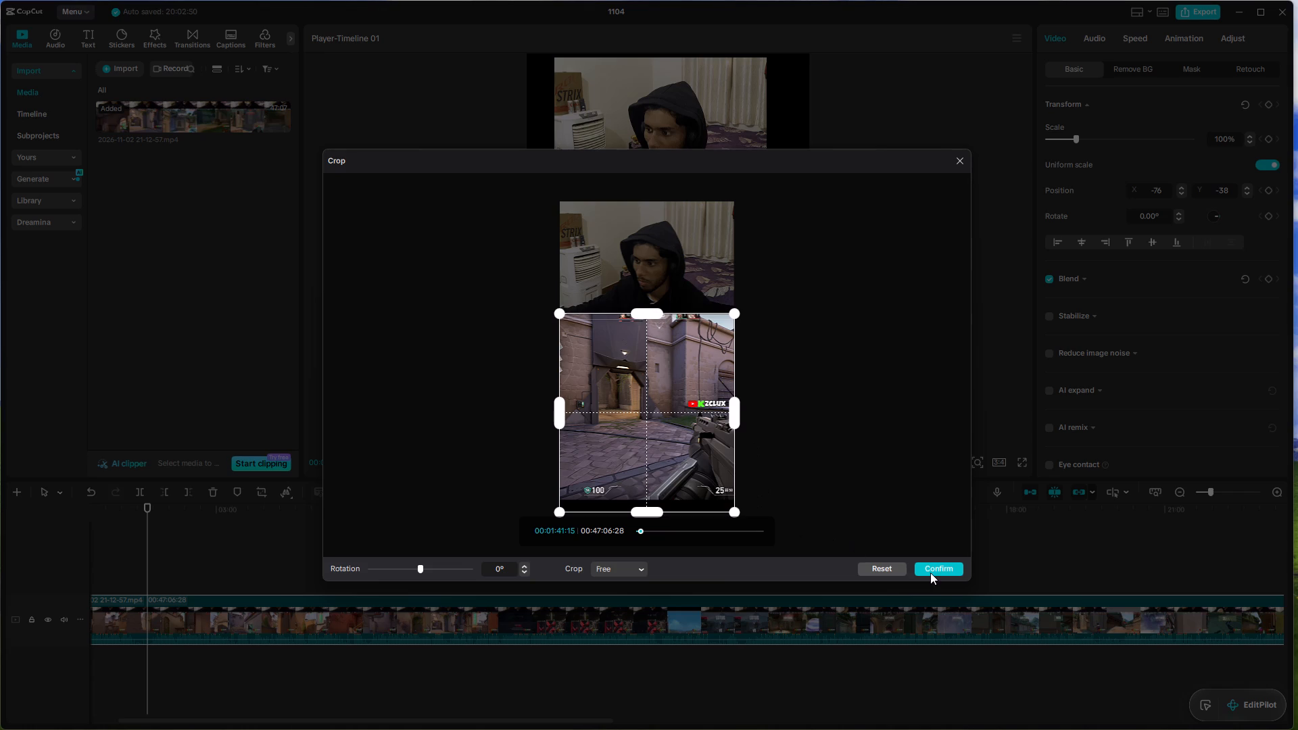
{"action": "left_click", "coordinate": [930, 573]}
Fit the cropped gameplay to the frame width and centre it at position 0, 0 with 100% scale.
{"action": "left_click", "coordinate": [673, 309]}
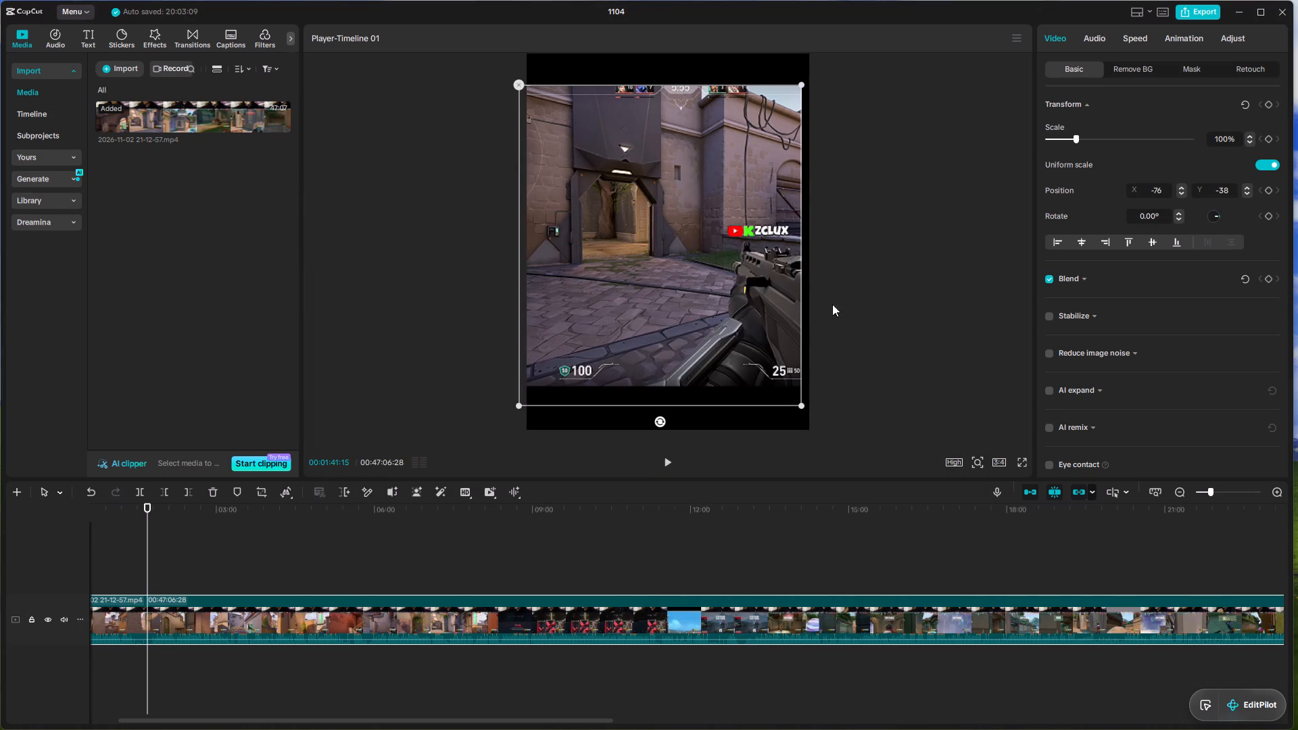
{"action": "right_click", "coordinate": [724, 347]}
{"action": "left_click_drag", "start_coordinate": [802, 408], "coordinate": [809, 431]}
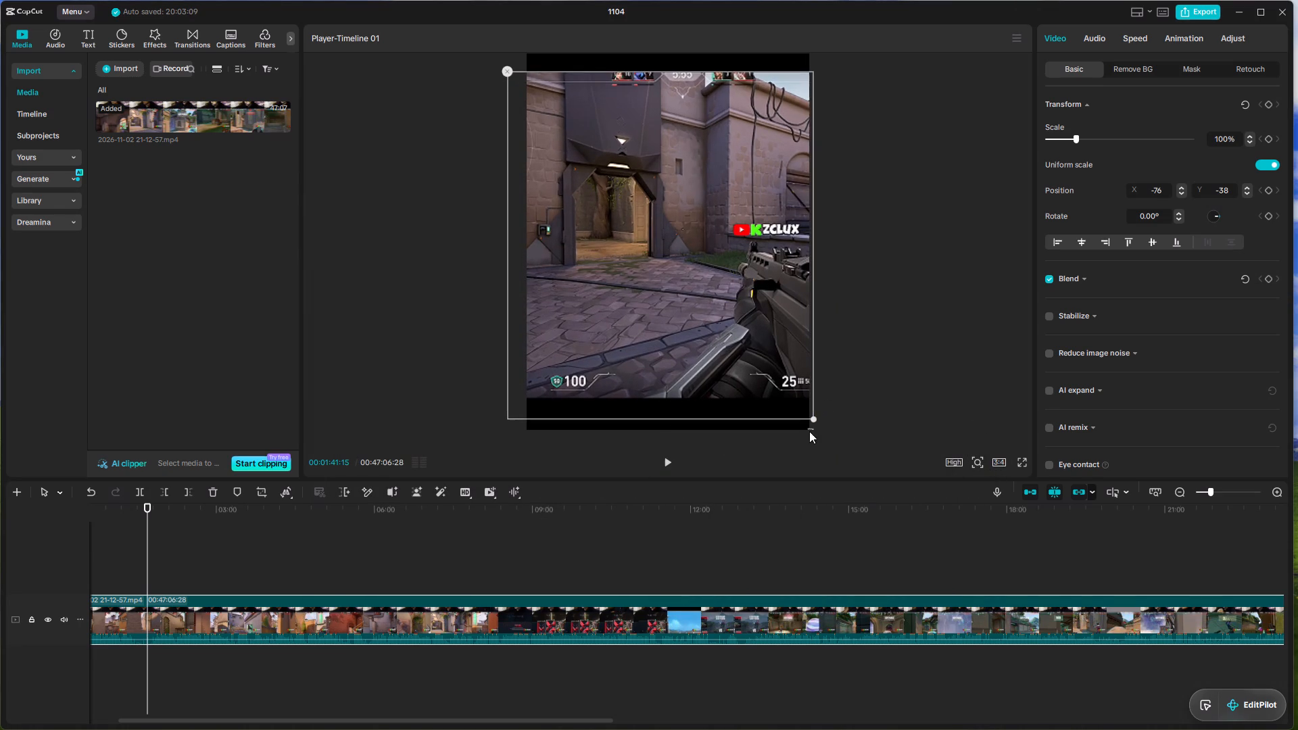
{"action": "left_click_drag", "start_coordinate": [809, 431], "coordinate": [803, 429]}
{"action": "left_click_drag", "start_coordinate": [748, 388], "coordinate": [758, 387]}
{"action": "left_click_drag", "start_coordinate": [813, 414], "coordinate": [800, 410]}
{"action": "left_click", "coordinate": [878, 364]}
Play the cropped recording from about 01:41 through the first kill to look for a cut point.
{"action": "key", "text": "space"}
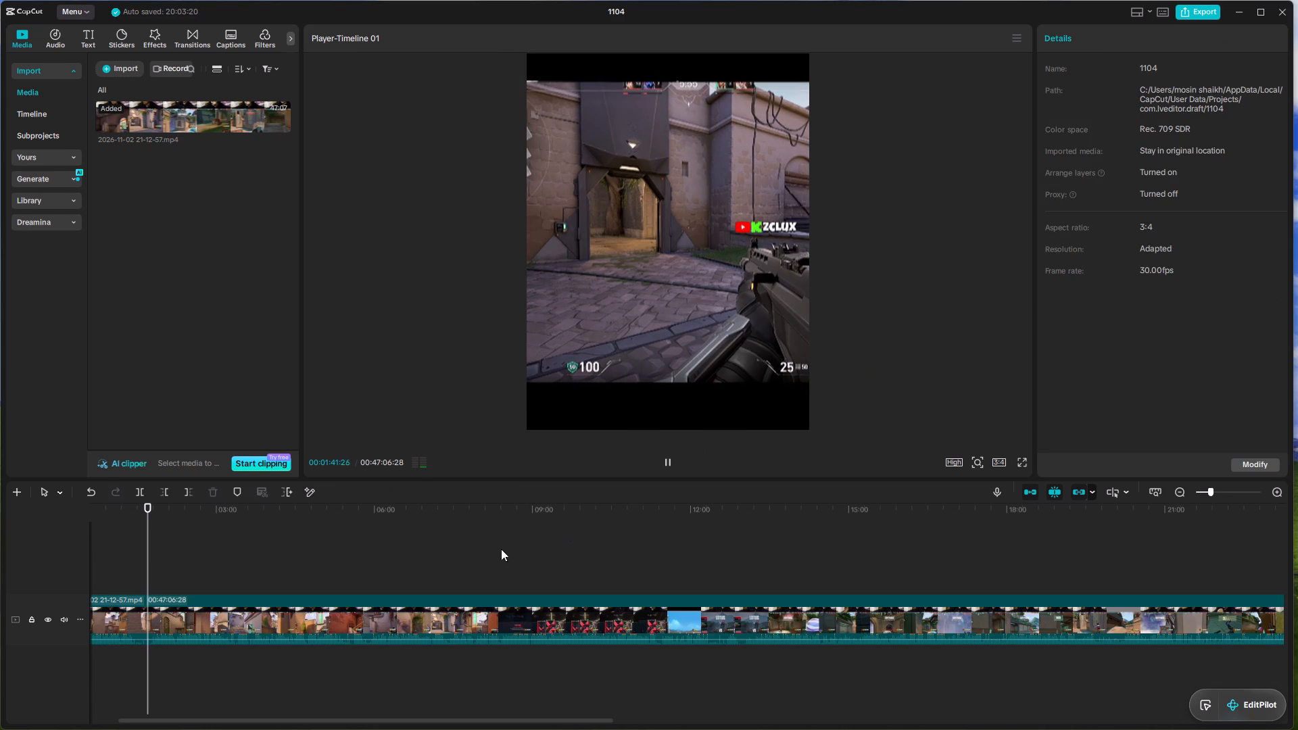
{"action": "key", "text": "space"}
{"action": "key", "text": "space"}
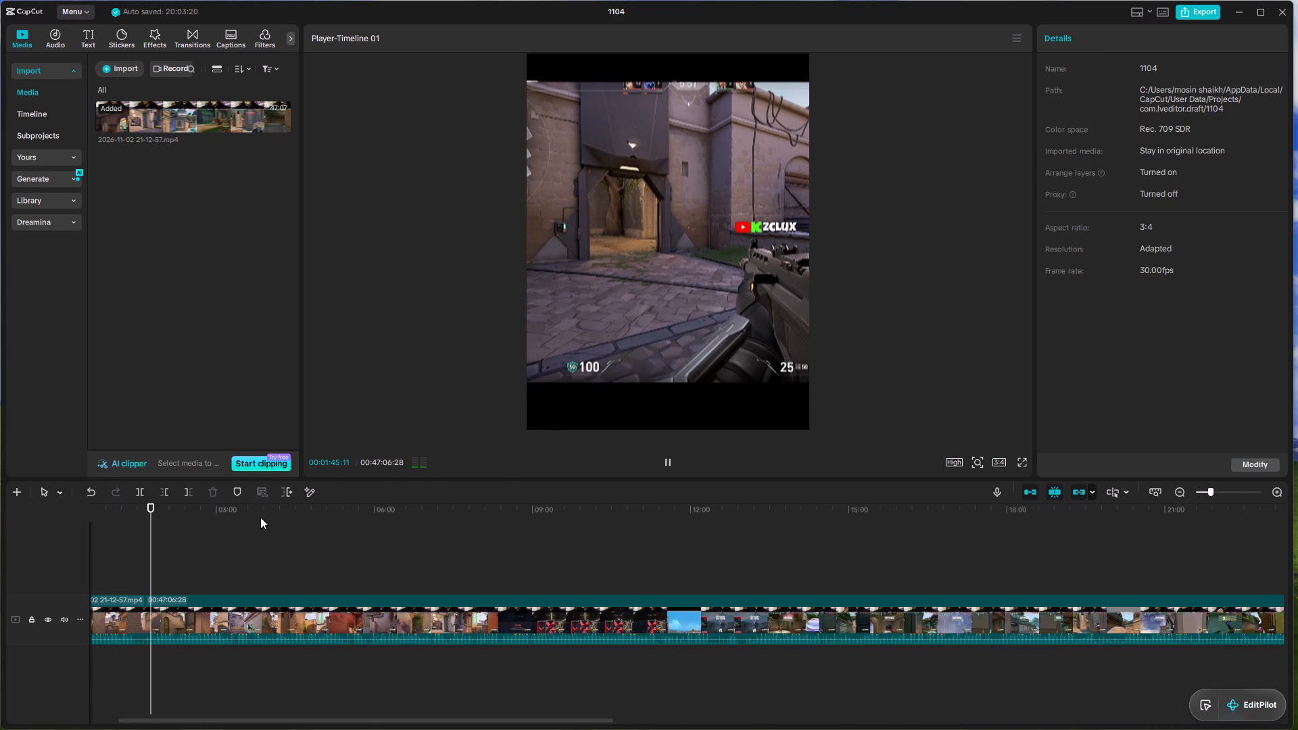
{"action": "key", "text": "space"}
{"action": "key", "text": "space"}
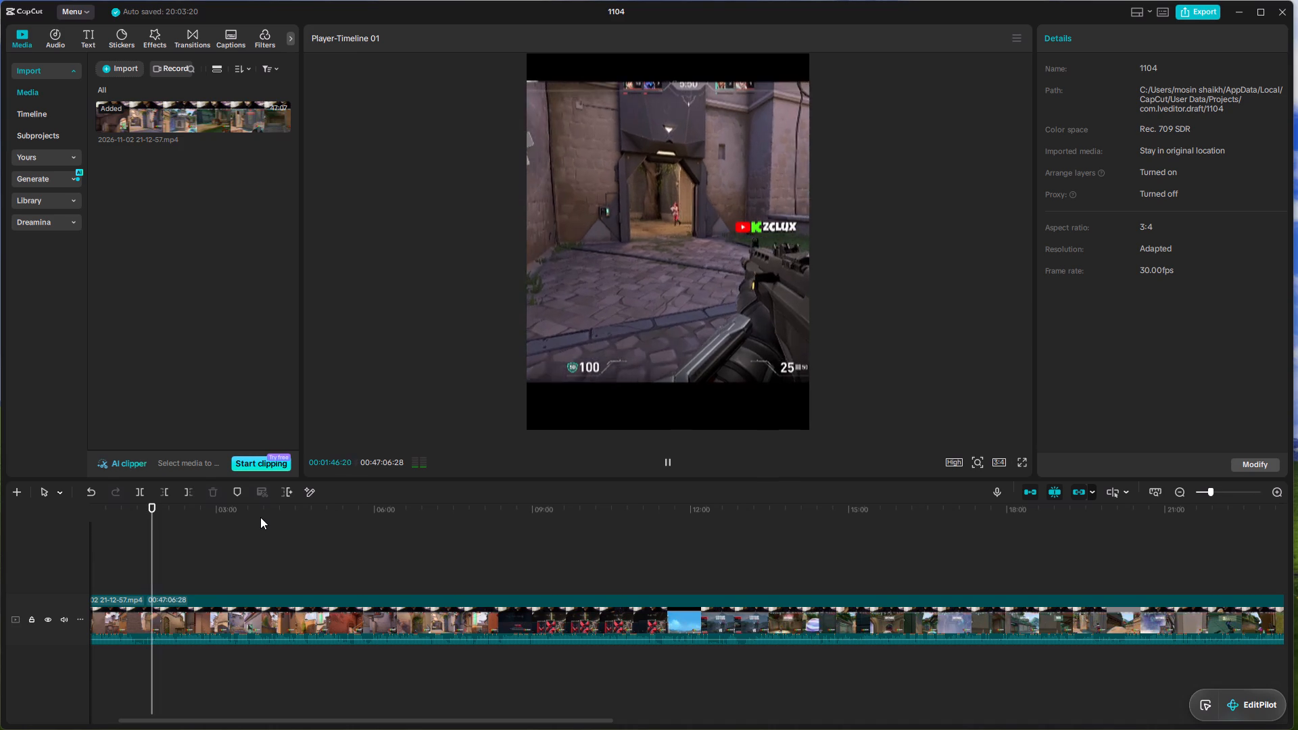
{"action": "key", "text": "space"}
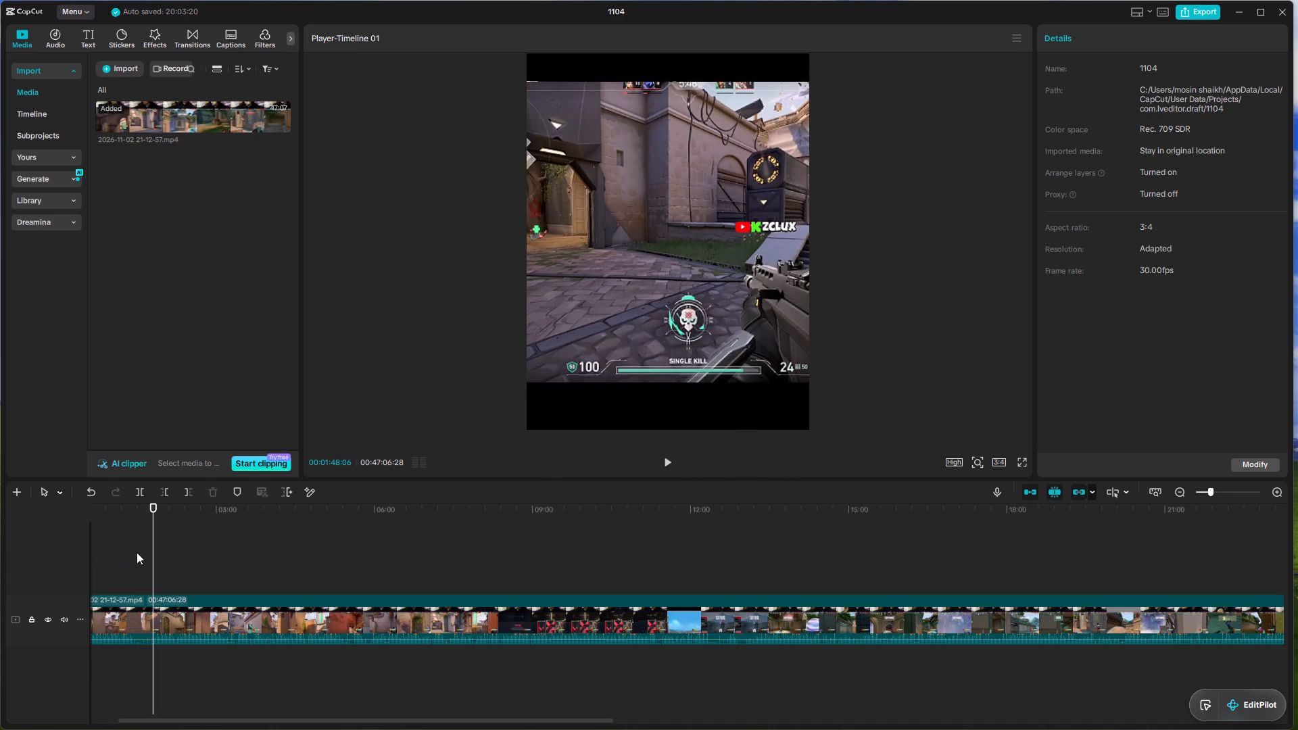
Split the recording just before the first kill, at about 00:01:43:09.
{"action": "left_click_drag", "start_coordinate": [155, 542], "coordinate": [148, 541]}
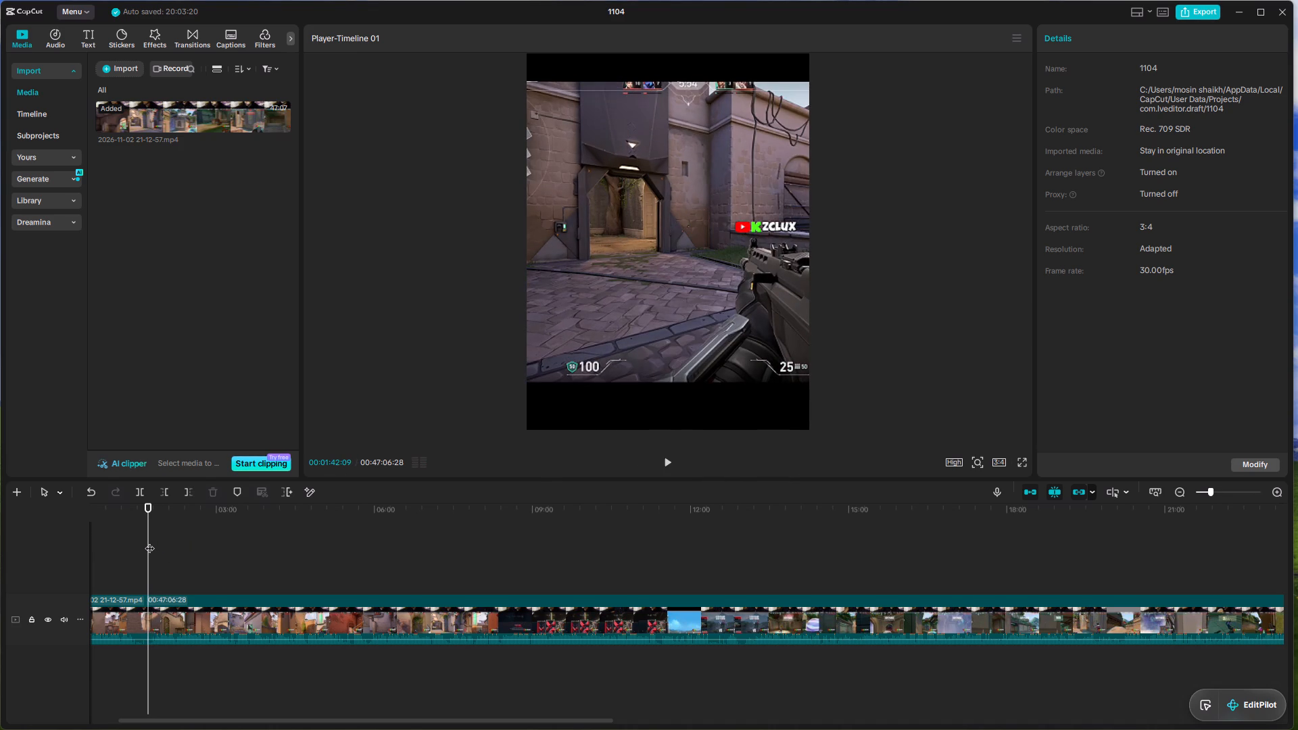
{"action": "key", "text": "space"}
{"action": "left_click", "coordinate": [201, 634]}
{"action": "key", "text": "space"}
{"action": "key", "text": "space"}
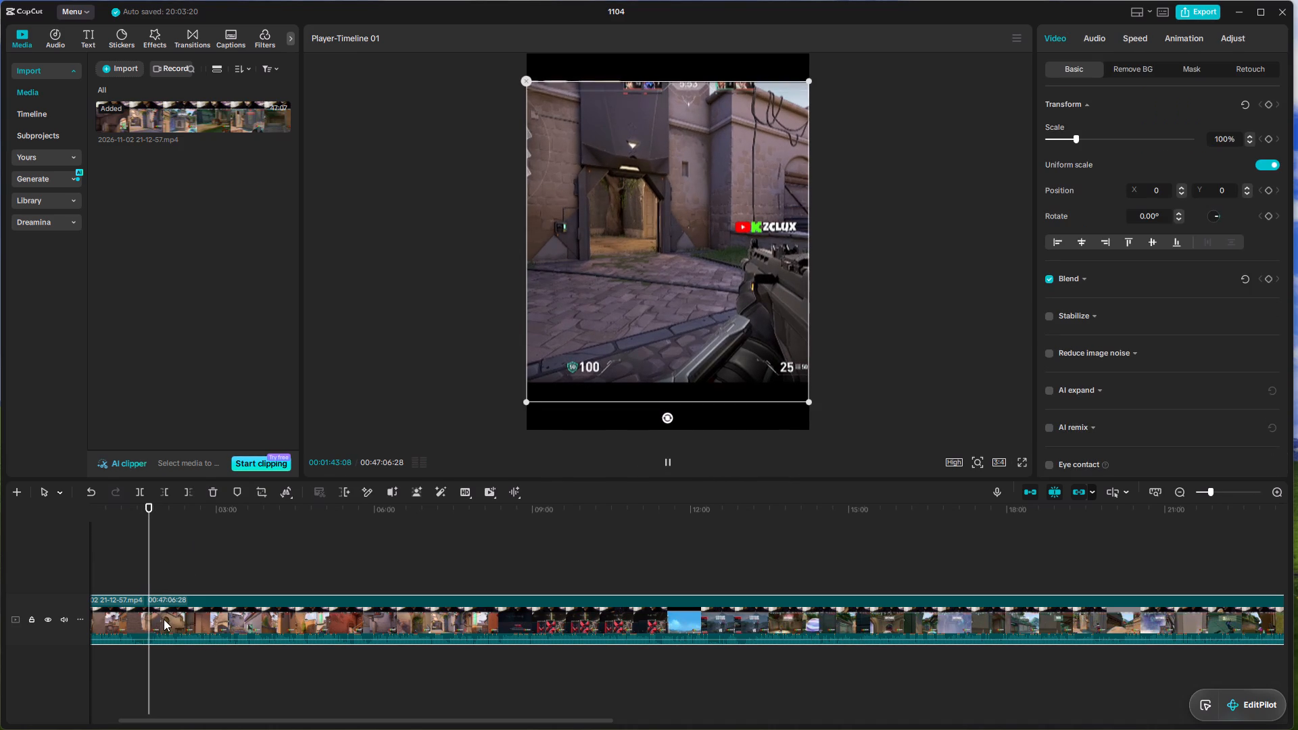
{"action": "key", "text": "space"}
{"action": "left_click", "coordinate": [137, 490]}
Play through the first kill and split the recording right after it, at about 00:01:49:17.
{"action": "key", "text": "space"}
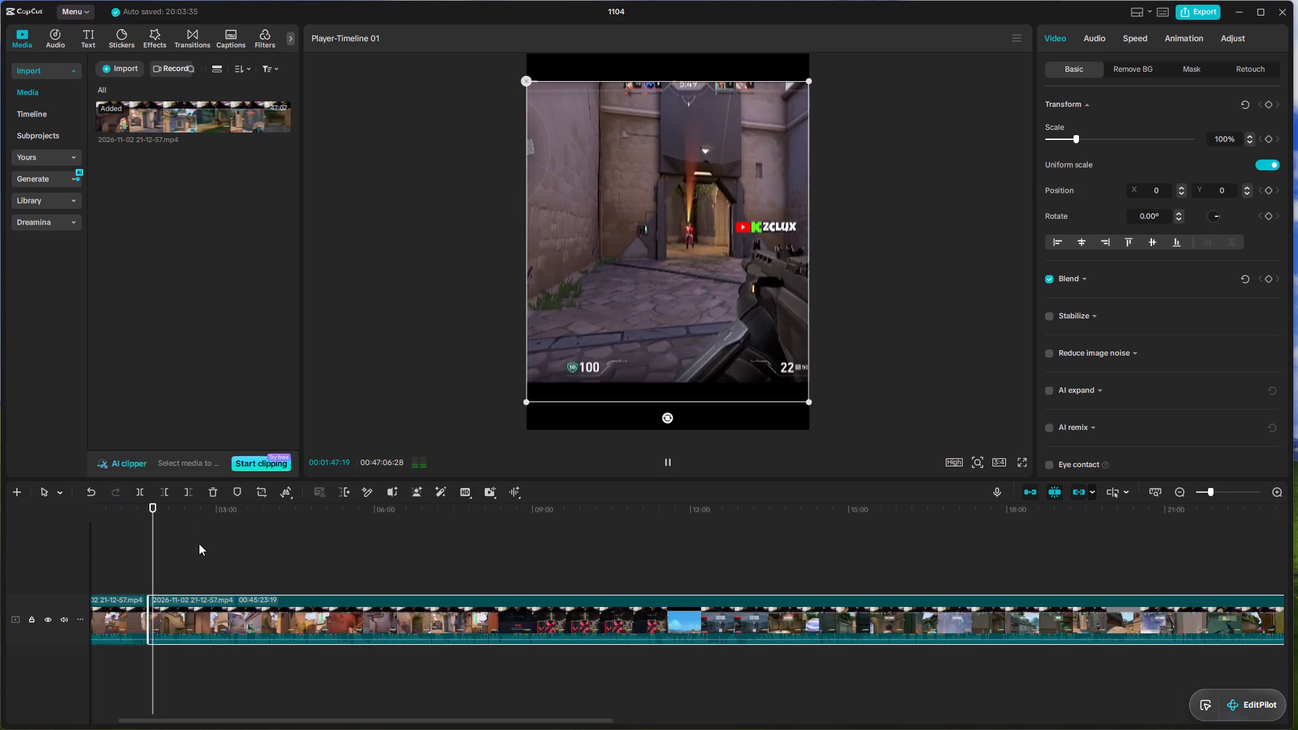
{"action": "key", "text": "space"}
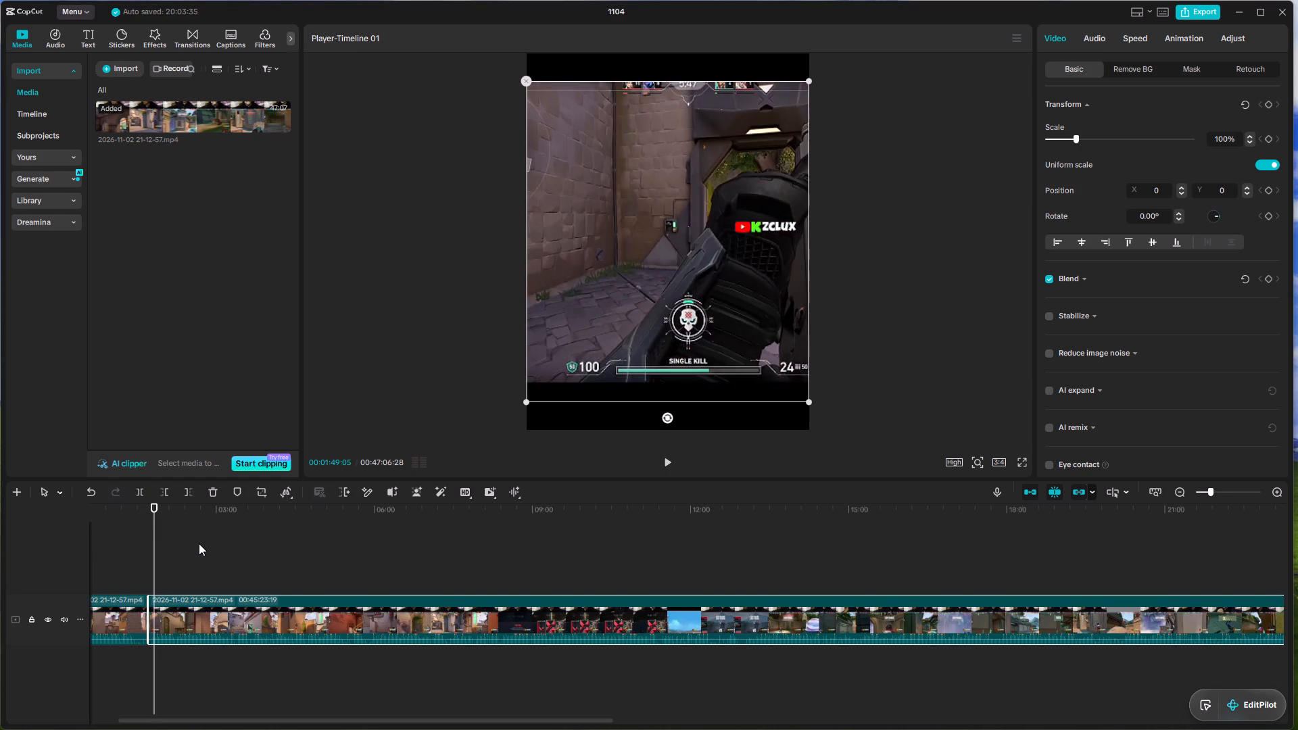
{"action": "key", "text": "space"}
{"action": "key", "text": "space"}
{"action": "scroll", "coordinate": [161, 612], "scroll_direction": "up", "scroll_amount": 4, "text": "ctrl"}
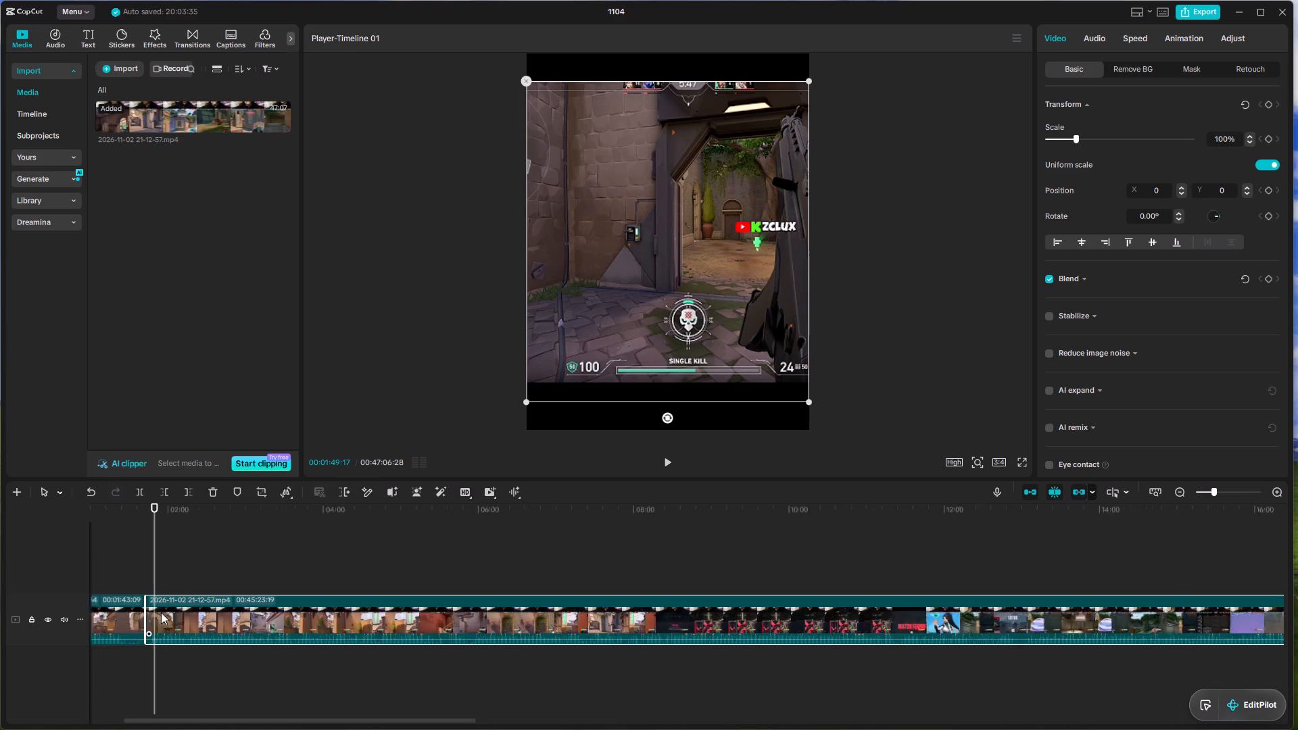
{"action": "scroll", "coordinate": [161, 612], "scroll_direction": "up", "scroll_amount": 2, "text": "ctrl"}
{"action": "scroll", "coordinate": [161, 612], "scroll_direction": "down", "scroll_amount": 1, "text": "ctrl"}
{"action": "scroll", "coordinate": [160, 613], "scroll_direction": "up", "scroll_amount": 5, "text": "ctrl"}
{"action": "left_click", "coordinate": [141, 493]}
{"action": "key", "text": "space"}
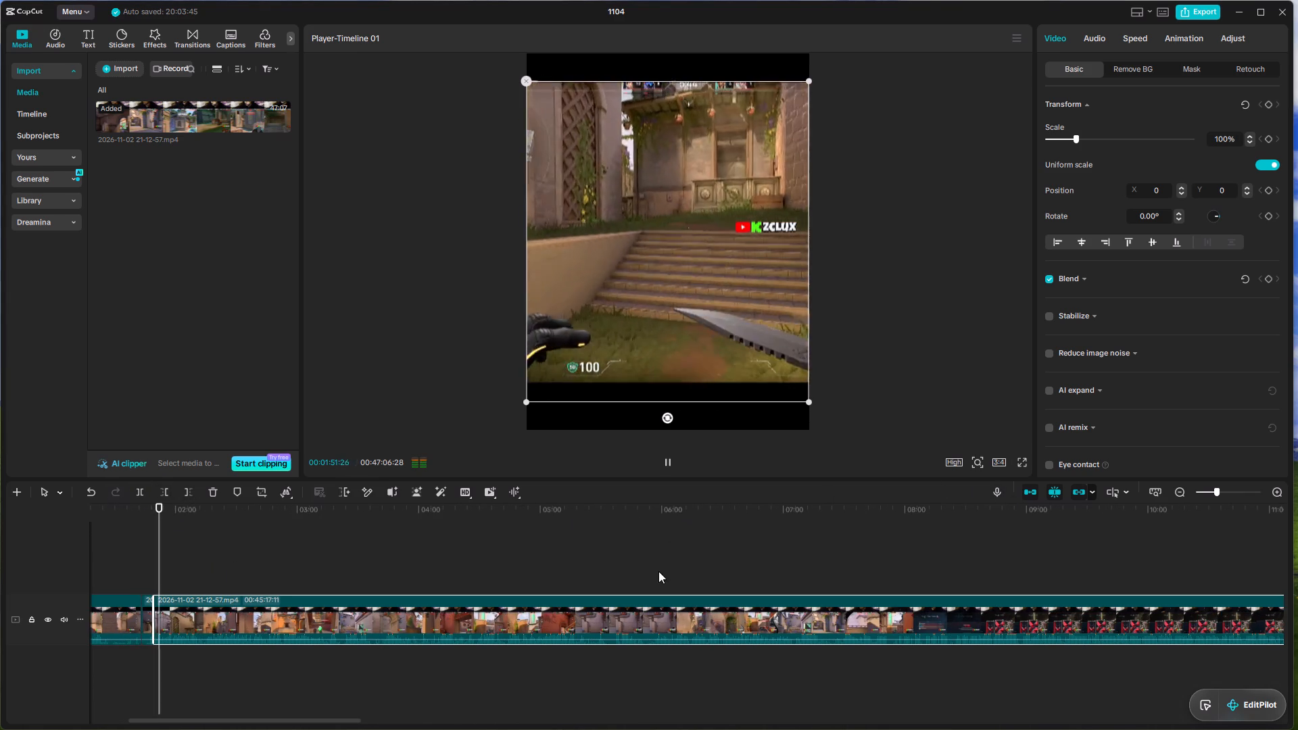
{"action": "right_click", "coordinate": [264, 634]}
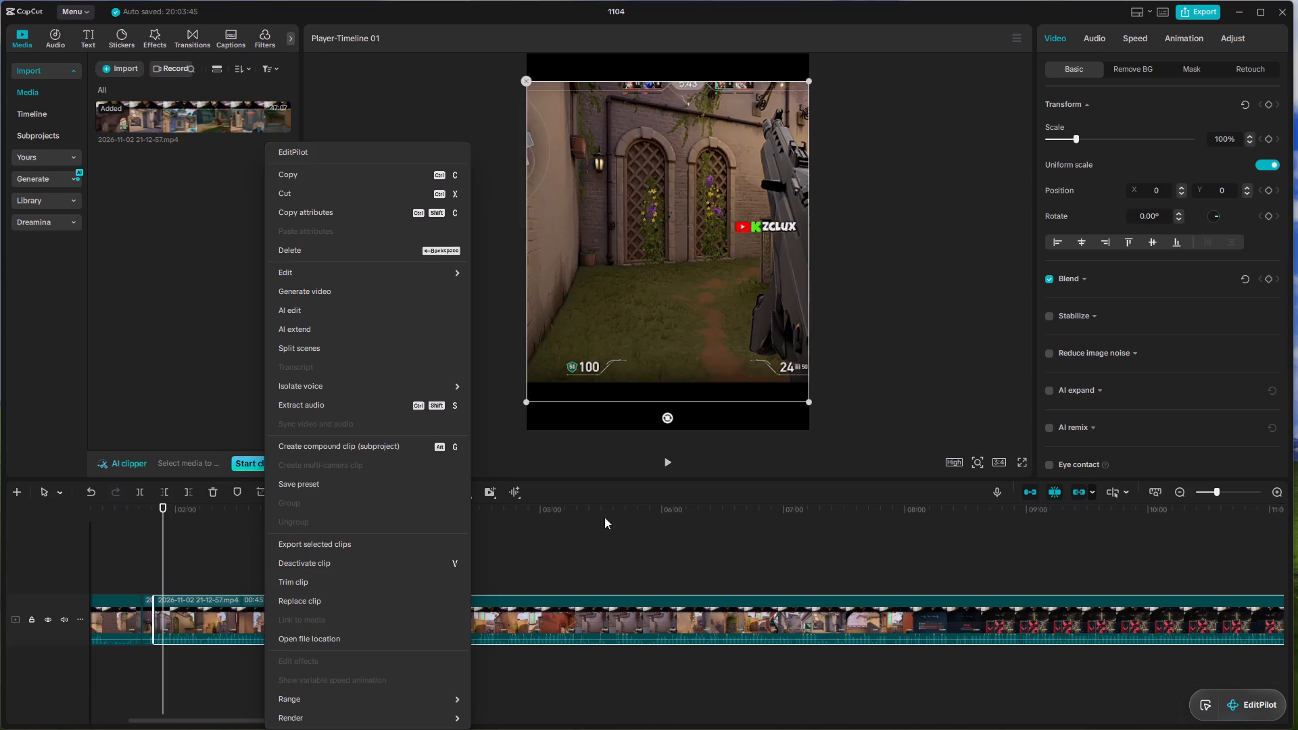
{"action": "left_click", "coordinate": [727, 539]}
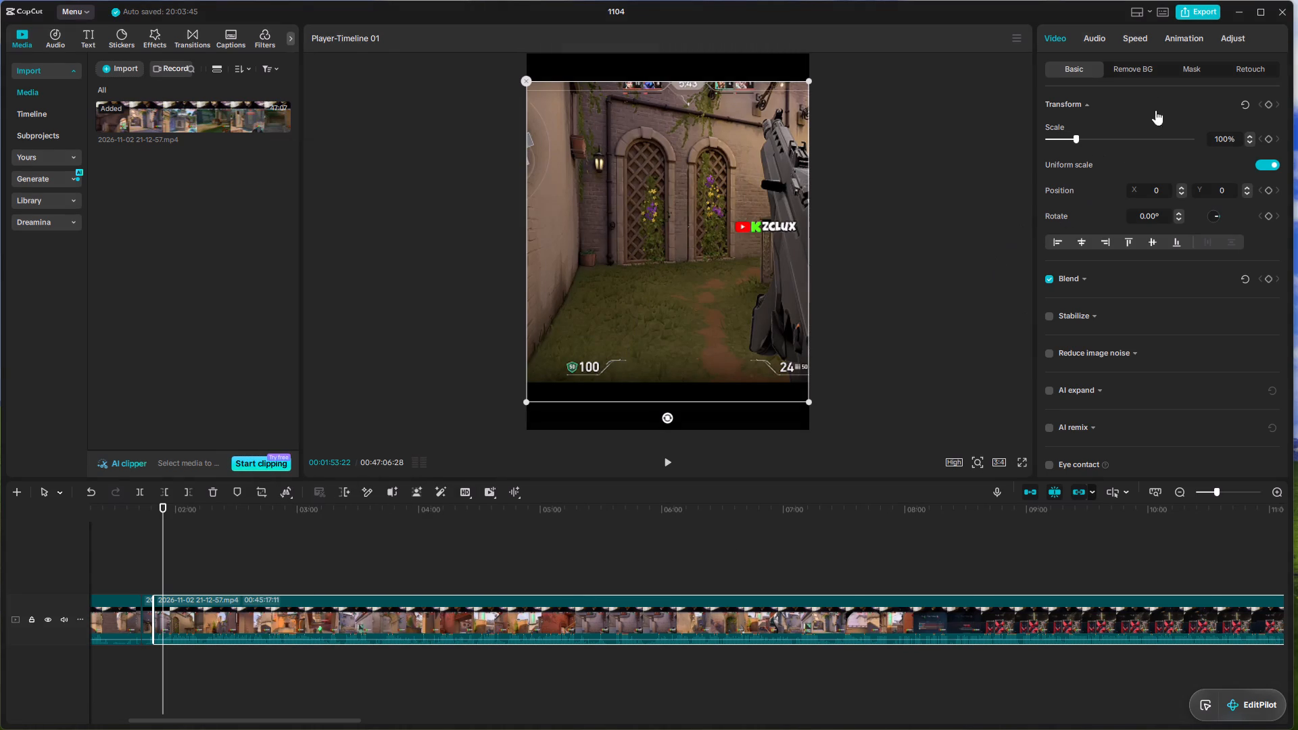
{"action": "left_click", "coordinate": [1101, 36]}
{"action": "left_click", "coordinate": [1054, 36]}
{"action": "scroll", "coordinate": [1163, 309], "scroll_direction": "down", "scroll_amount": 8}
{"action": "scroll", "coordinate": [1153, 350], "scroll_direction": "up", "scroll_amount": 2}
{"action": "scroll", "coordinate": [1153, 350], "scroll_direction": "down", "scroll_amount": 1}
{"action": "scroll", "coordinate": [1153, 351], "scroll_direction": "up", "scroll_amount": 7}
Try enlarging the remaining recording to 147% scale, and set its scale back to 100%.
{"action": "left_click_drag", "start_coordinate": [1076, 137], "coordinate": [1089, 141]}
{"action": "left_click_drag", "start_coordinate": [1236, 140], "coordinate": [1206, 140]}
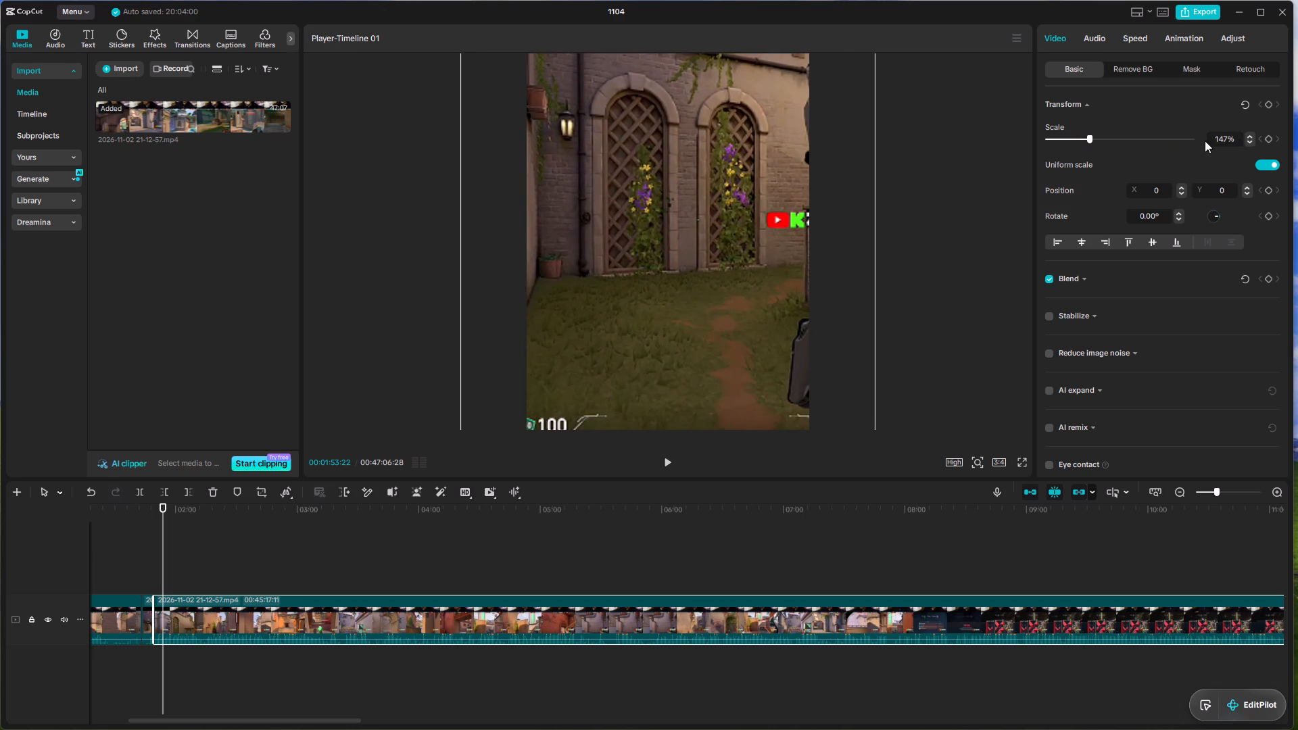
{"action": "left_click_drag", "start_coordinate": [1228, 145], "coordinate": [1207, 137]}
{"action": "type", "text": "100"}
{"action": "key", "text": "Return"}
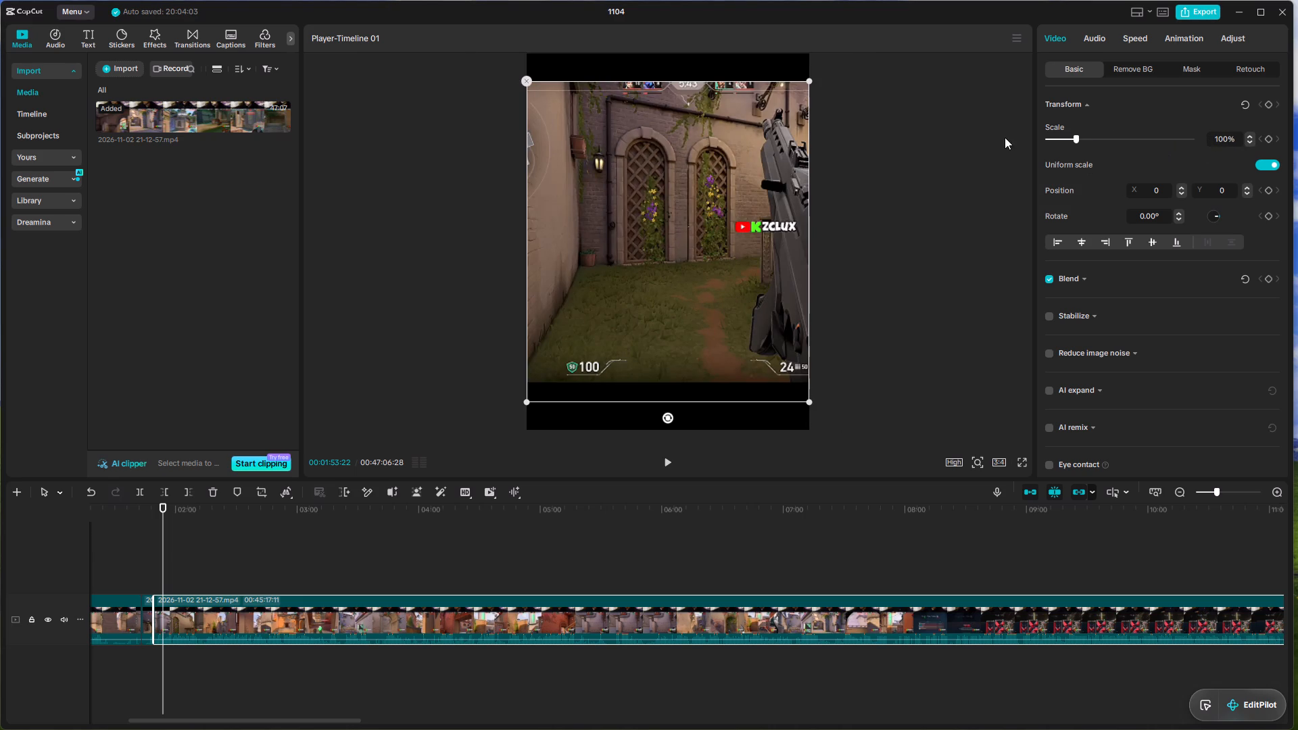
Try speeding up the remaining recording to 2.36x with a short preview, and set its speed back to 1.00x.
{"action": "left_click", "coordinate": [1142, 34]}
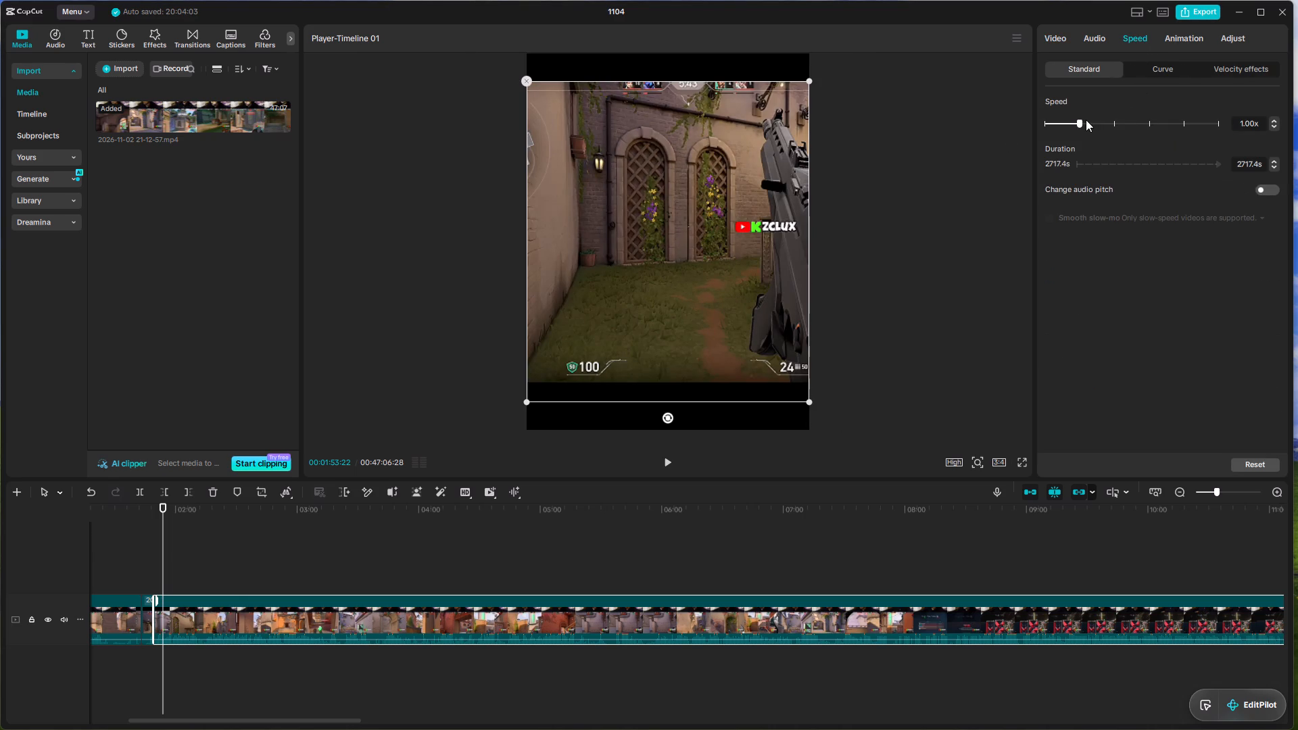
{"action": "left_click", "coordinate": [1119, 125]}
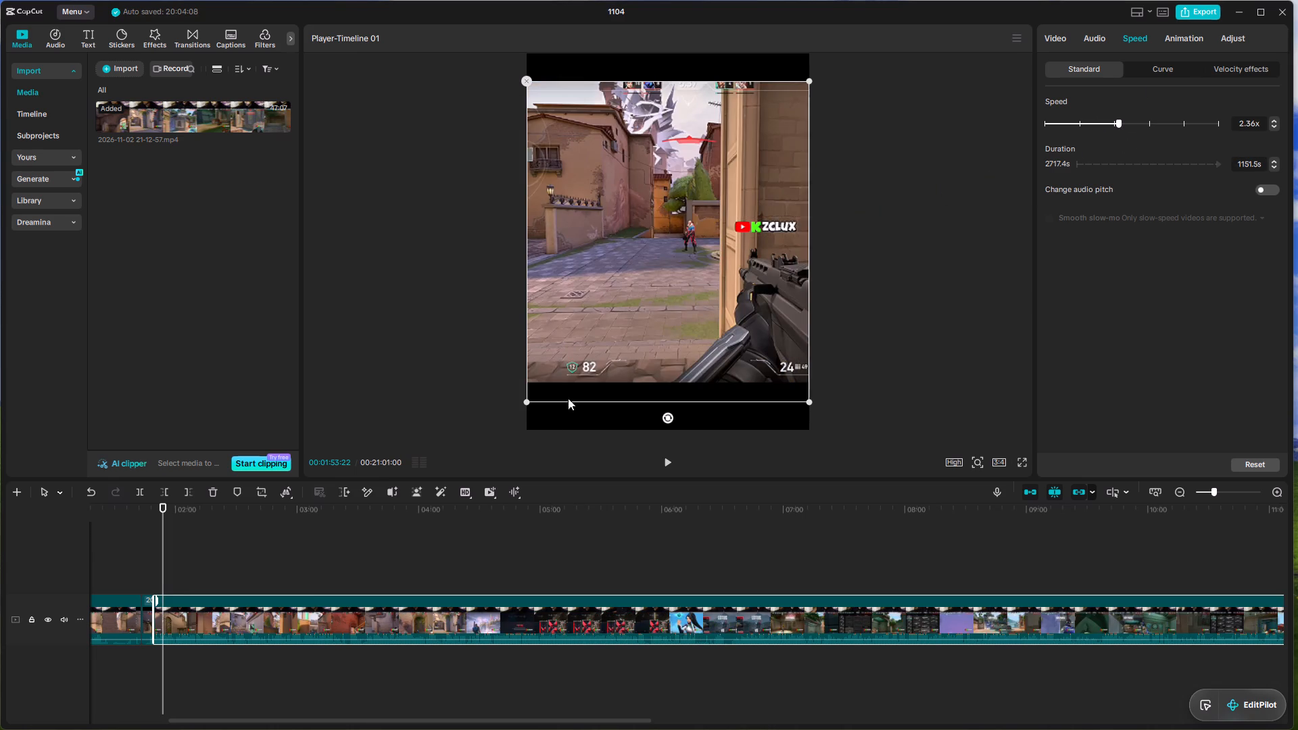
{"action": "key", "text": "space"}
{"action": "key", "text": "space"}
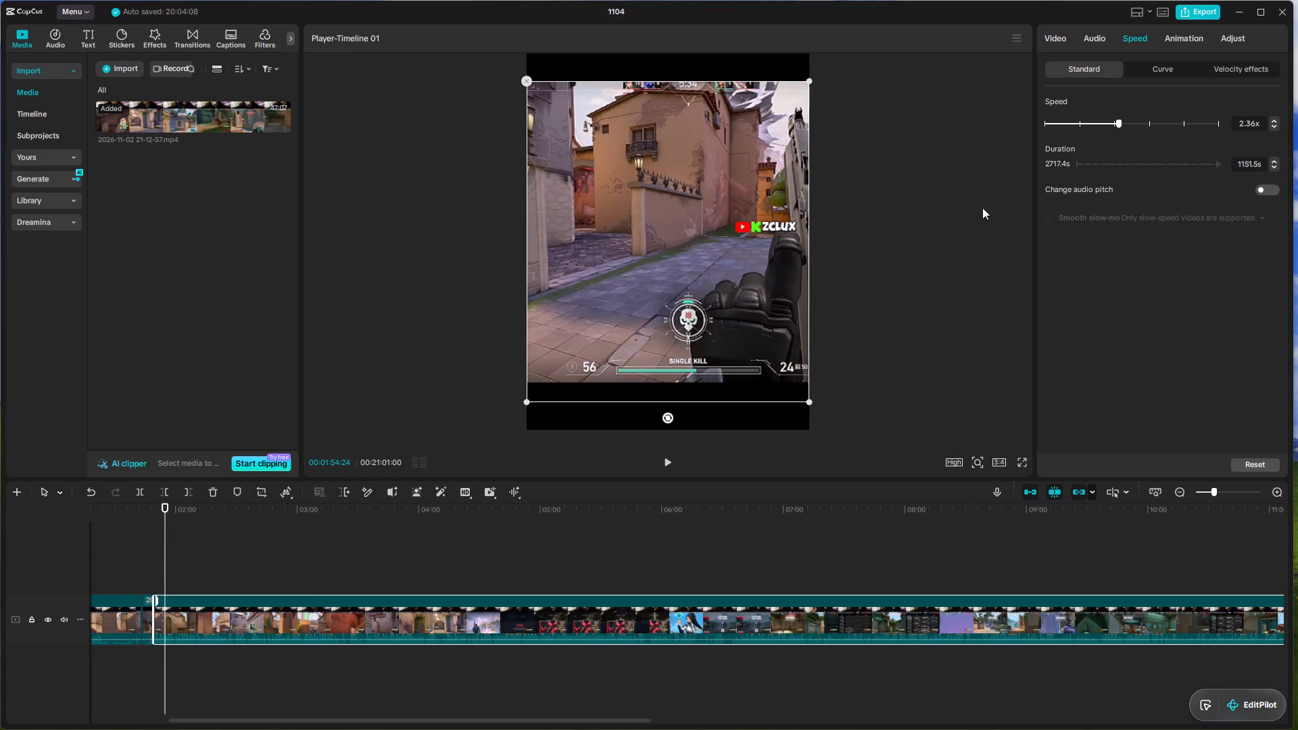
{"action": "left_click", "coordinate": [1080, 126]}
Play the recording between about 01:54 and 02:01 to find where the second kill starts.
{"action": "key", "text": "space"}
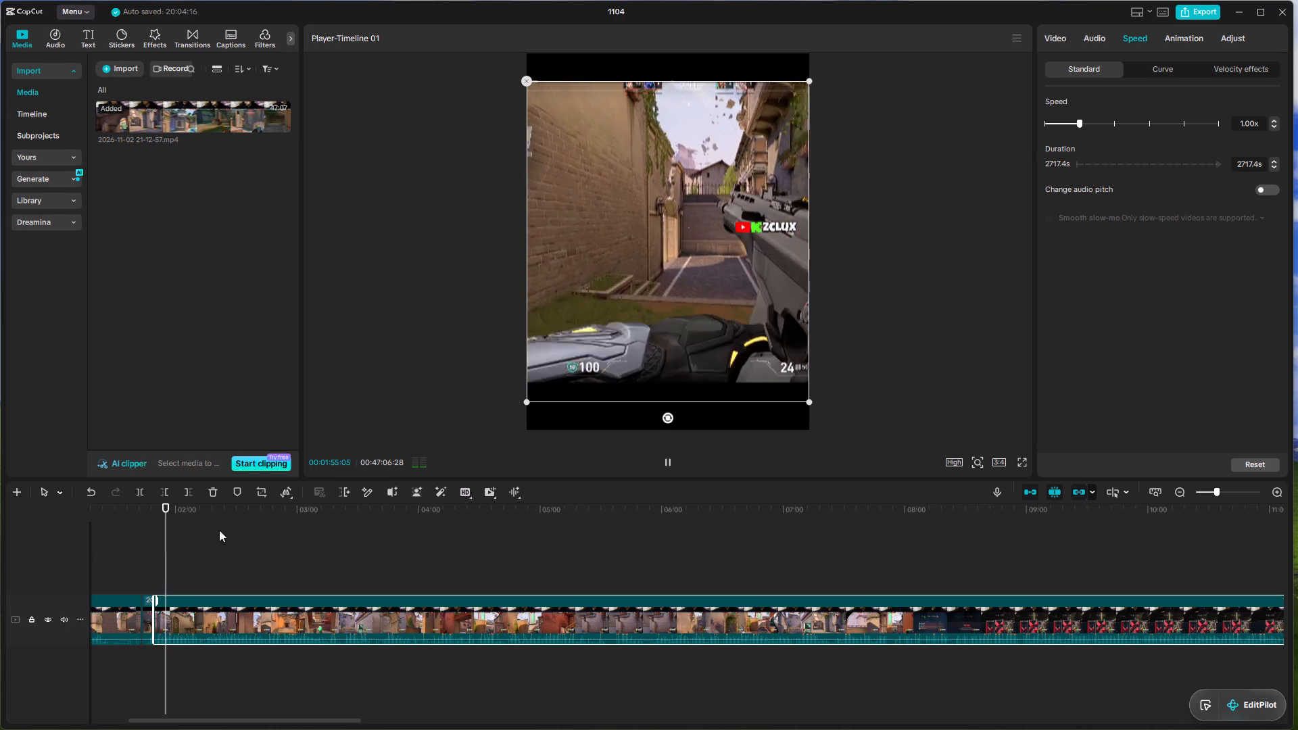
{"action": "key", "text": "space"}
{"action": "left_click", "coordinate": [166, 517]}
{"action": "key", "text": "space"}
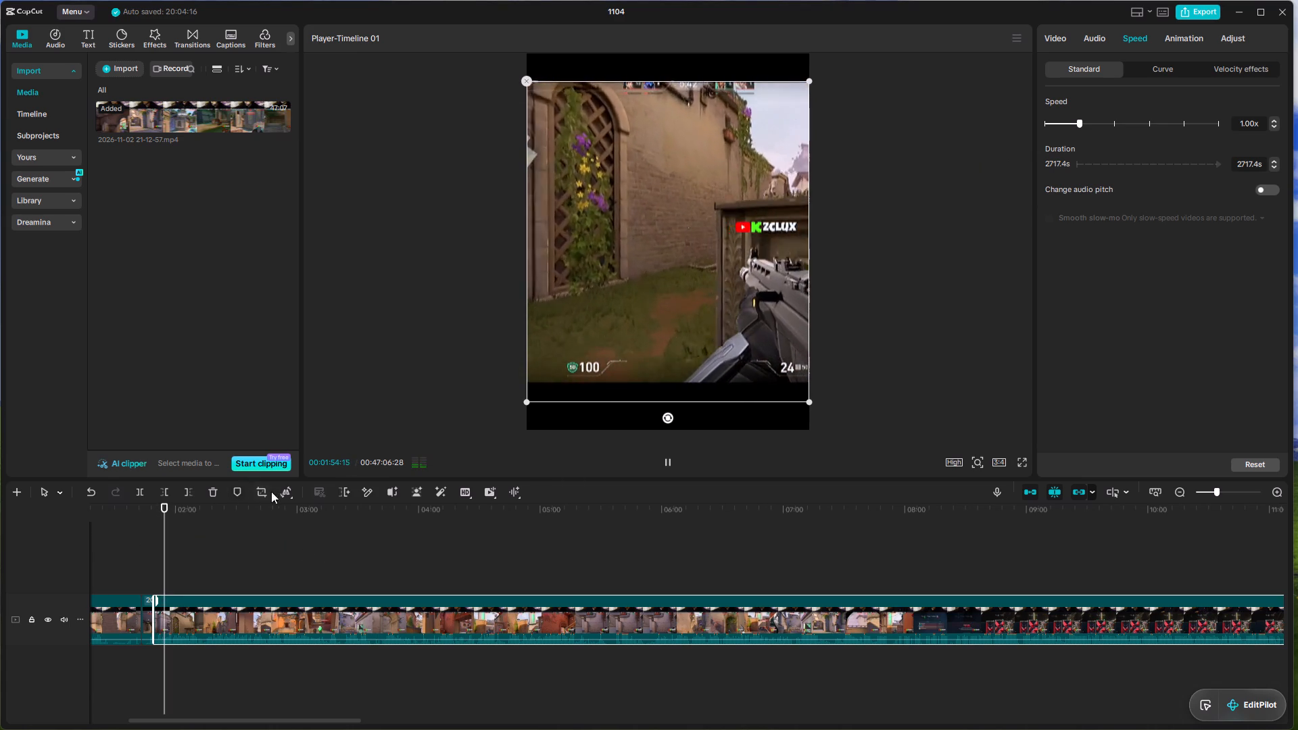
{"action": "key", "text": "space"}
{"action": "key", "text": "space"}
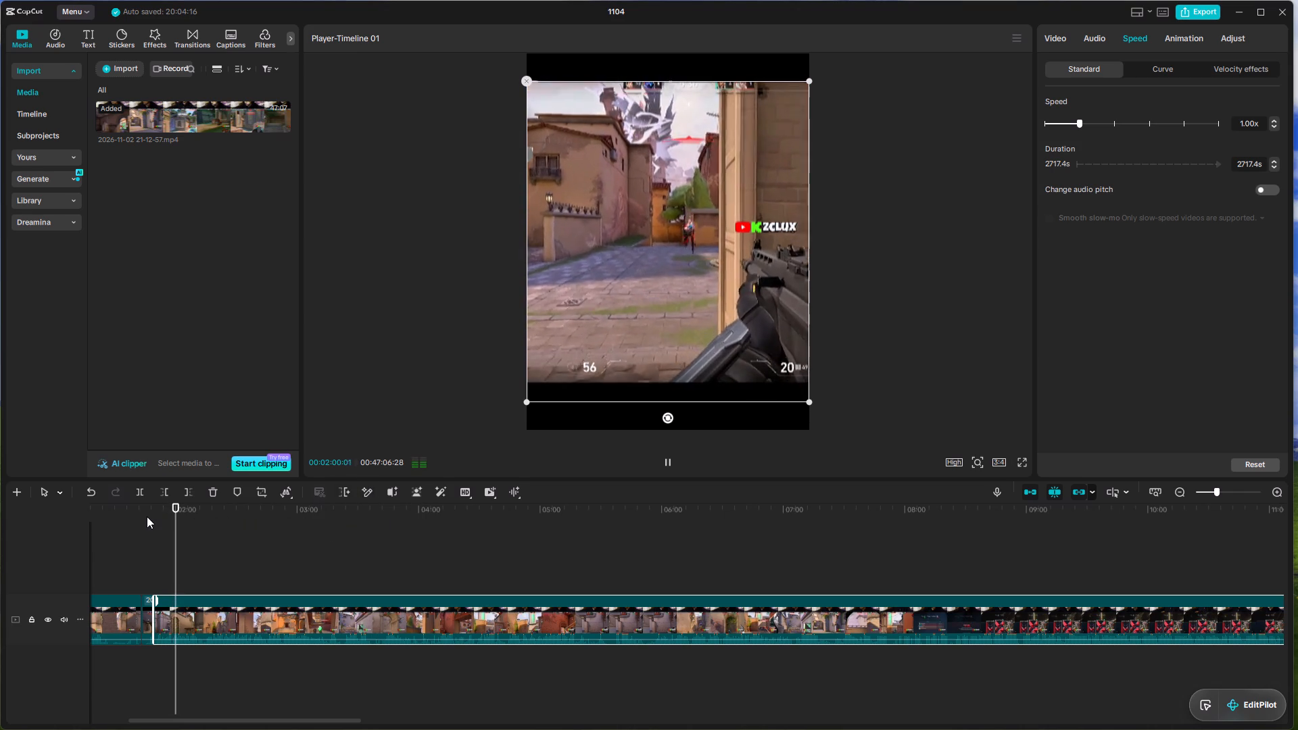
{"action": "key", "text": "space"}
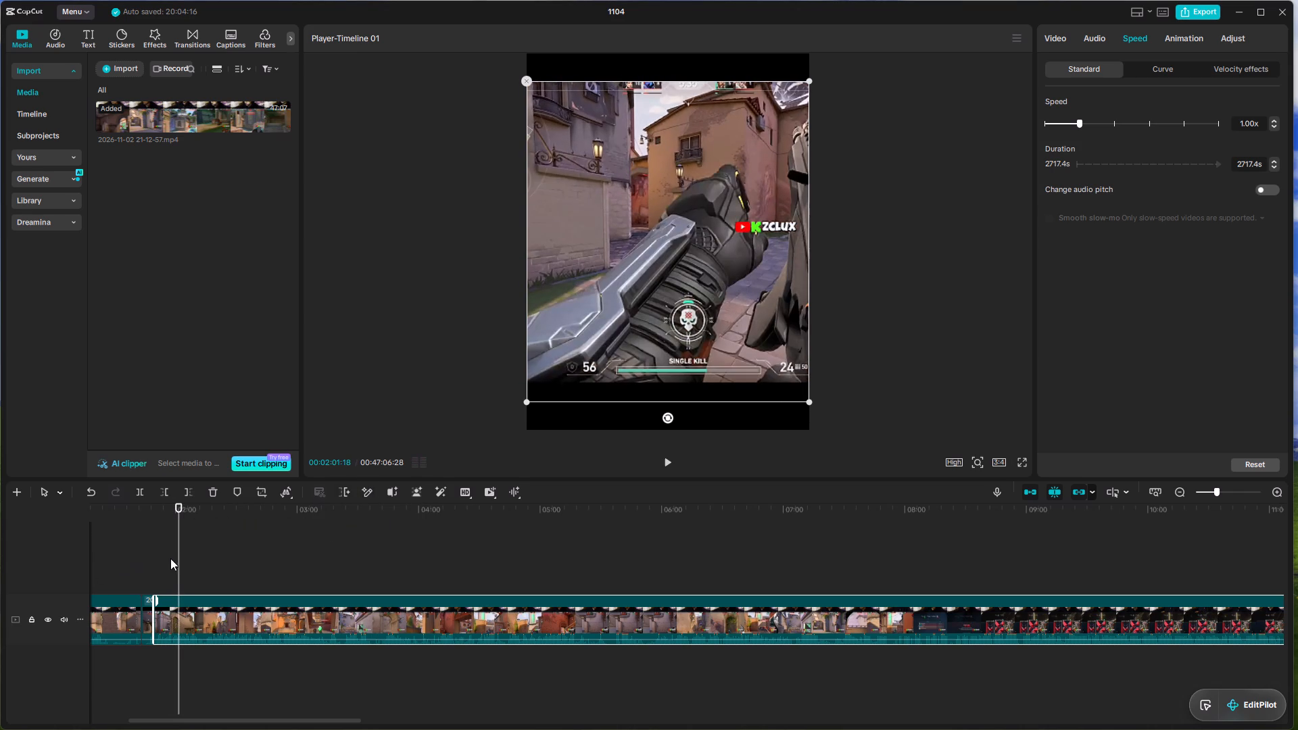
{"action": "left_click", "coordinate": [179, 560]}
{"action": "key", "text": "space"}
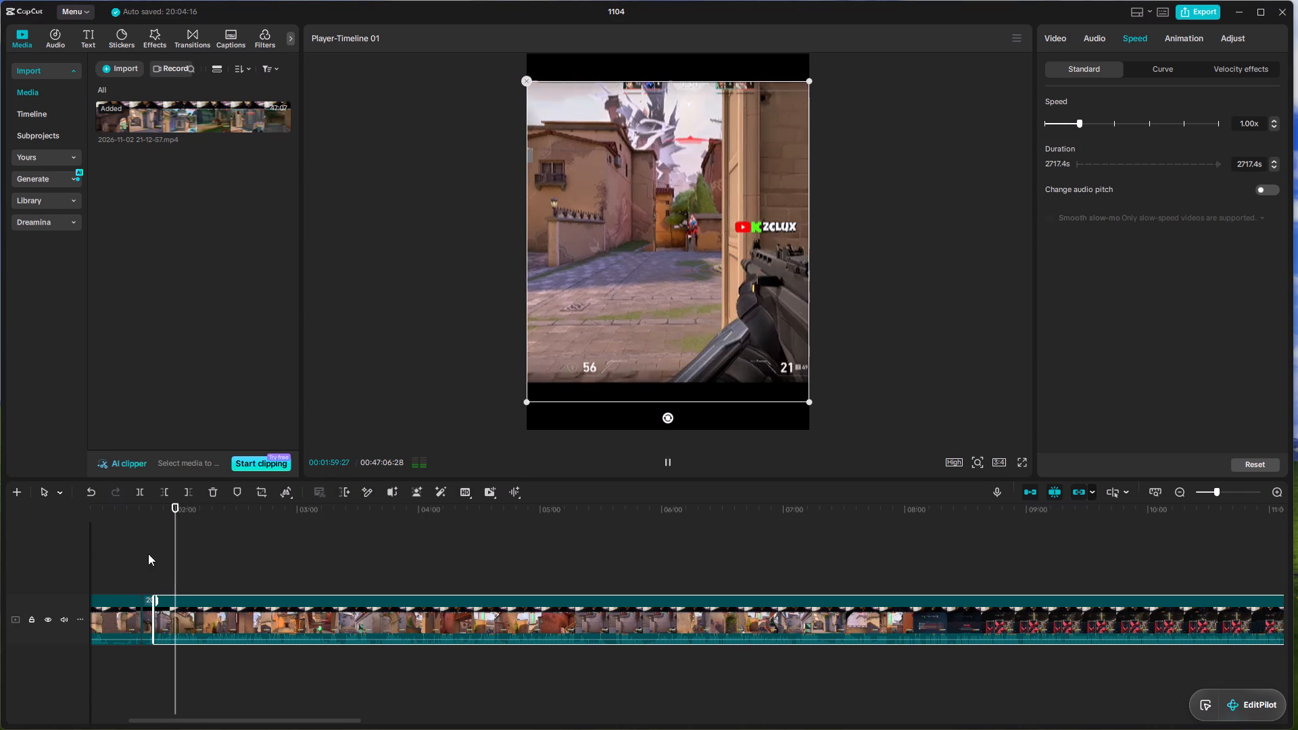
{"action": "key", "text": "space"}
{"action": "left_click_drag", "start_coordinate": [175, 560], "coordinate": [172, 560]}
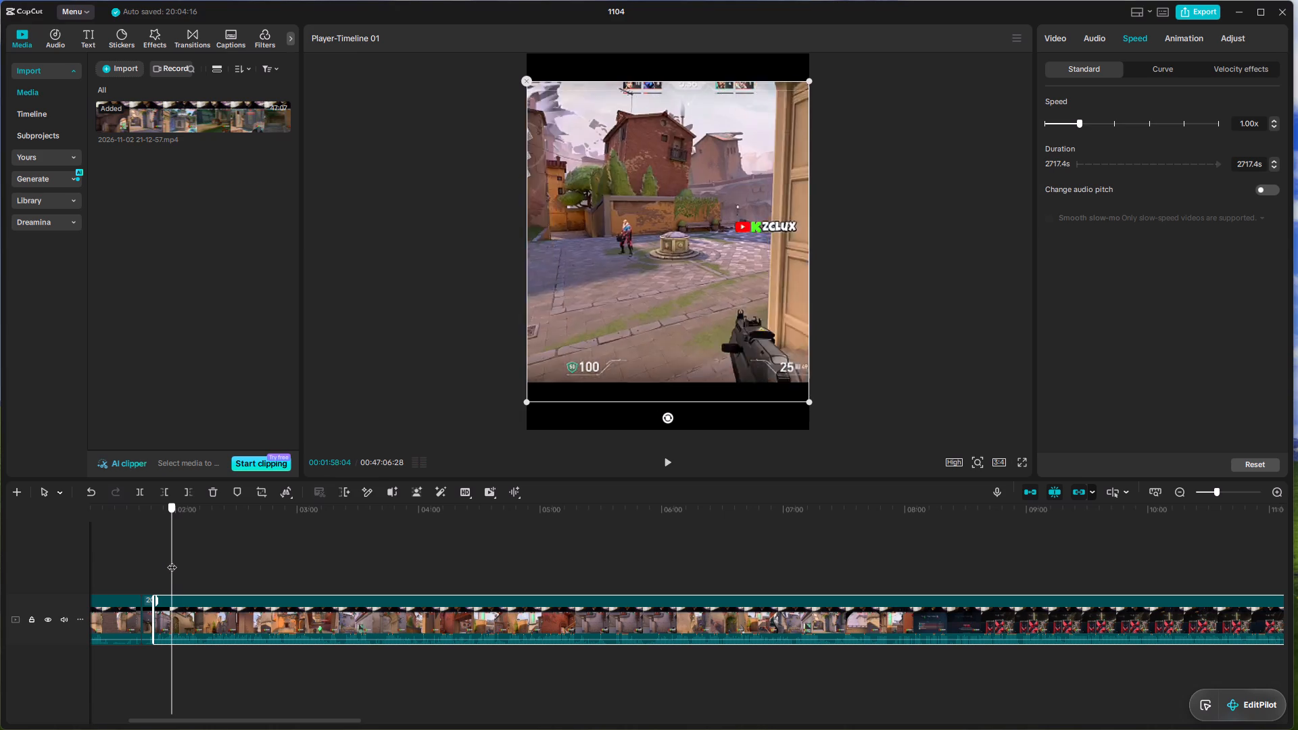
{"action": "left_click_drag", "start_coordinate": [172, 560], "coordinate": [168, 560]}
{"action": "key", "text": "space"}
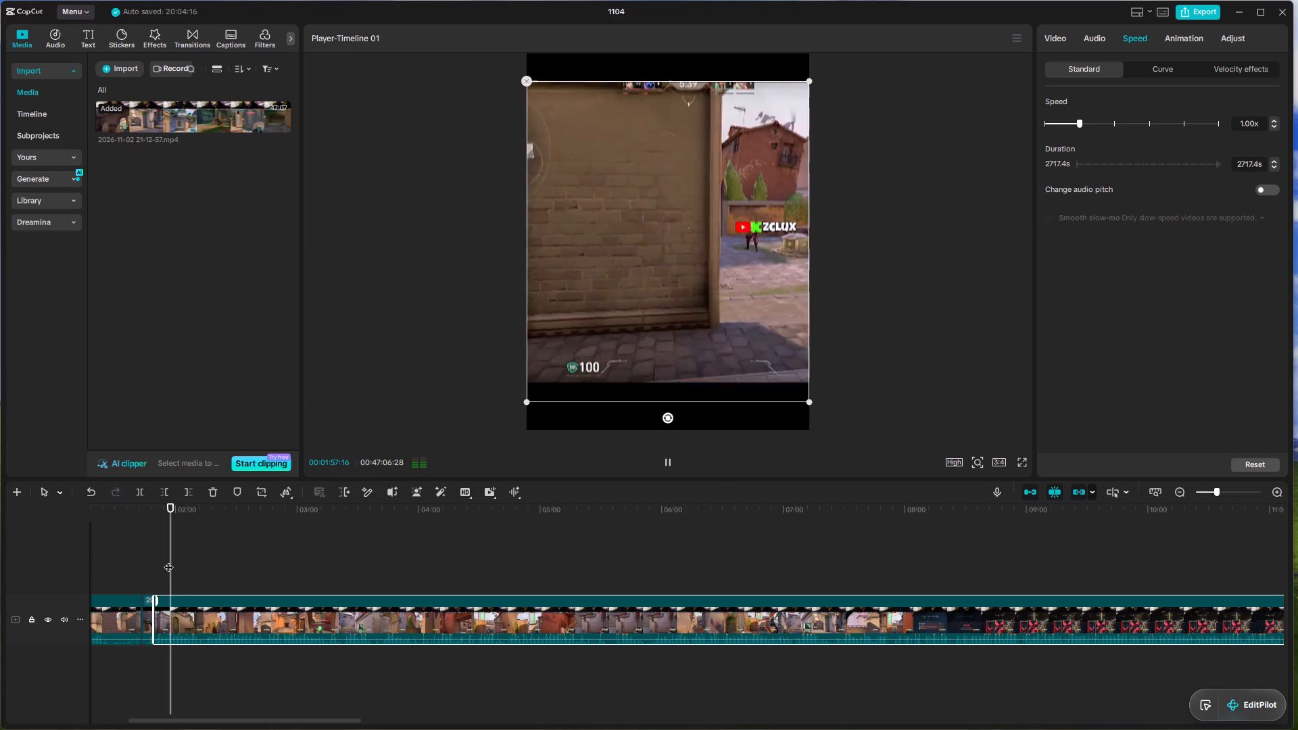
{"action": "key", "text": "space"}
{"action": "left_click", "coordinate": [172, 561]}
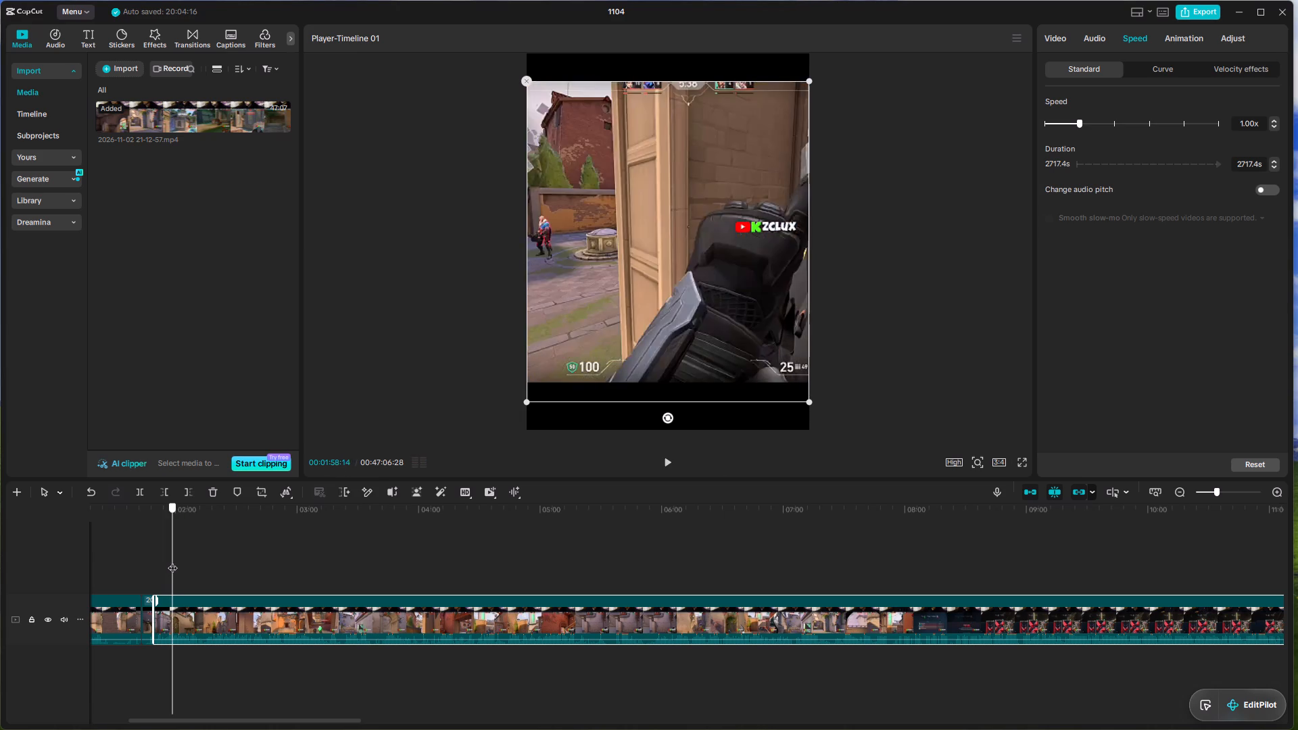
Split the recording just before the second kill, at 00:01:57:07.
{"action": "scroll", "coordinate": [210, 625], "scroll_direction": "up", "scroll_amount": 1, "text": "ctrl"}
{"action": "scroll", "coordinate": [210, 625], "scroll_direction": "down", "scroll_amount": 1, "text": "ctrl"}
{"action": "scroll", "coordinate": [201, 617], "scroll_direction": "up", "scroll_amount": 1, "text": "ctrl"}
{"action": "scroll", "coordinate": [201, 617], "scroll_direction": "down", "scroll_amount": 1, "text": "ctrl"}
{"action": "scroll", "coordinate": [201, 617], "scroll_direction": "up", "scroll_amount": 6, "text": "ctrl"}
{"action": "scroll", "coordinate": [185, 607], "scroll_direction": "down", "scroll_amount": 1, "text": "ctrl"}
{"action": "scroll", "coordinate": [185, 607], "scroll_direction": "up", "scroll_amount": 8, "text": "ctrl"}
{"action": "left_click_drag", "start_coordinate": [170, 566], "coordinate": [152, 560]}
{"action": "key", "text": "space"}
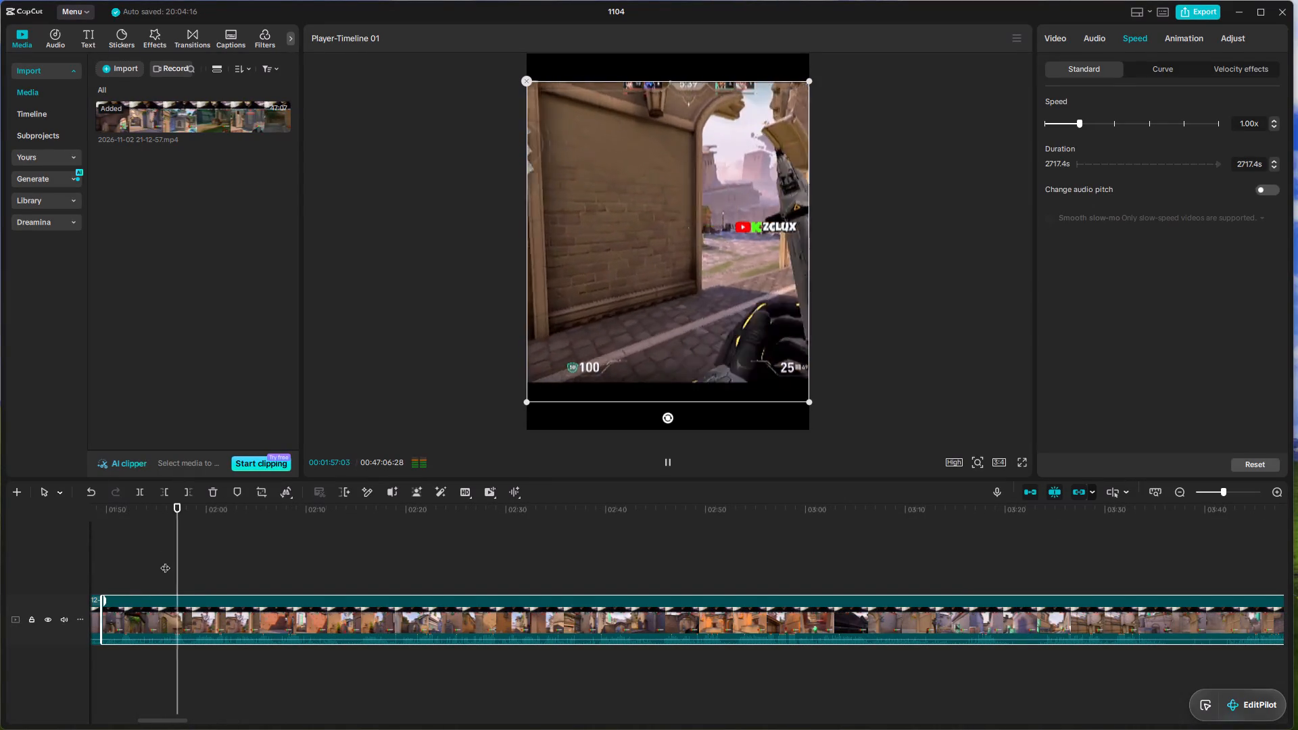
{"action": "key", "text": "space"}
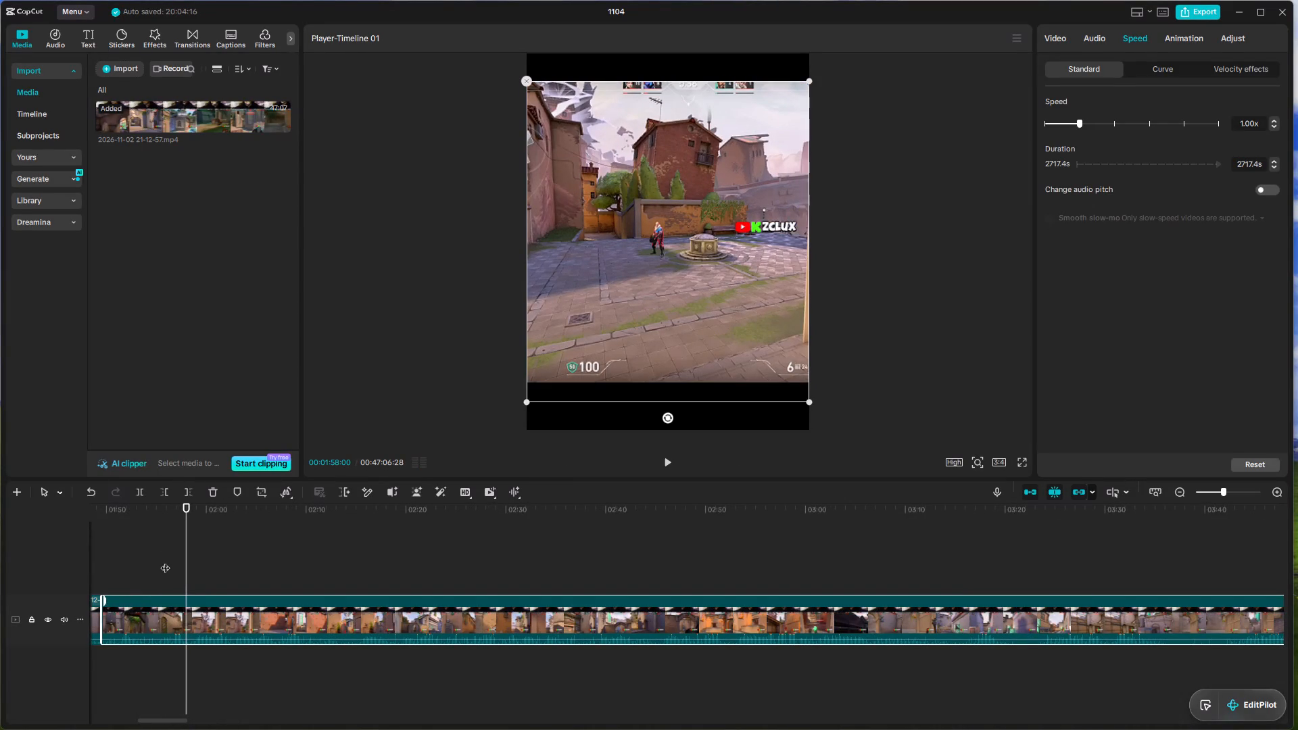
{"action": "left_click", "coordinate": [183, 572]}
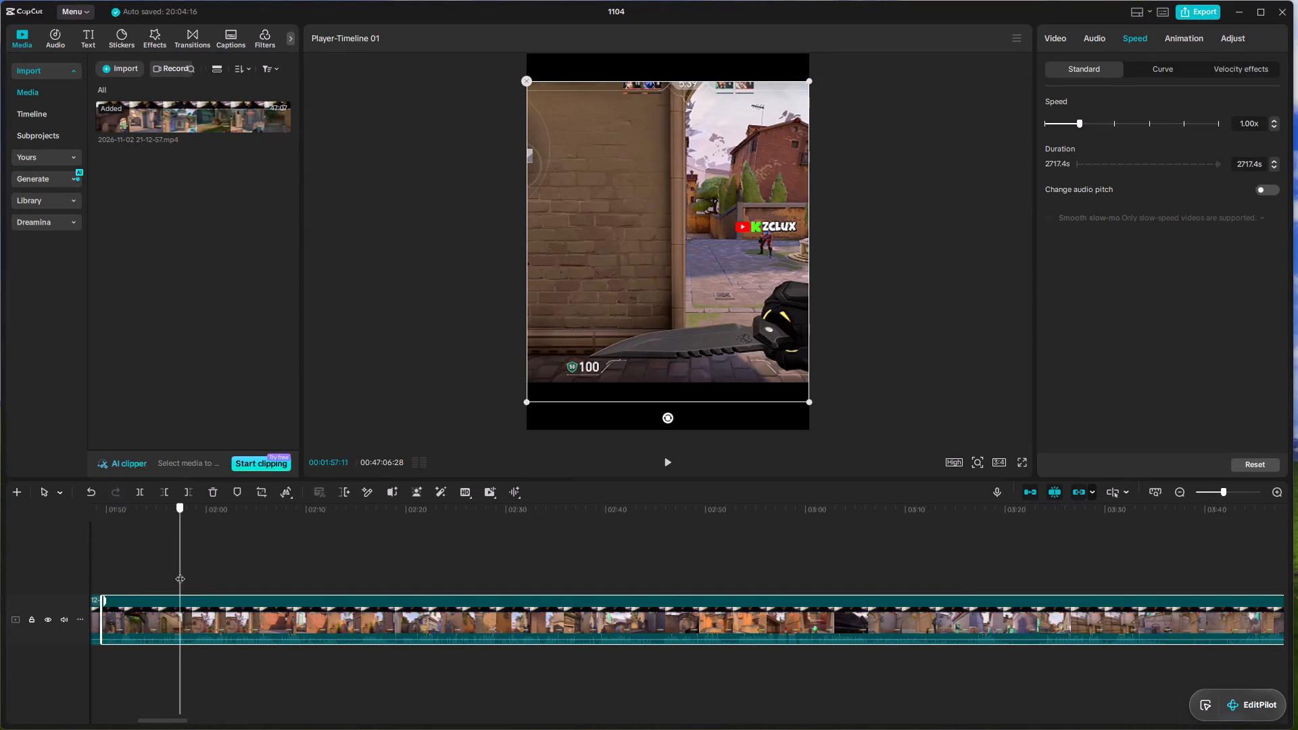
{"action": "left_click", "coordinate": [131, 491]}
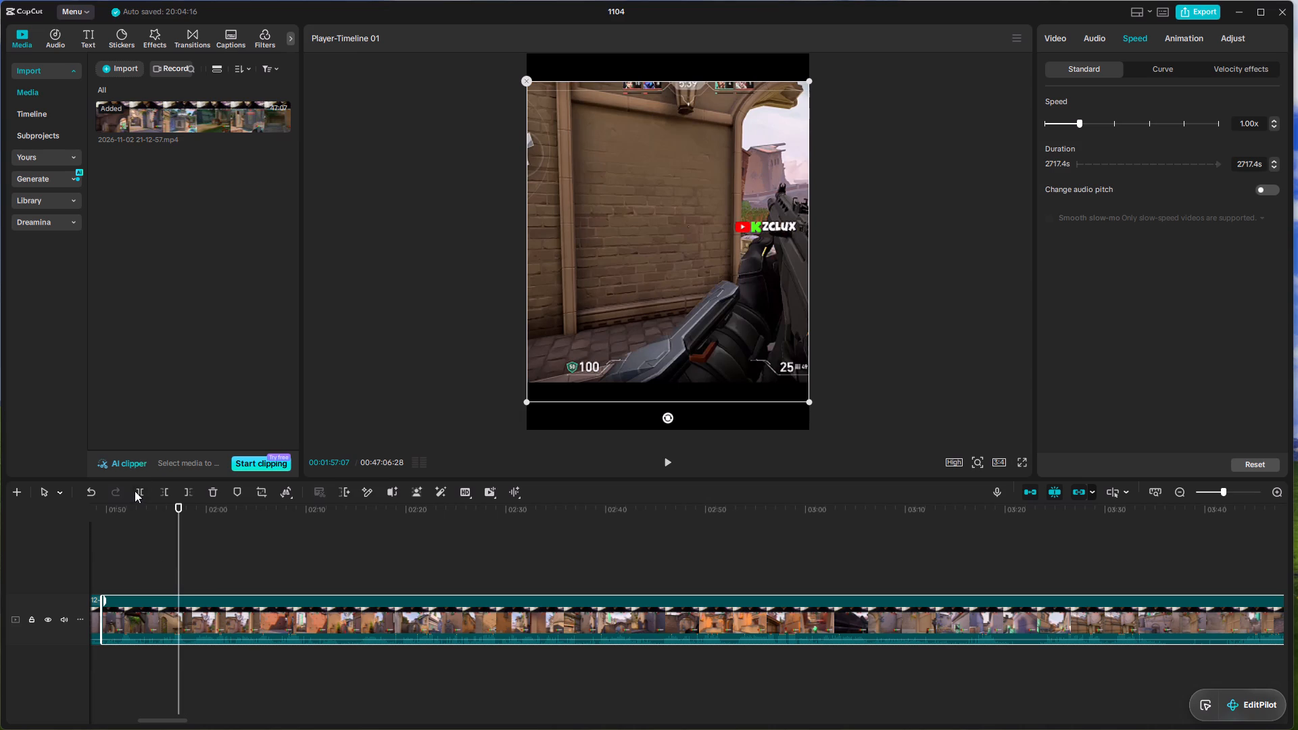
{"action": "left_click", "coordinate": [139, 487]}
Delete the short segment between the first kill clip and the start of the second kill.
{"action": "left_click", "coordinate": [145, 606]}
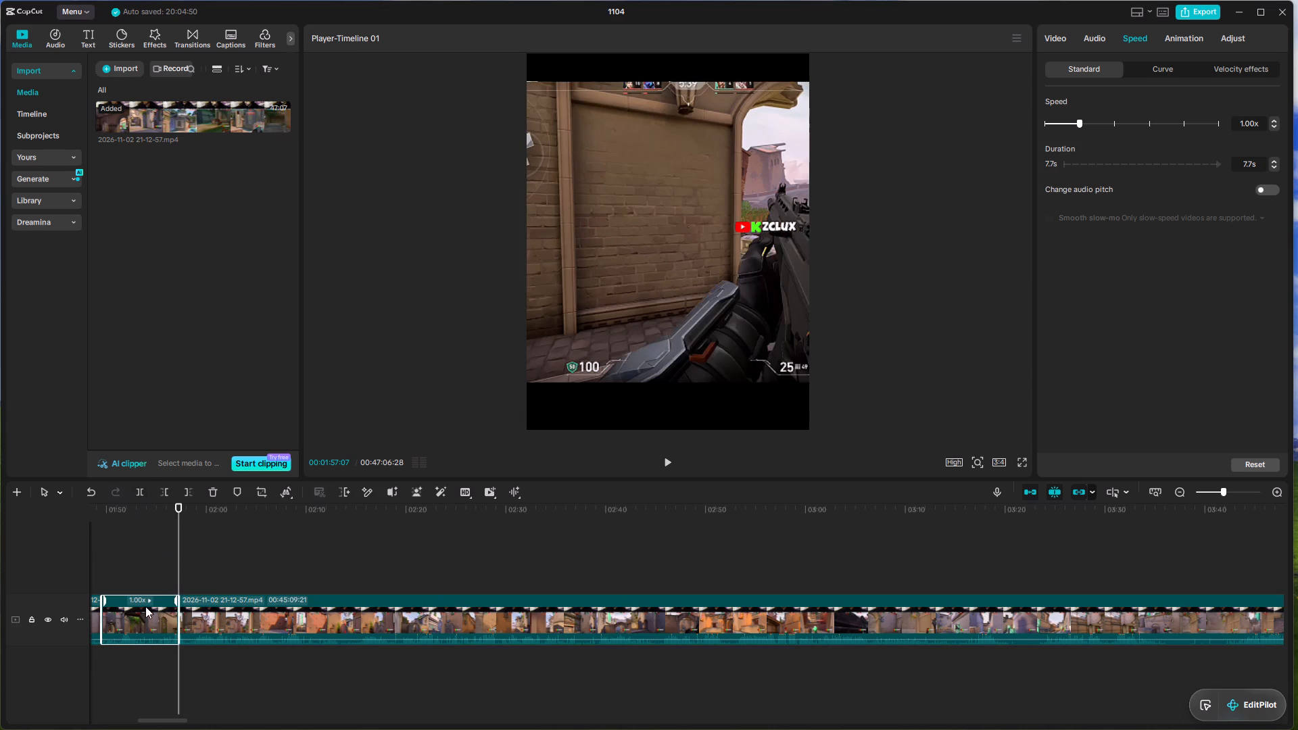
{"action": "key", "text": "Delete"}
Play through the second kill and split the recording right after it, at about 00:01:53.
{"action": "left_click", "coordinate": [94, 560]}
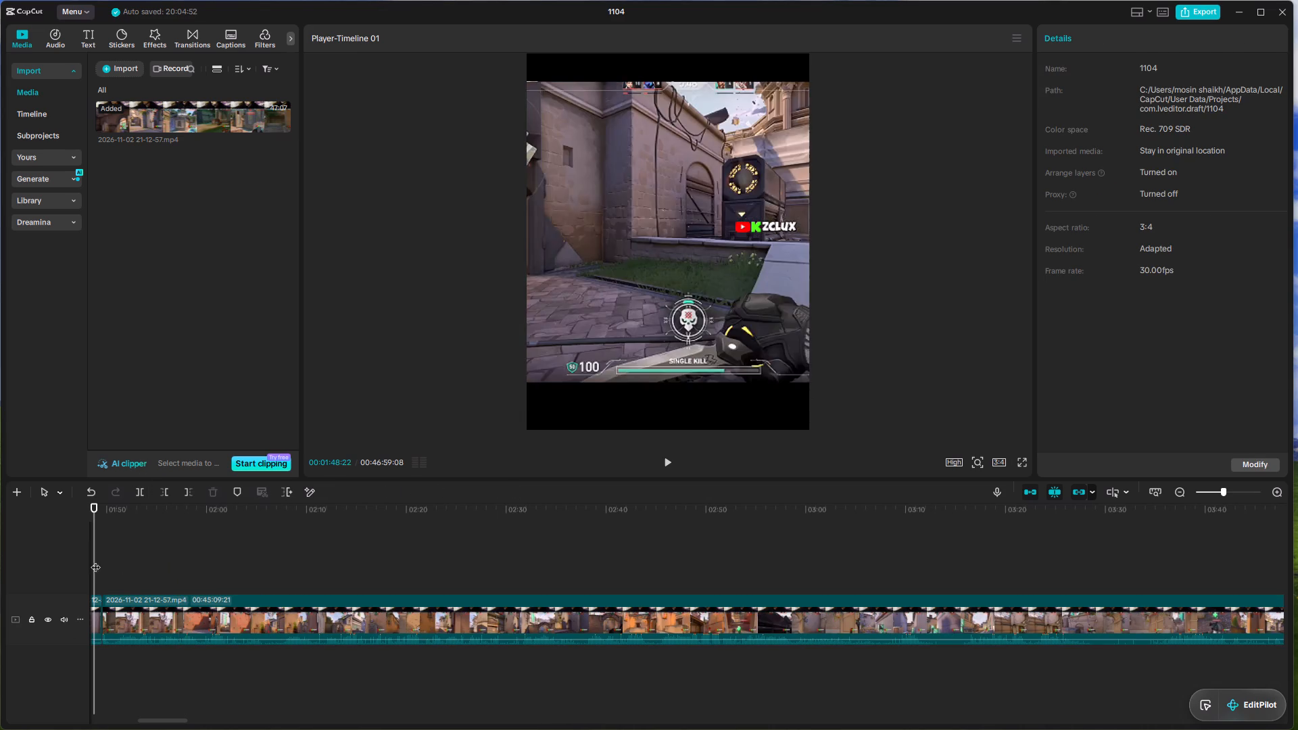
{"action": "left_click", "coordinate": [114, 563]}
{"action": "left_click", "coordinate": [110, 566]}
{"action": "key", "text": "space"}
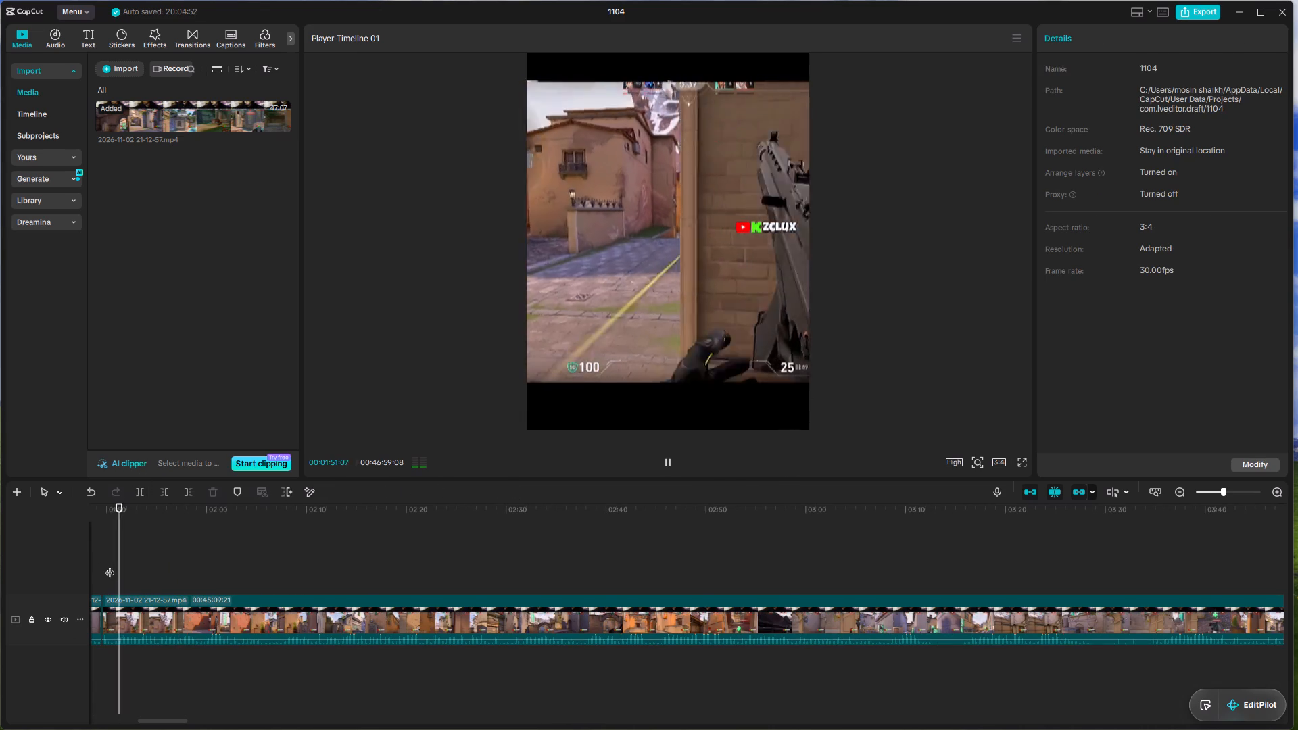
{"action": "key", "text": "space"}
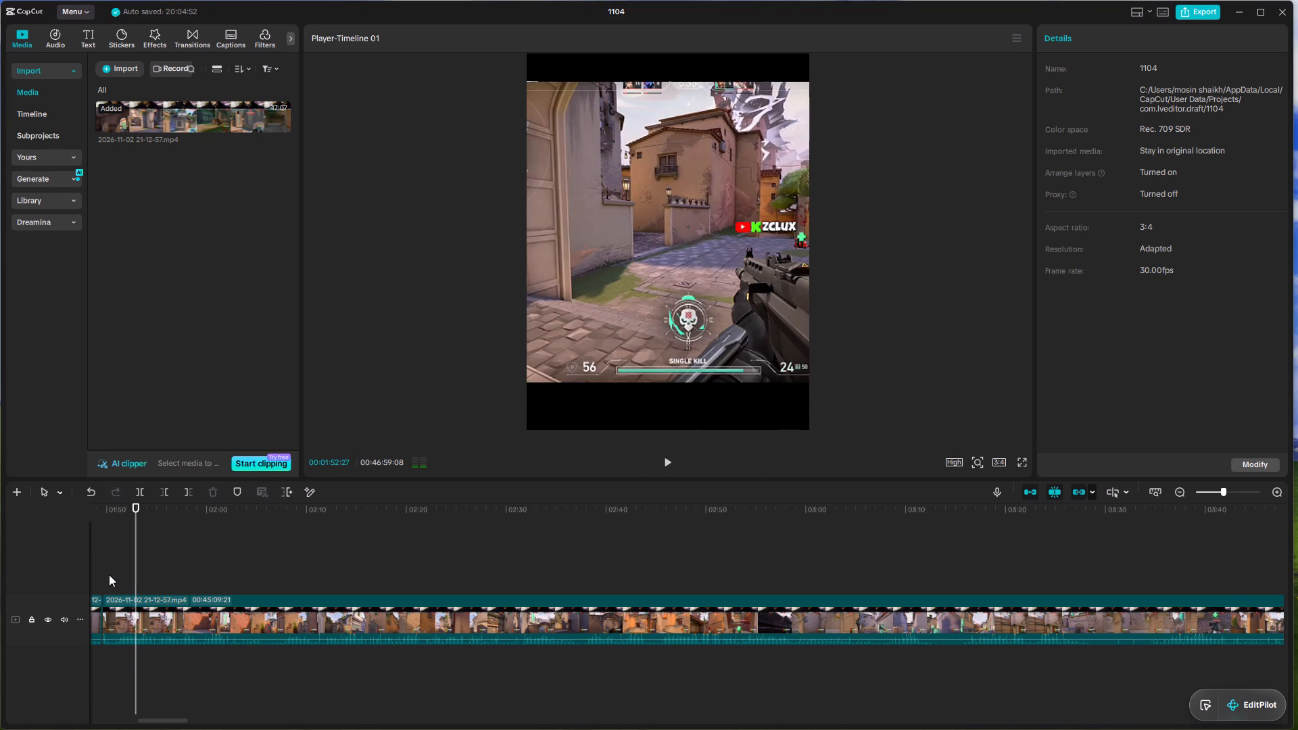
{"action": "key", "text": "space"}
{"action": "key", "text": "space"}
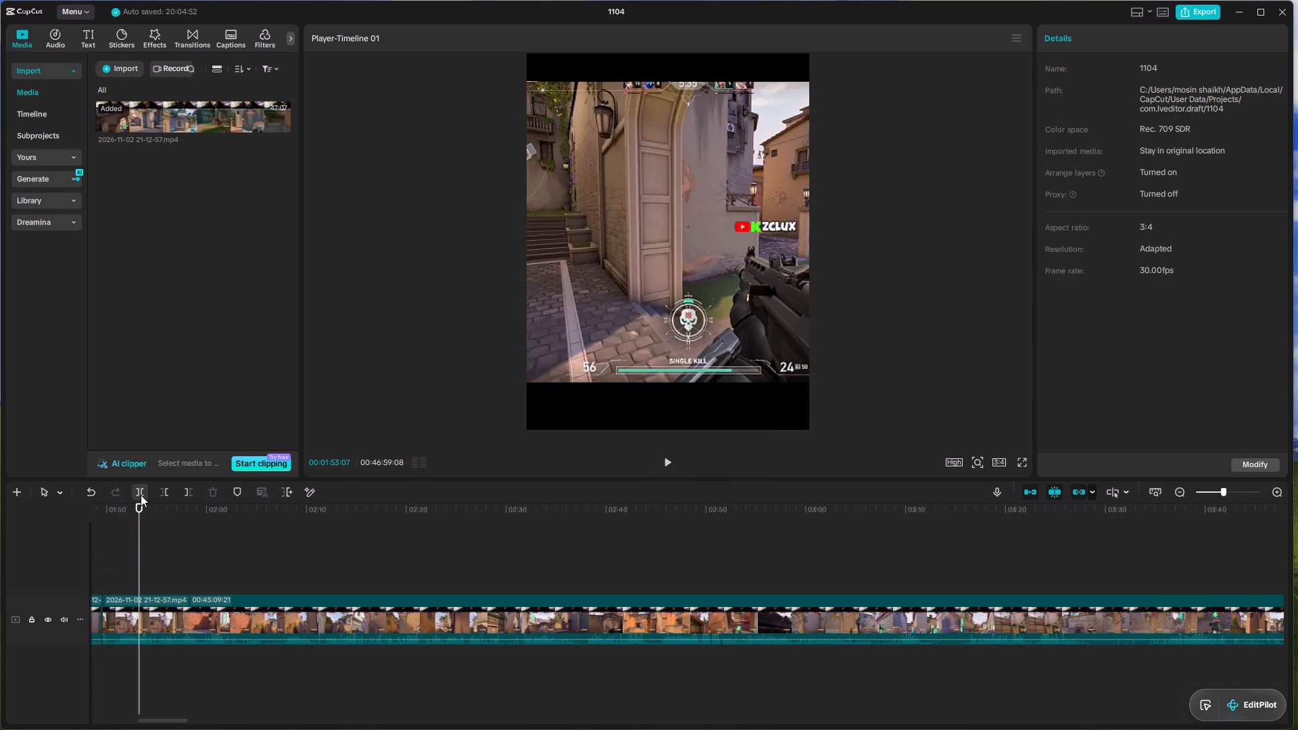
{"action": "key", "text": "space"}
{"action": "key", "text": "space"}
{"action": "left_click", "coordinate": [141, 495]}
Play on to find the third kill and split the recording just before it, at 00:02:07:07.
{"action": "key", "text": "space"}
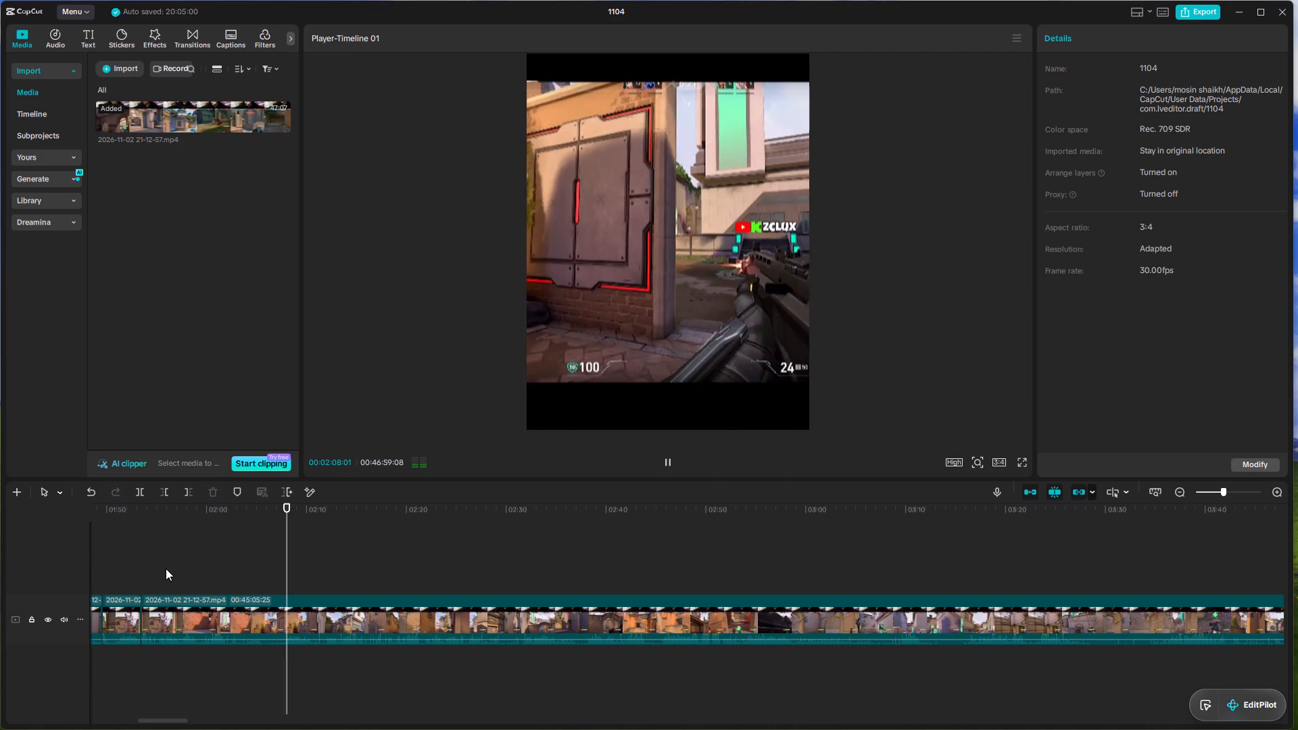
{"action": "key", "text": "space"}
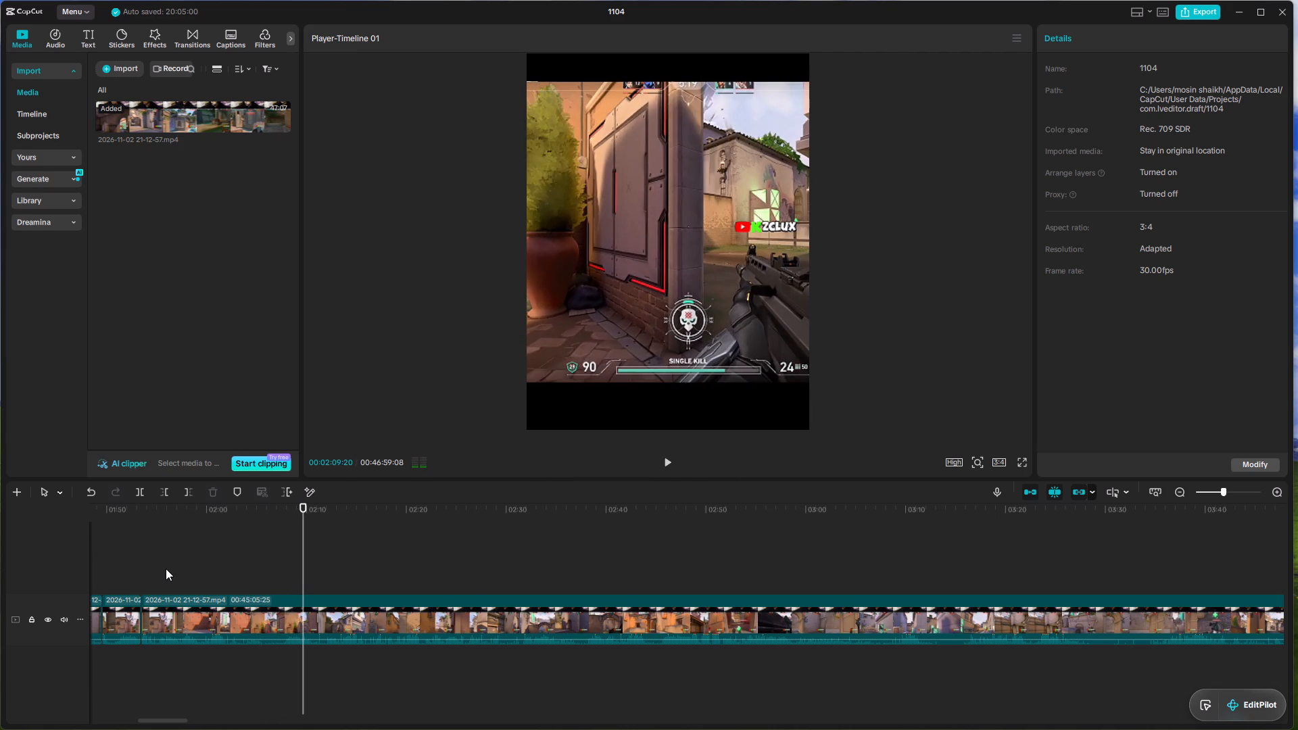
{"action": "left_click", "coordinate": [291, 580]}
{"action": "left_click", "coordinate": [281, 577]}
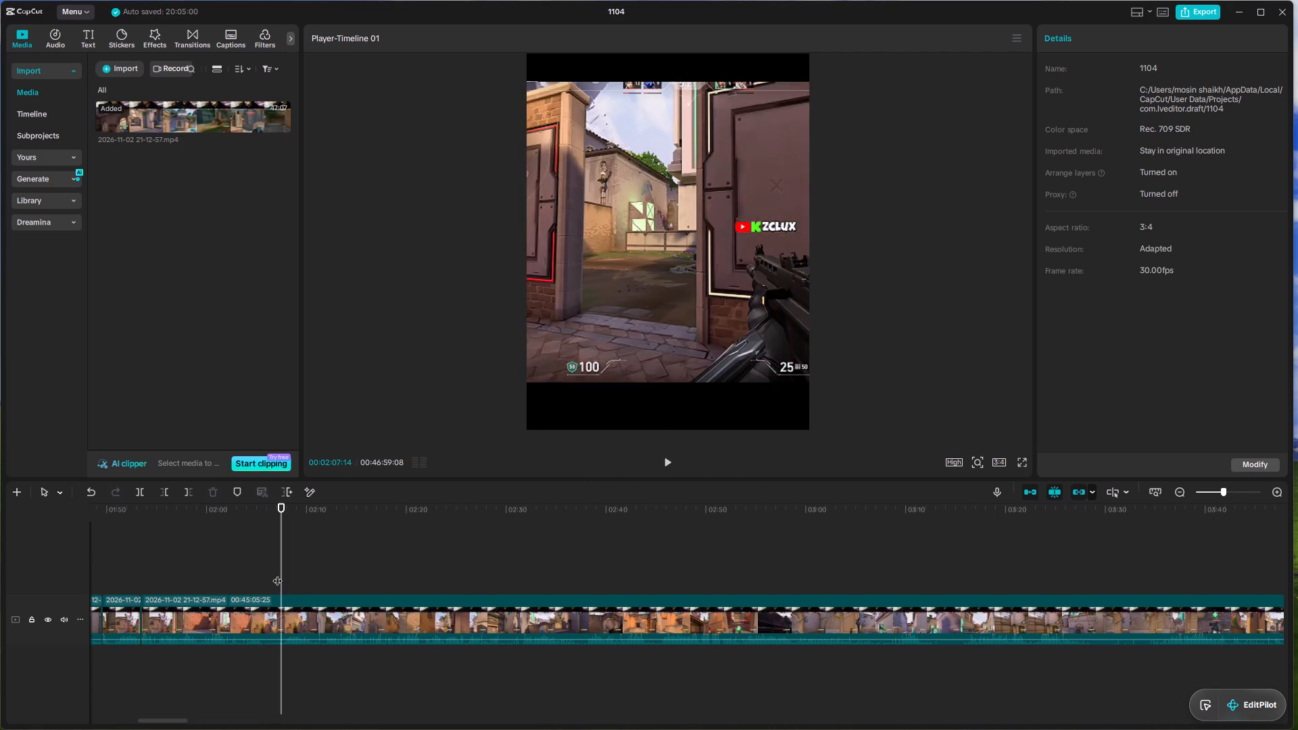
{"action": "key", "text": "space"}
{"action": "key", "text": "space"}
{"action": "left_click", "coordinate": [276, 573]}
{"action": "left_click", "coordinate": [264, 573]}
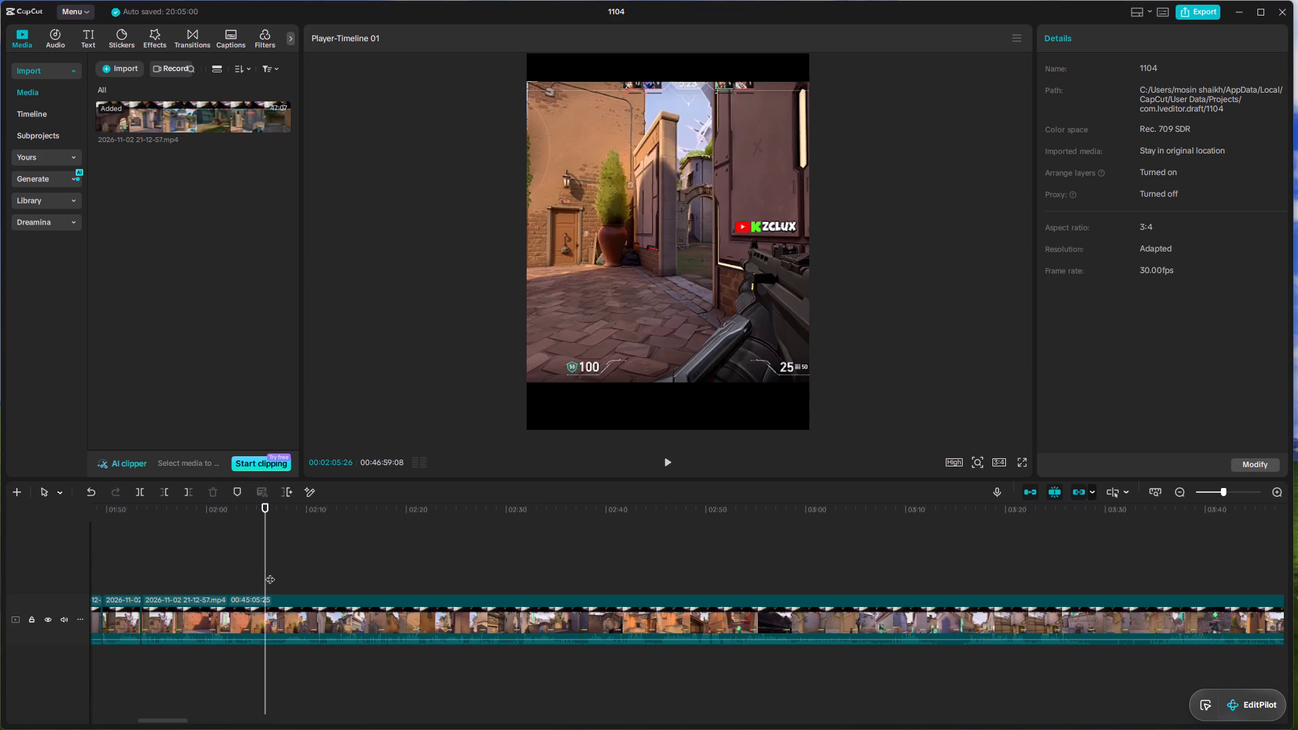
{"action": "key", "text": "space"}
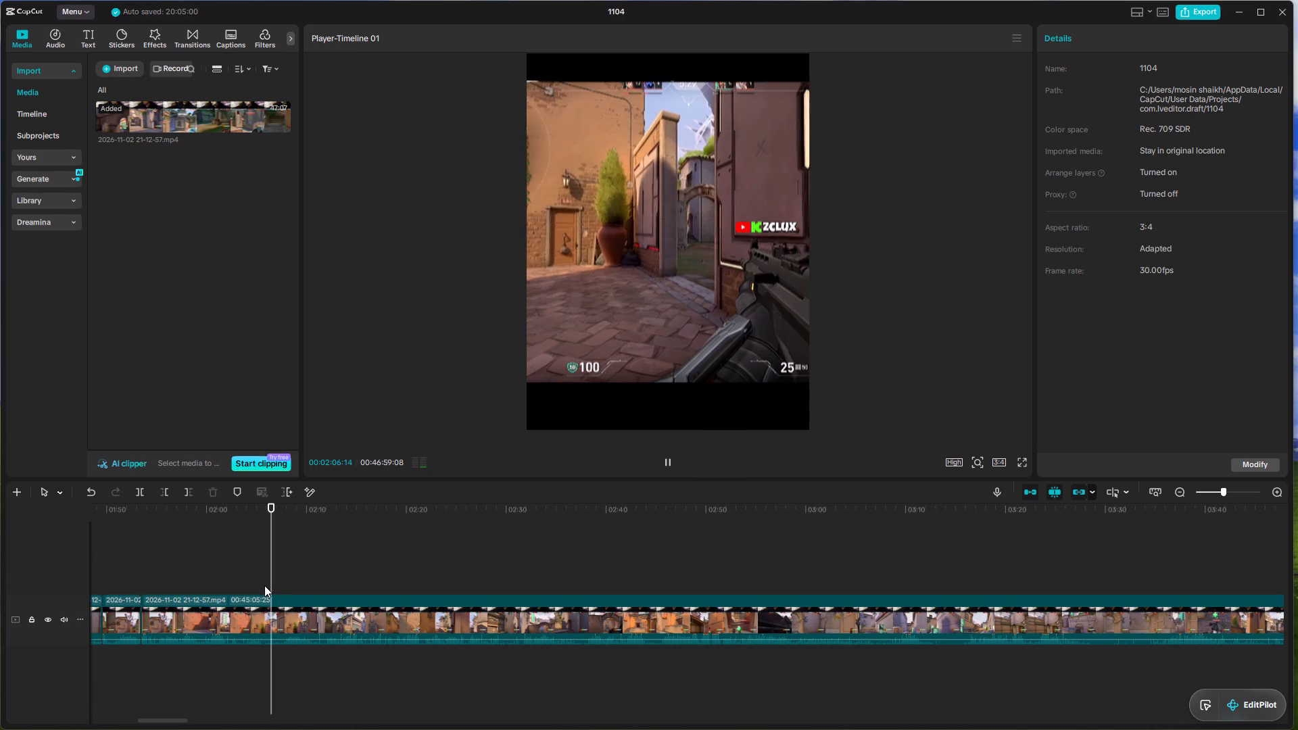
{"action": "key", "text": "space"}
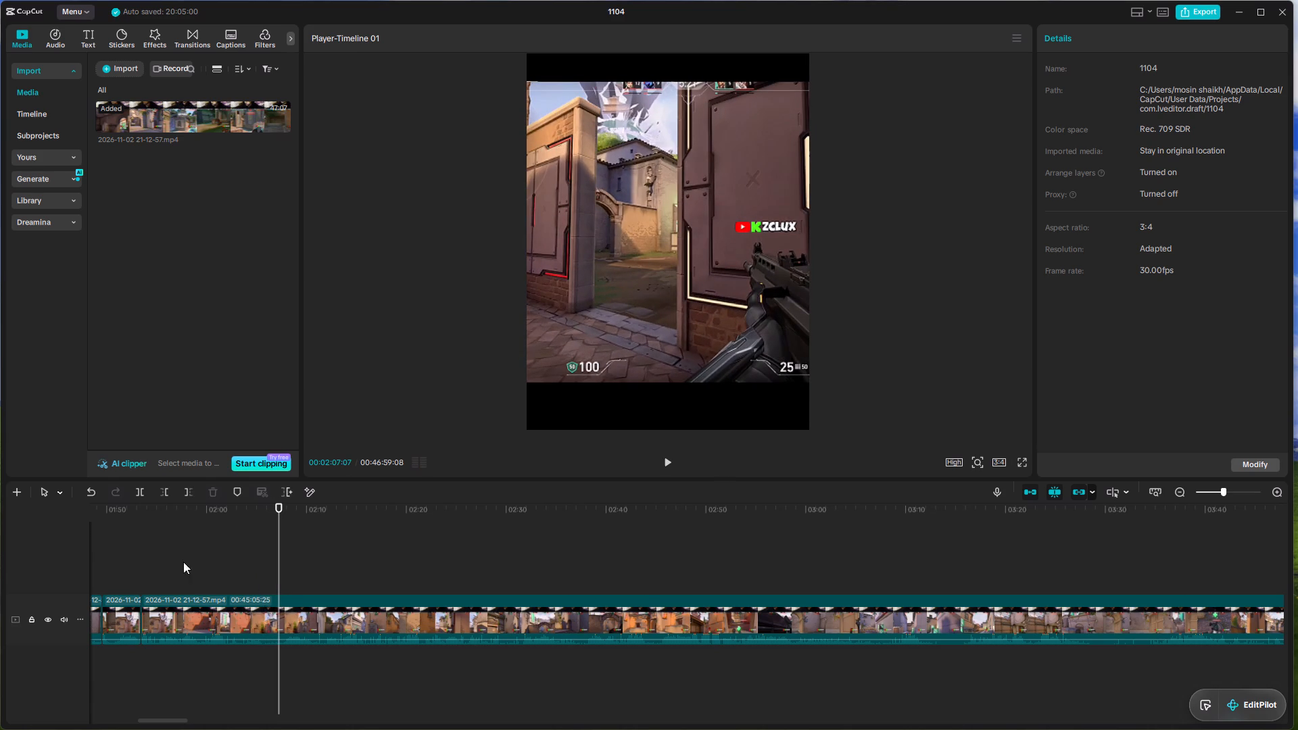
{"action": "left_click", "coordinate": [139, 498]}
Delete the segment between the second kill clip and the start of the third kill.
{"action": "left_click", "coordinate": [254, 625]}
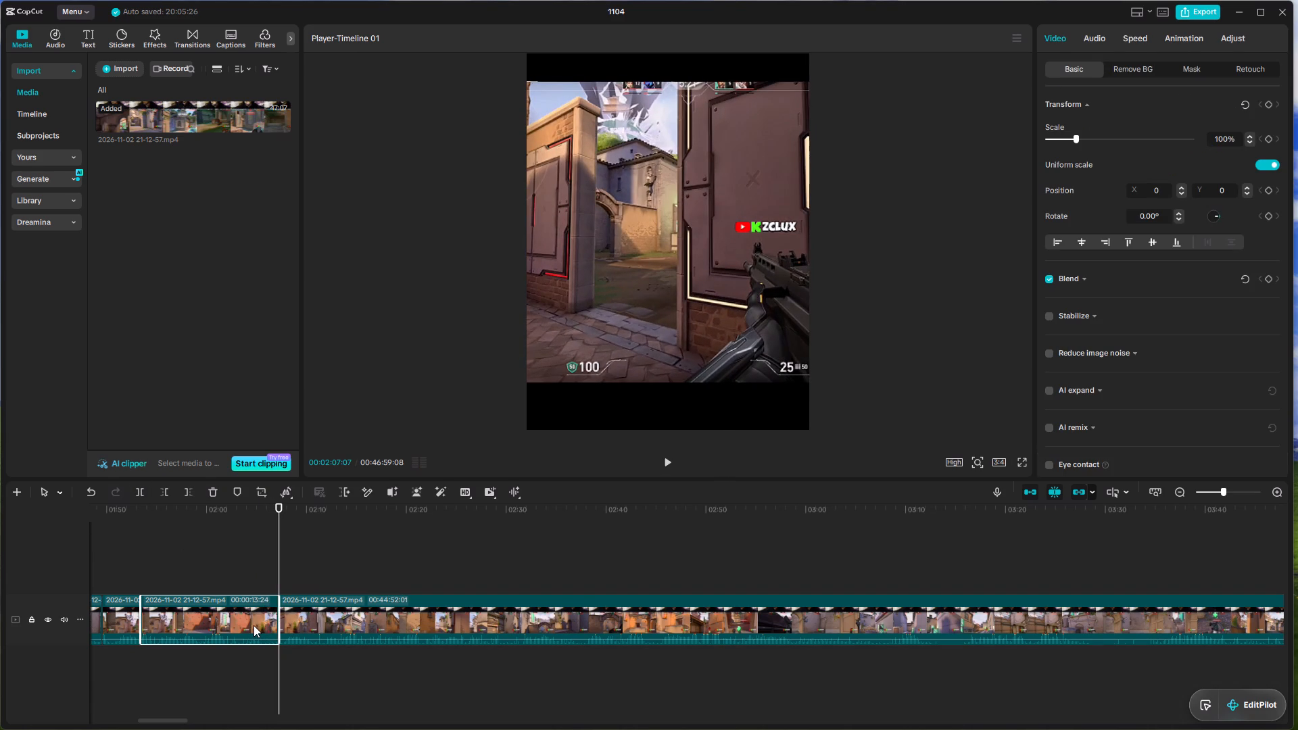
{"action": "key", "text": "Delete"}
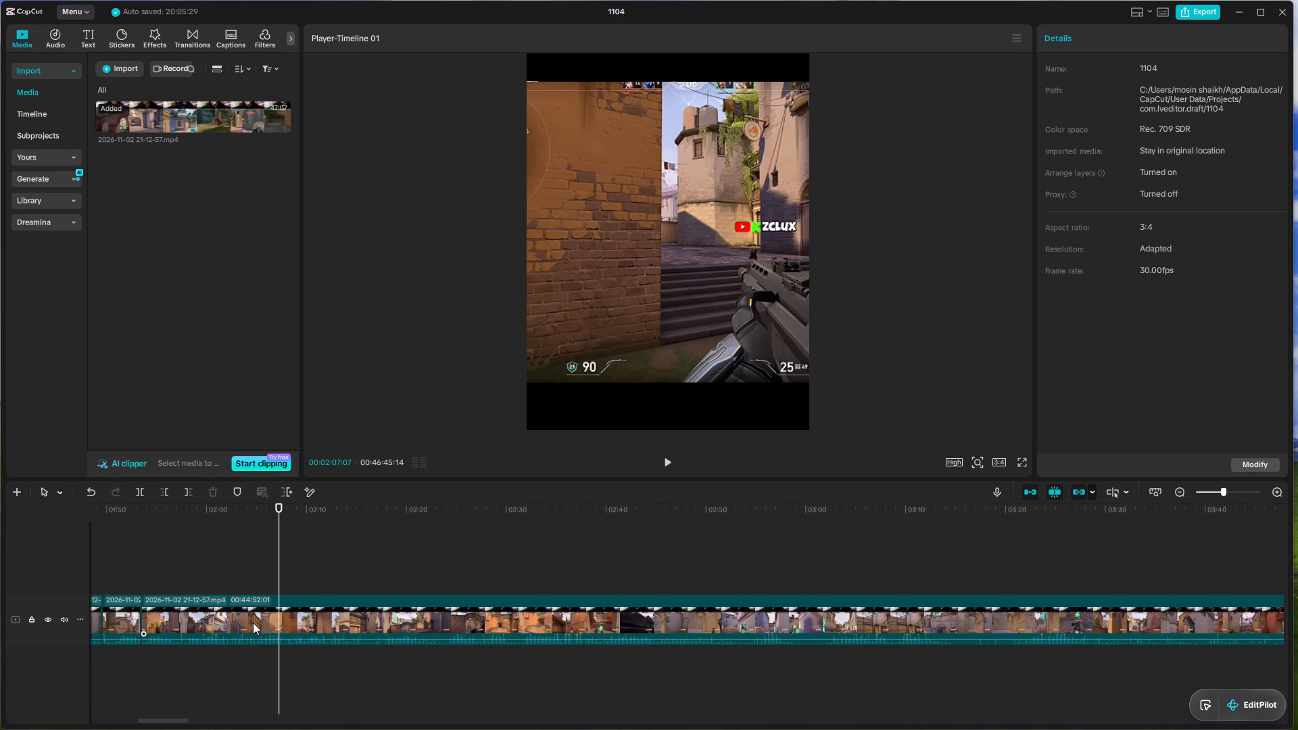
Play through the third kill and split the recording right after it, at 00:01:56:02.
{"action": "left_click", "coordinate": [163, 563]}
{"action": "left_click", "coordinate": [136, 554]}
{"action": "key", "text": "space"}
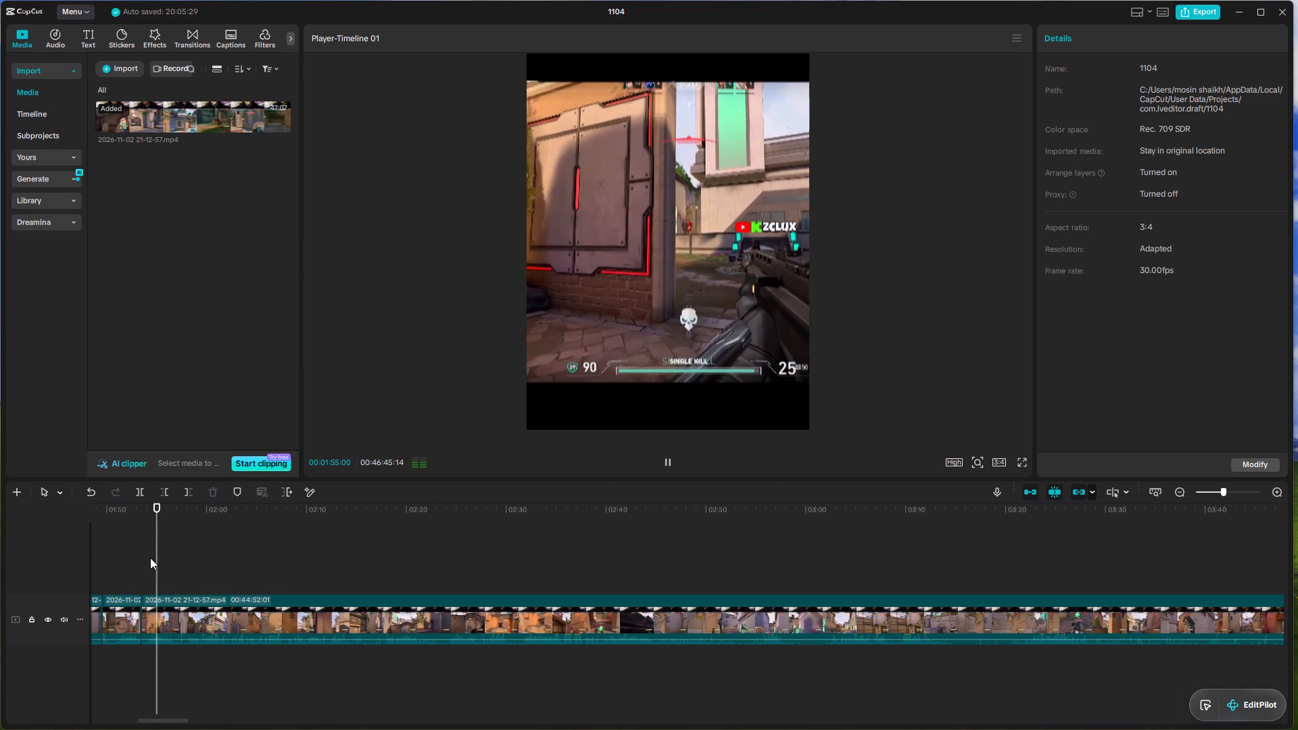
{"action": "key", "text": "space"}
{"action": "key", "text": "space"}
{"action": "key", "text": "space"}
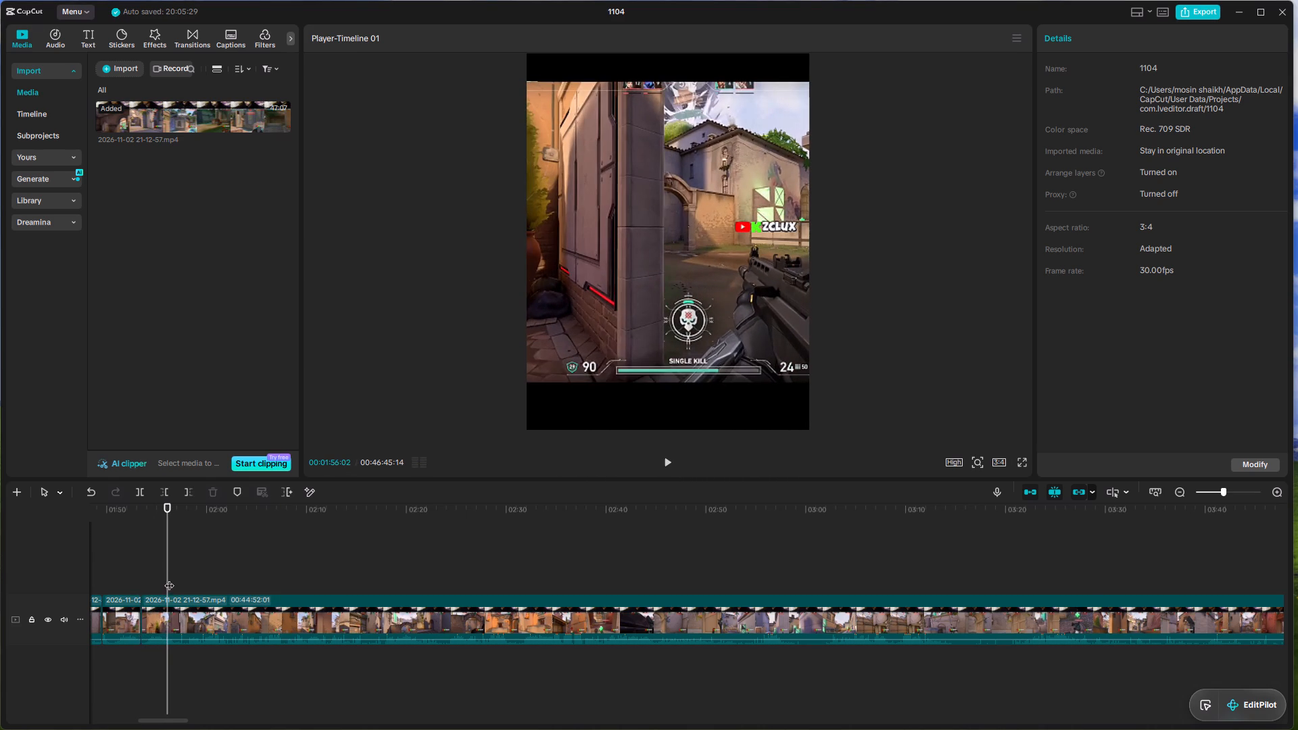
{"action": "left_click", "coordinate": [137, 495]}
Play through the fourth kill and split the recording right after it, at about 00:02:02.
{"action": "key", "text": "space"}
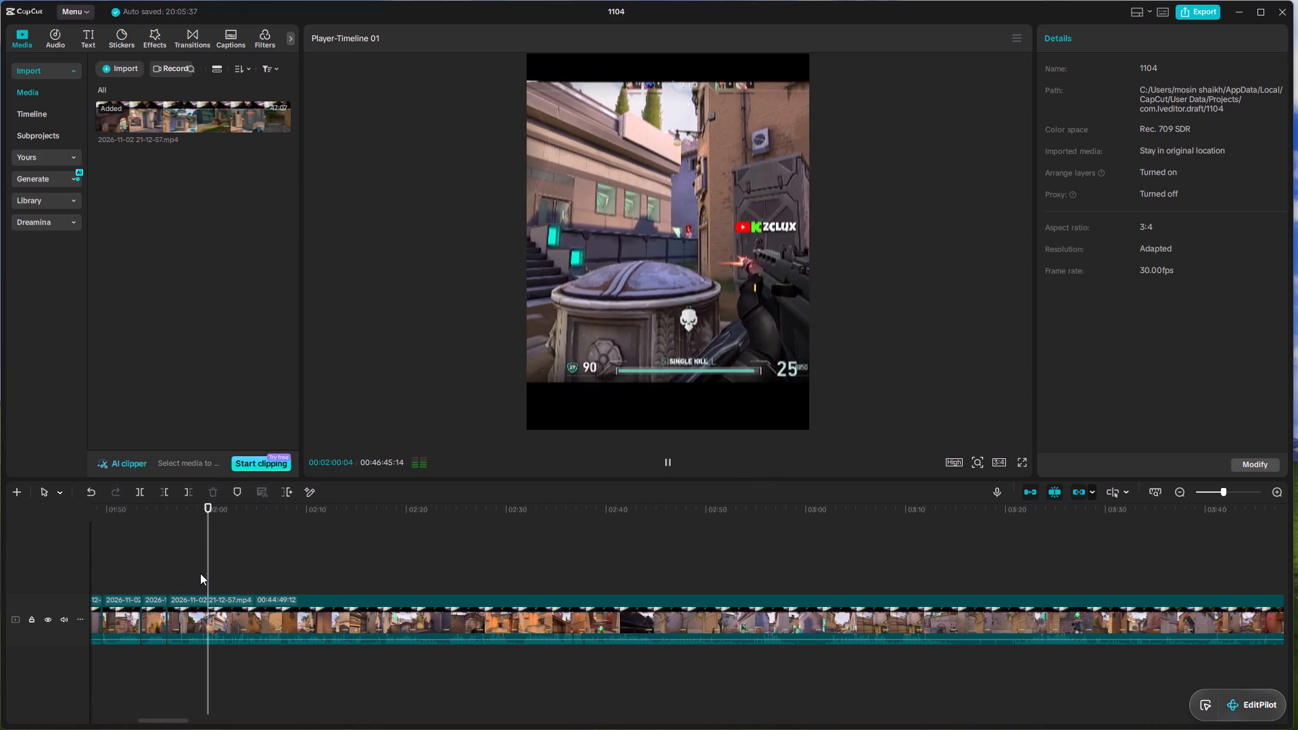
{"action": "key", "text": "space"}
{"action": "left_click", "coordinate": [188, 585]}
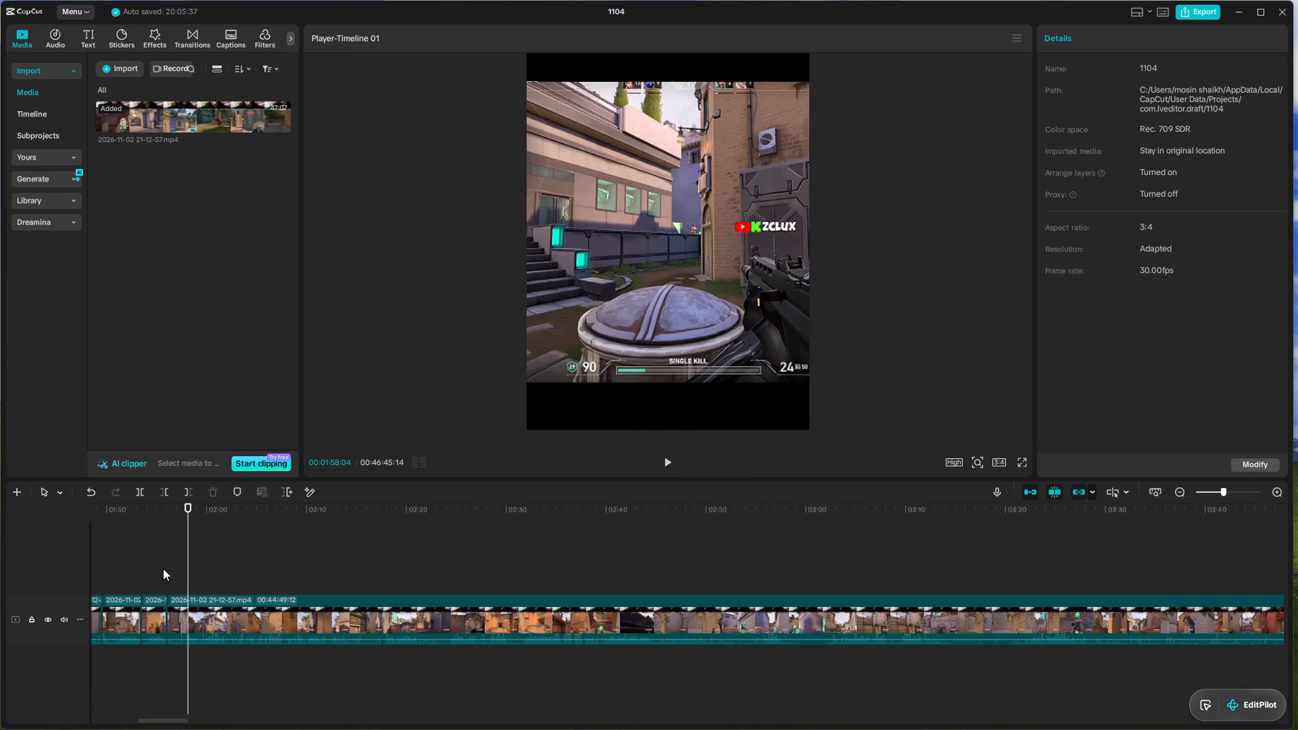
{"action": "left_click", "coordinate": [163, 568]}
{"action": "key", "text": "space"}
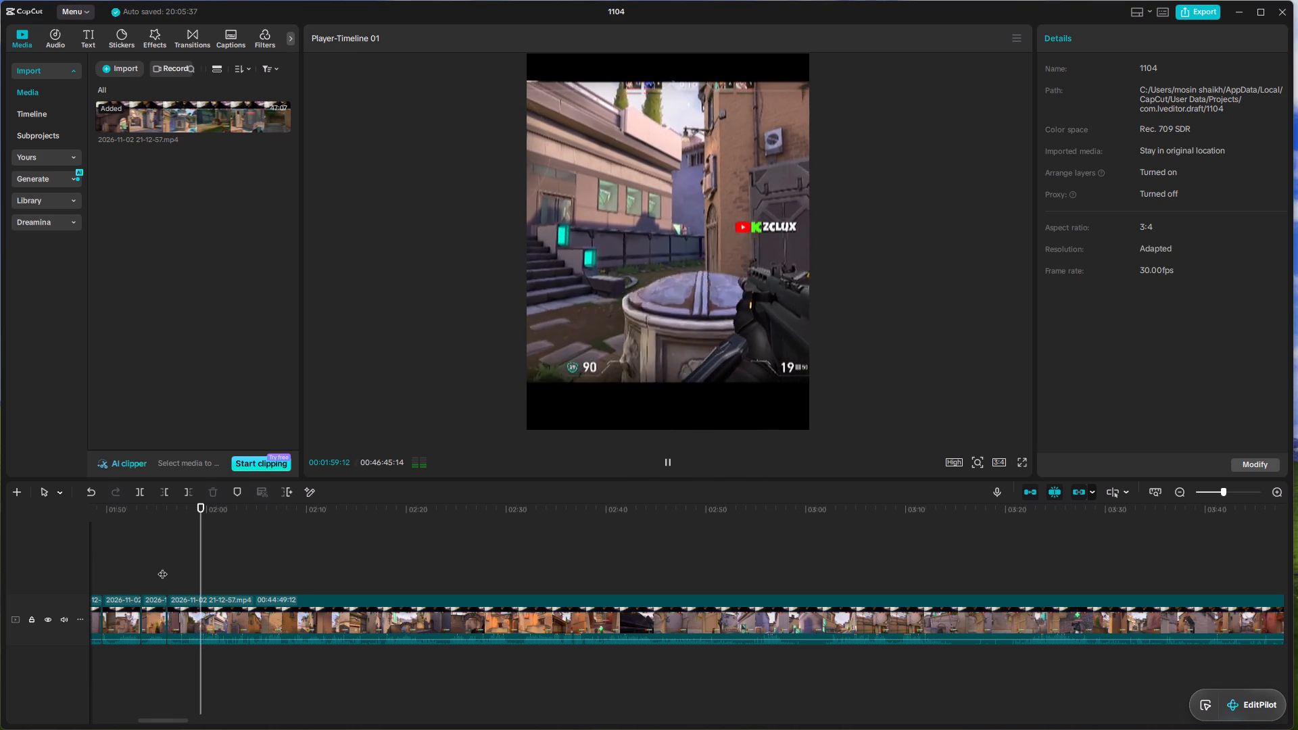
{"action": "key", "text": "space"}
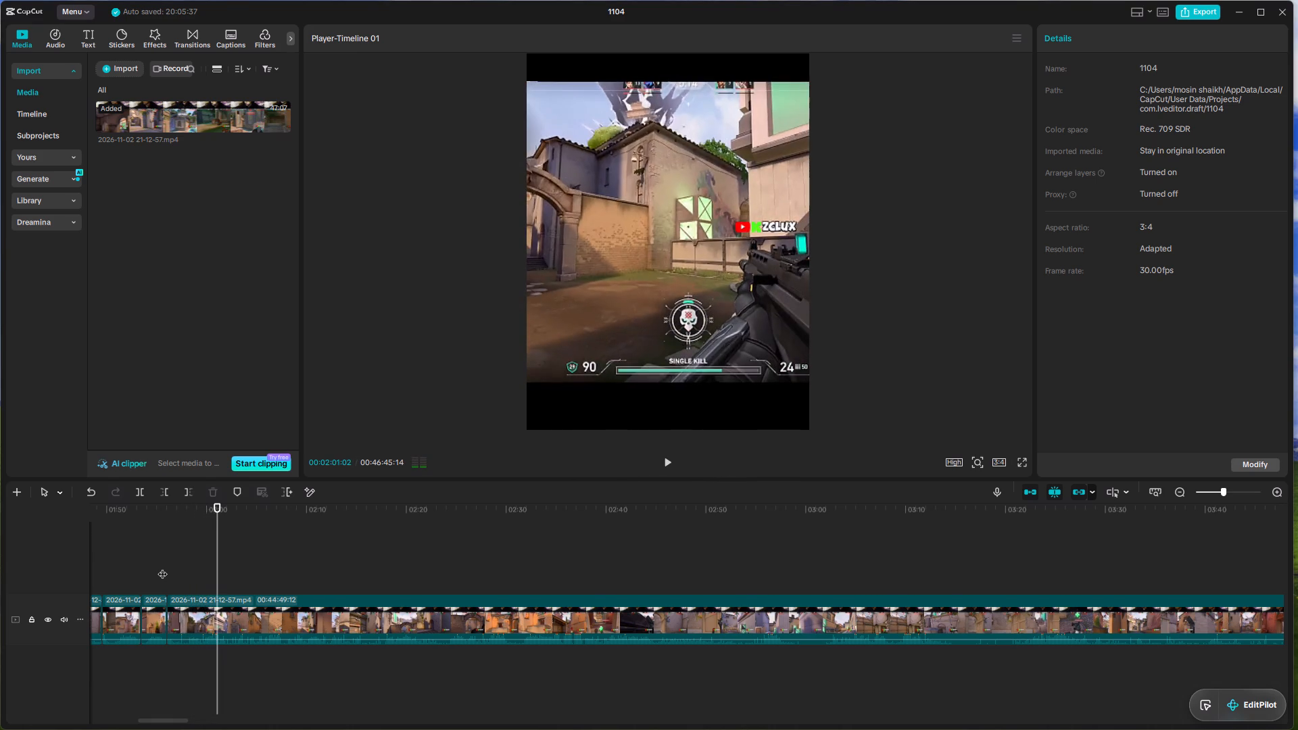
{"action": "key", "text": "space"}
{"action": "key", "text": "space"}
{"action": "key", "text": "space"}
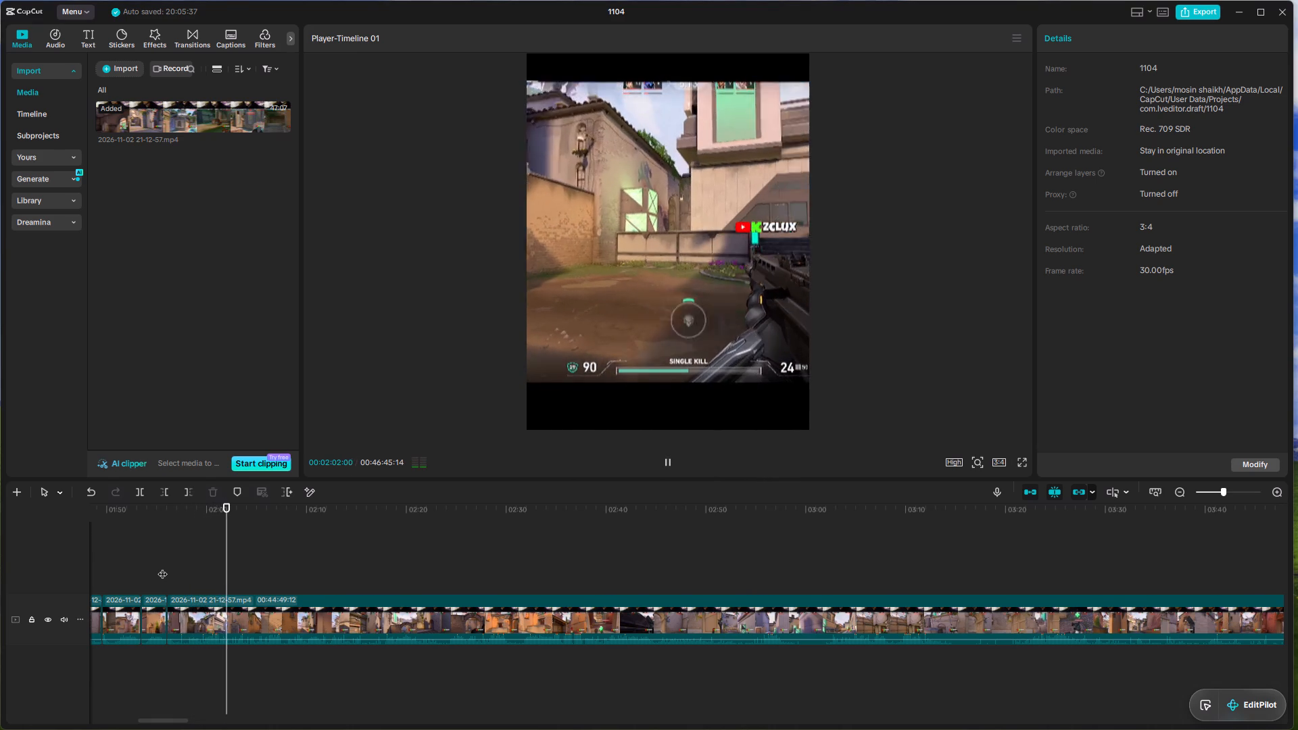
{"action": "key", "text": "space"}
{"action": "left_click", "coordinate": [136, 499]}
Find the lead-up to the fifth kill and split the recording just before it, at 00:02:08:26.
{"action": "key", "text": "space"}
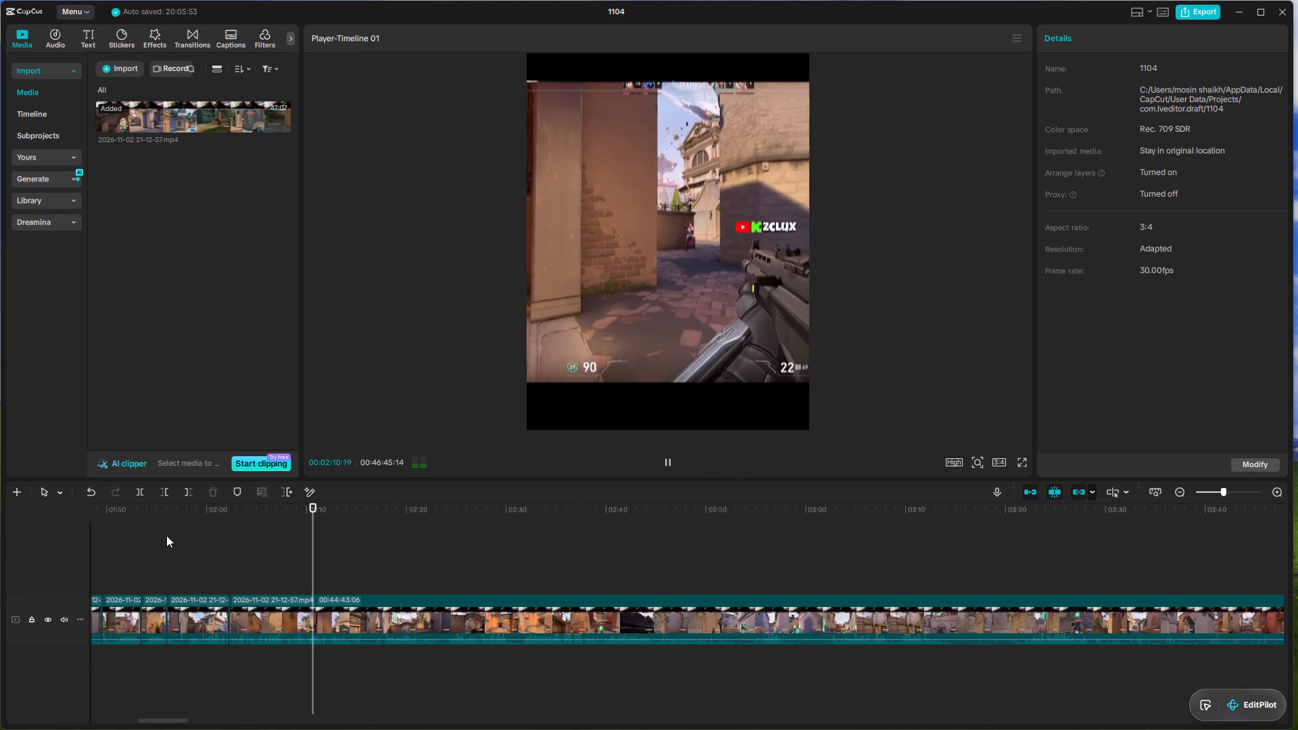
{"action": "key", "text": "space"}
{"action": "left_click", "coordinate": [274, 577]}
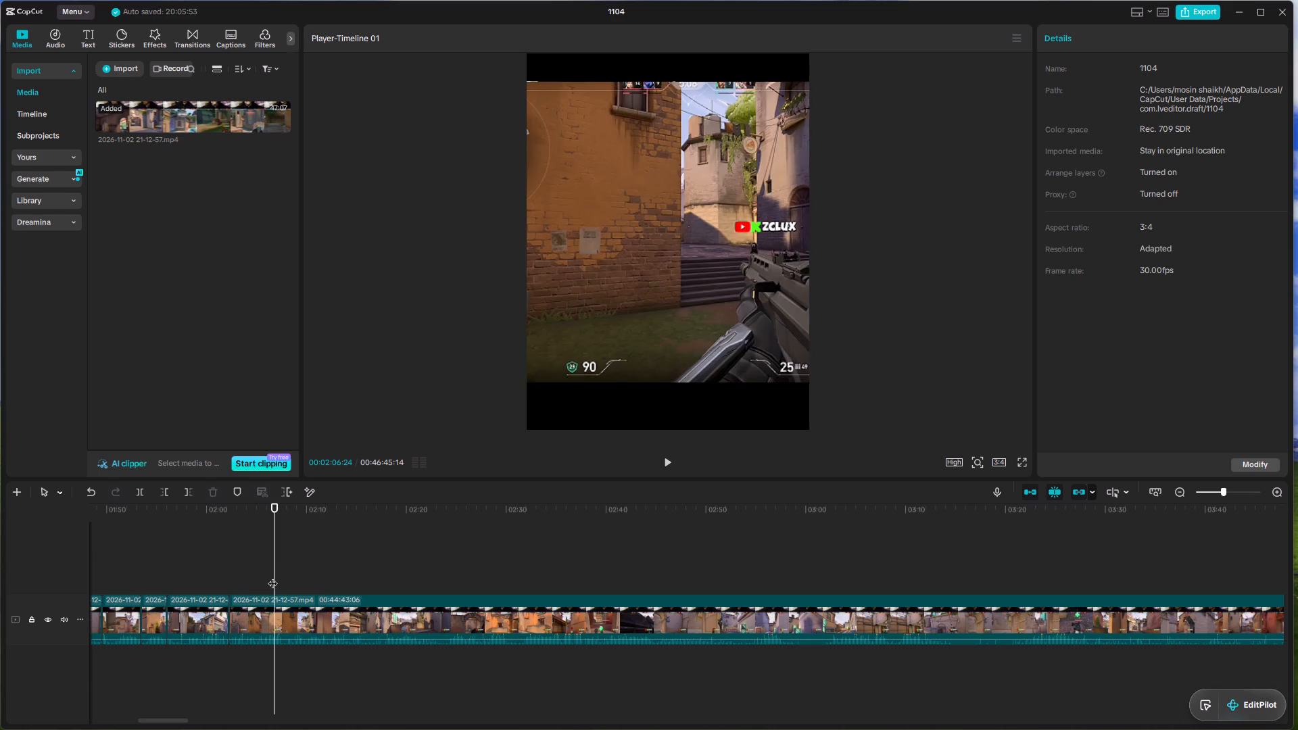
{"action": "key", "text": "space"}
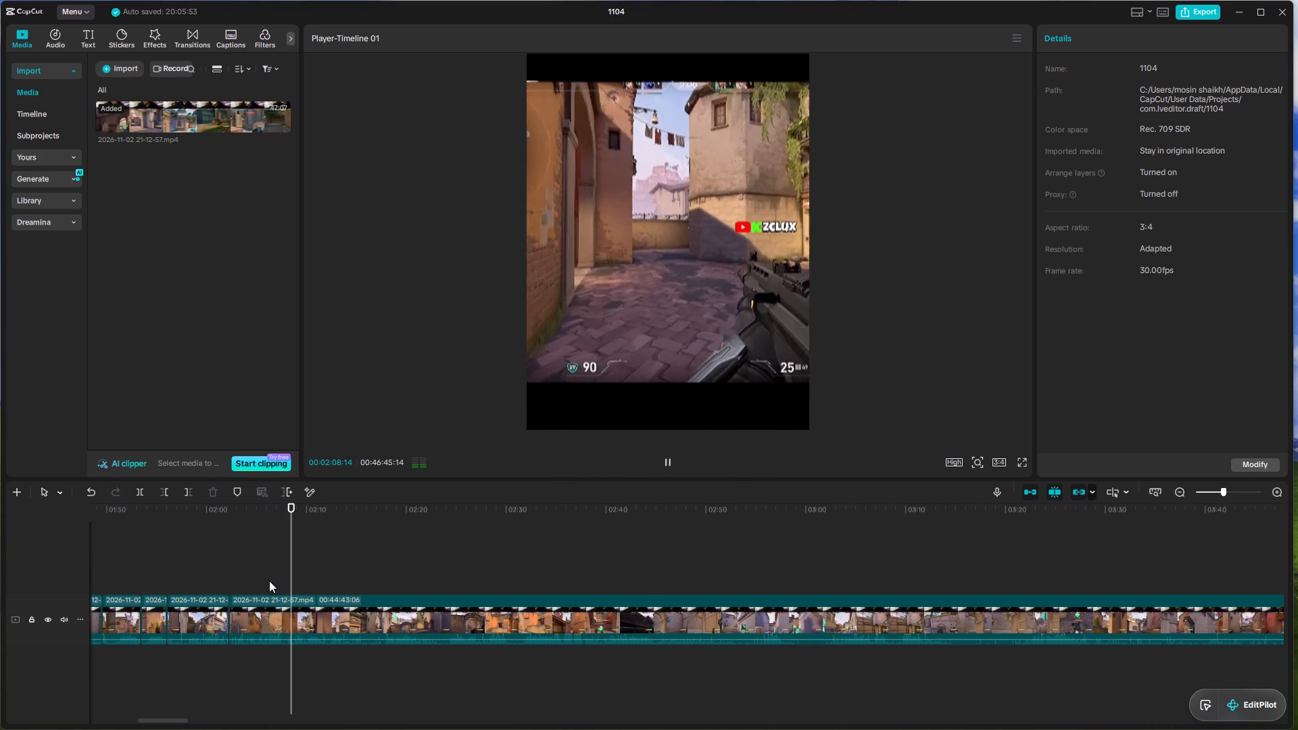
{"action": "key", "text": "space"}
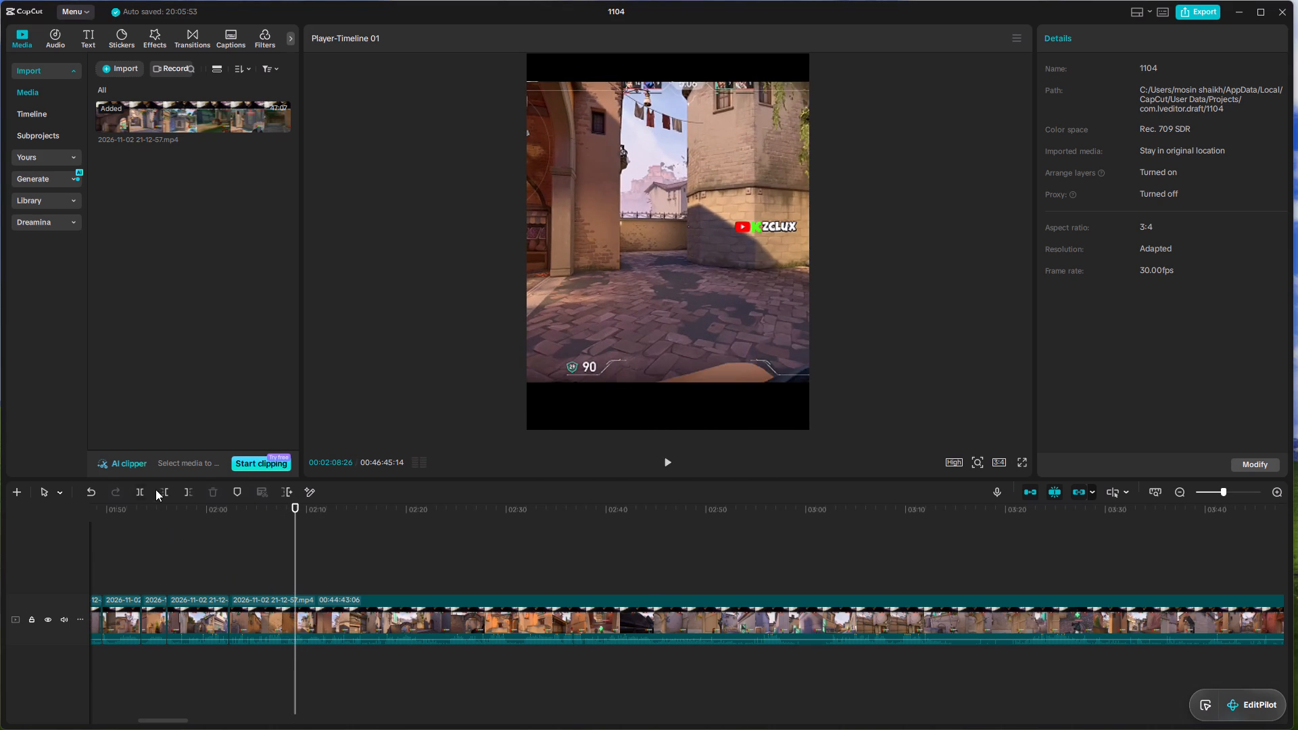
{"action": "left_click", "coordinate": [147, 491]}
Play through the fifth kill and split the recording right after it, at 00:02:11:24.
{"action": "key", "text": "space"}
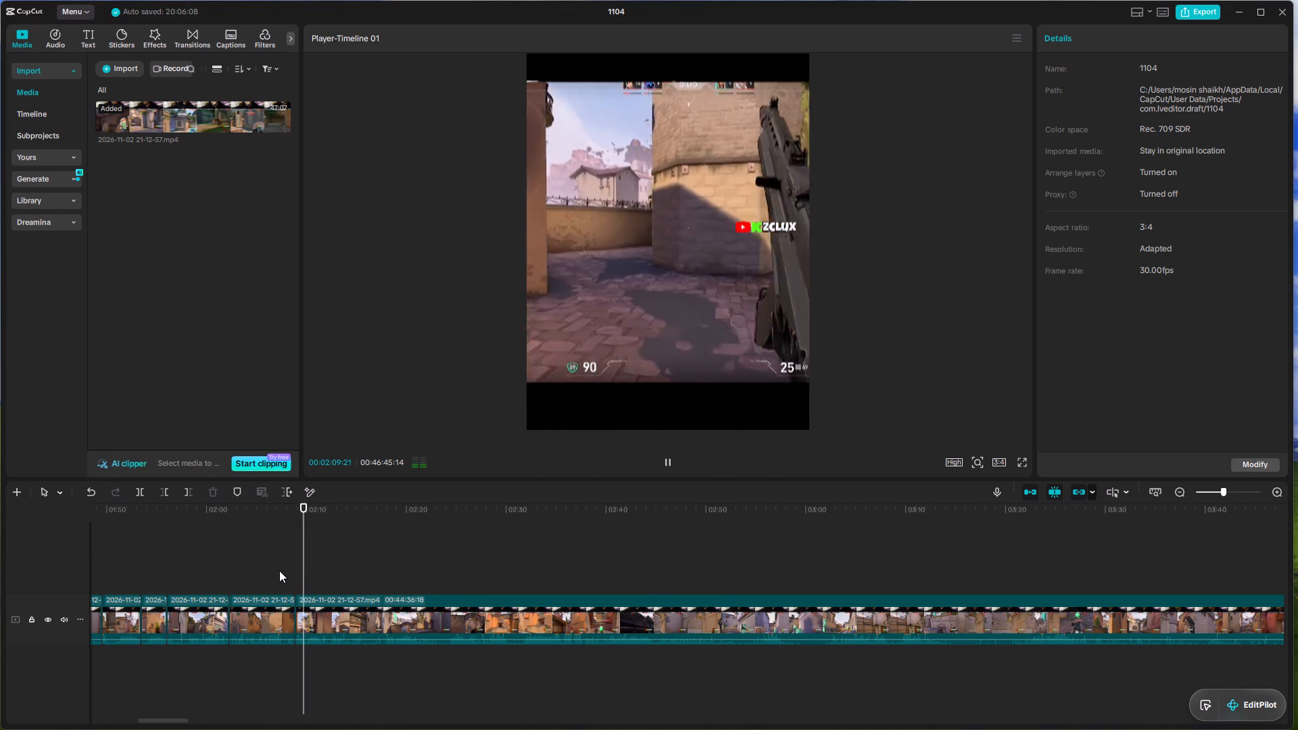
{"action": "key", "text": "space"}
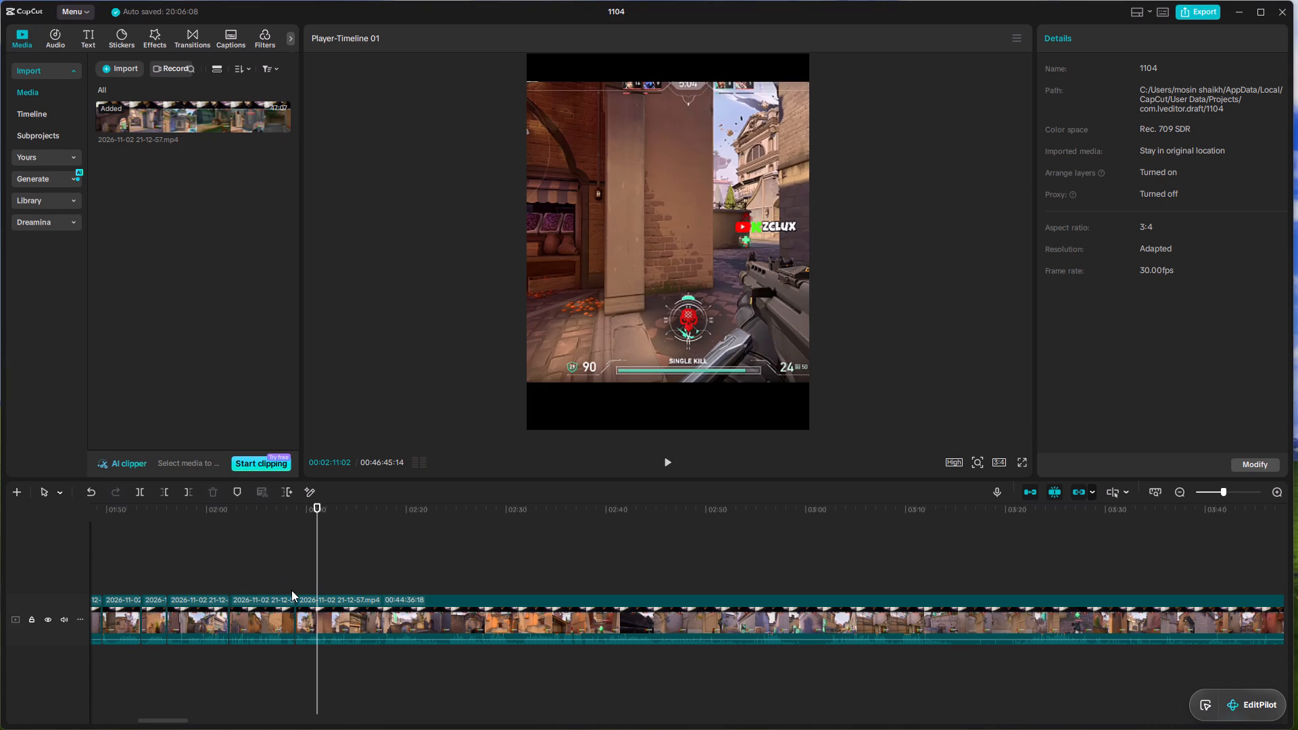
{"action": "key", "text": "space"}
{"action": "key", "text": "space"}
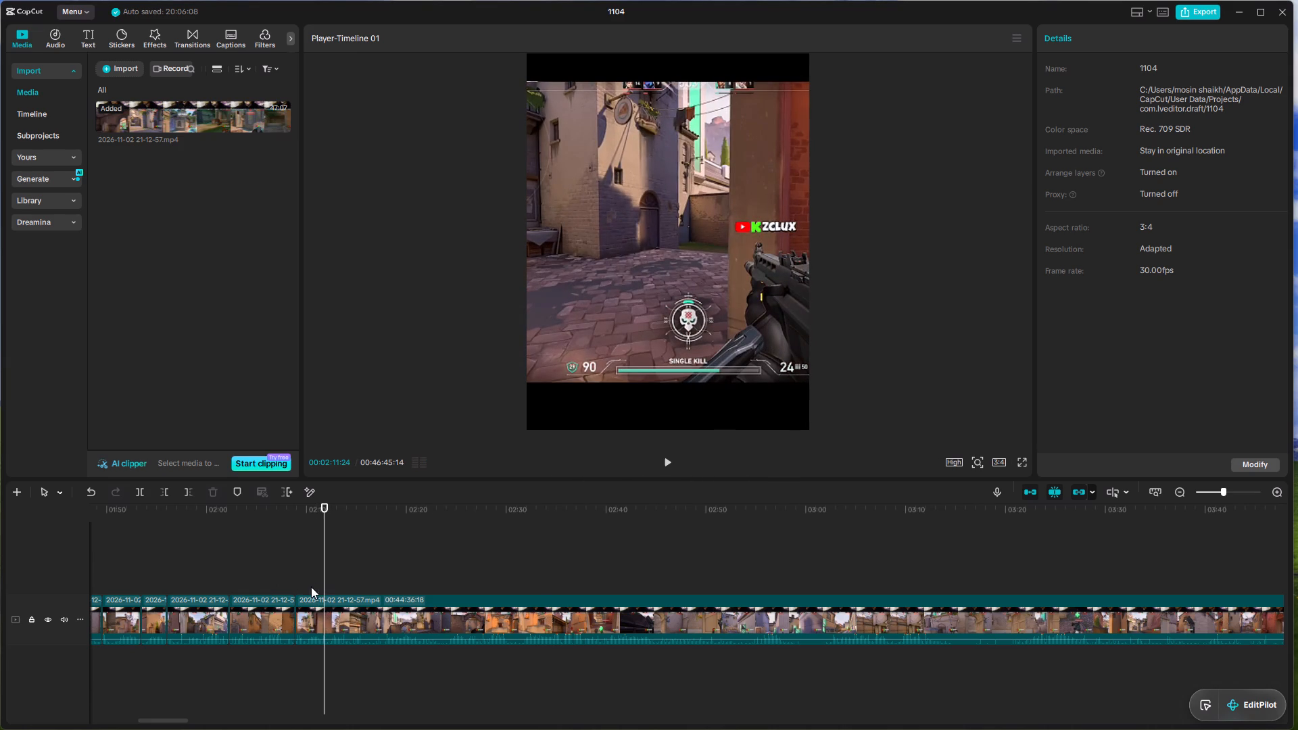
{"action": "left_click", "coordinate": [133, 497]}
Delete the segment between the fourth and fifth kill clips.
{"action": "left_click", "coordinate": [268, 611]}
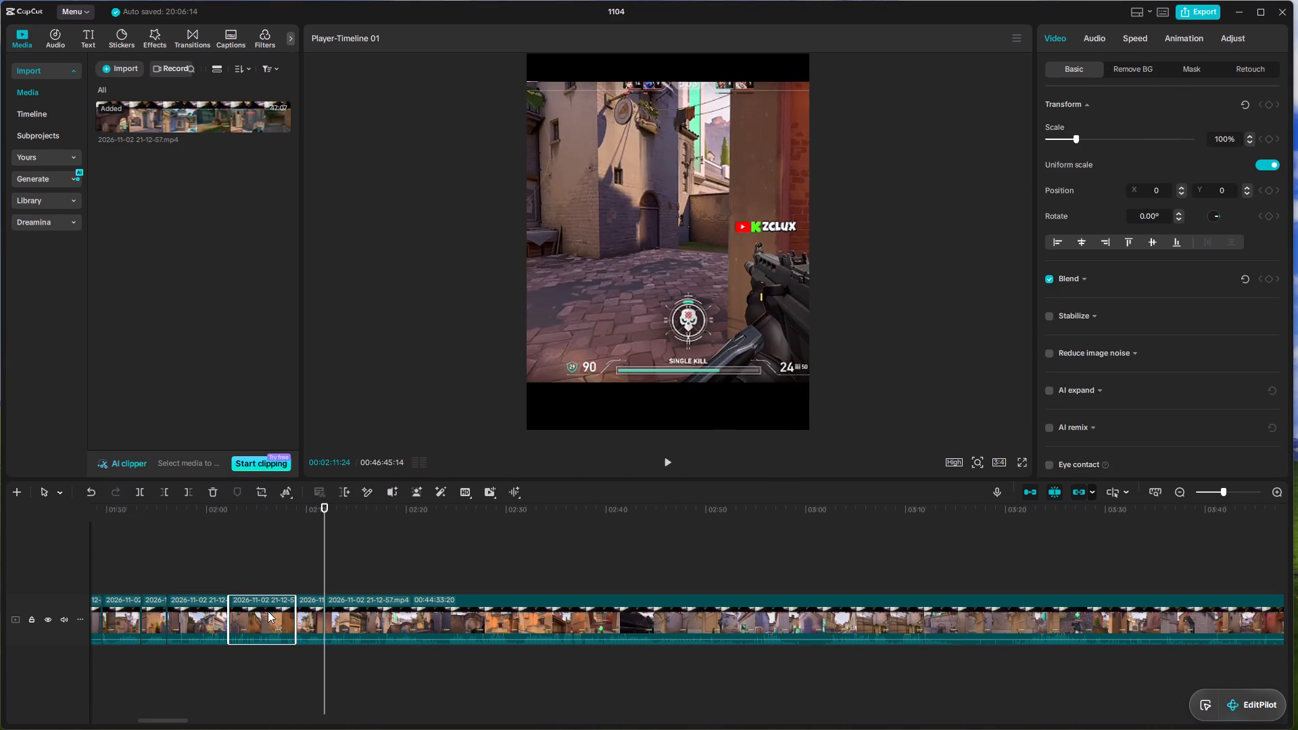
{"action": "key", "text": "Delete"}
Replay the recording between about 02:05 and 02:13 to examine the lead-up to the sixth kill.
{"action": "left_click", "coordinate": [281, 587]}
{"action": "left_click", "coordinate": [264, 581]}
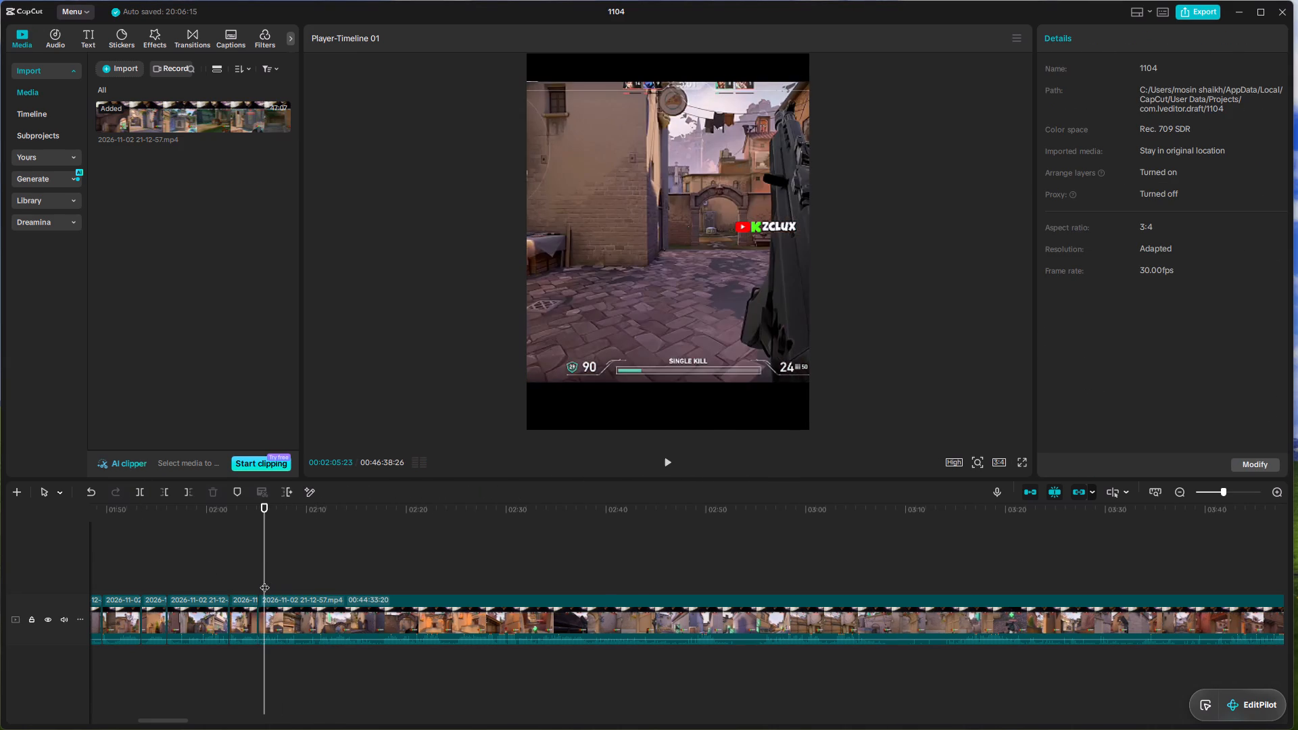
{"action": "key", "text": "space"}
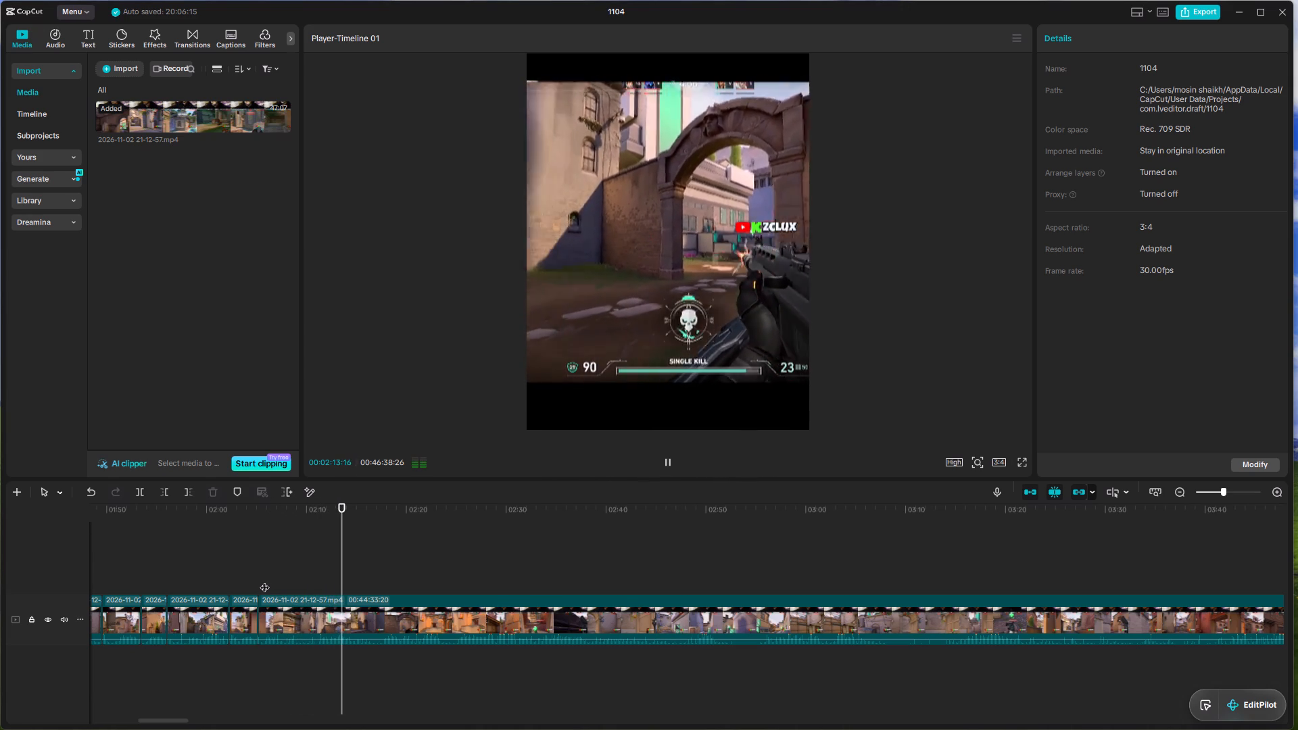
{"action": "key", "text": "space"}
{"action": "left_click", "coordinate": [316, 592]}
{"action": "key", "text": "space"}
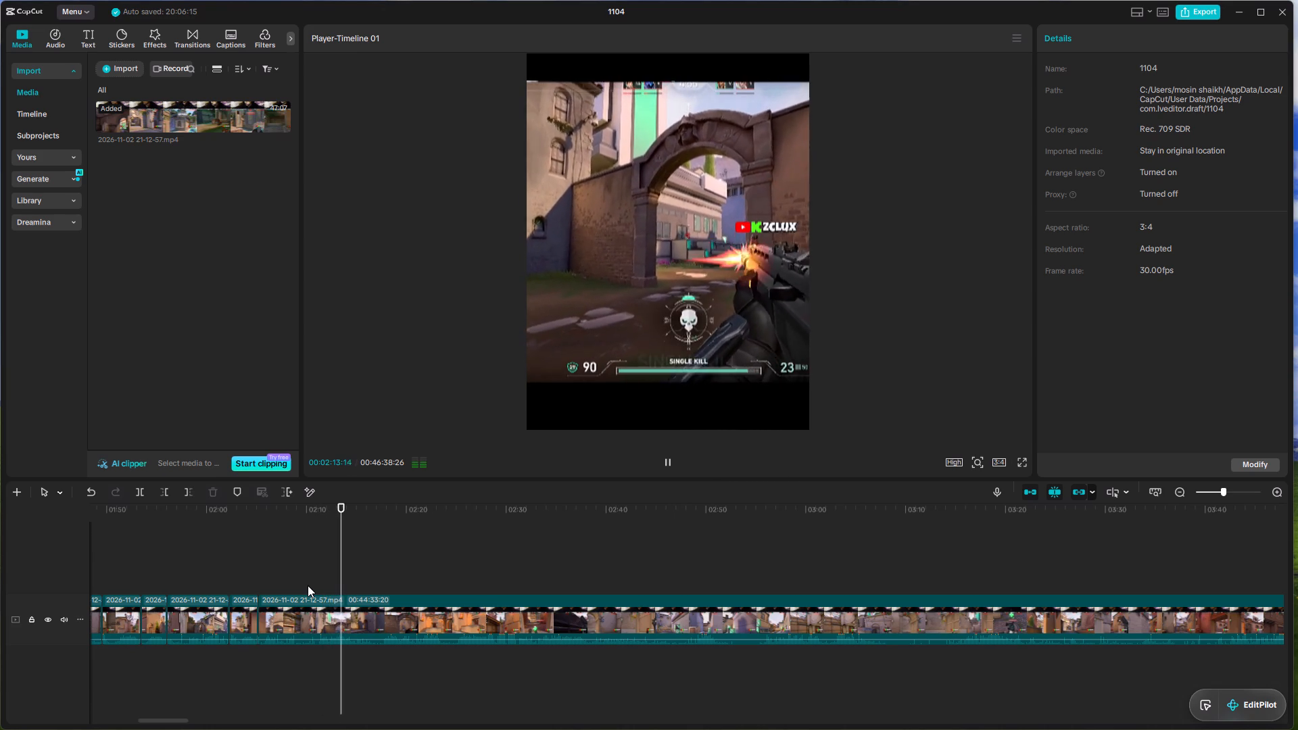
{"action": "key", "text": "space"}
{"action": "left_click", "coordinate": [297, 583]}
{"action": "key", "text": "space"}
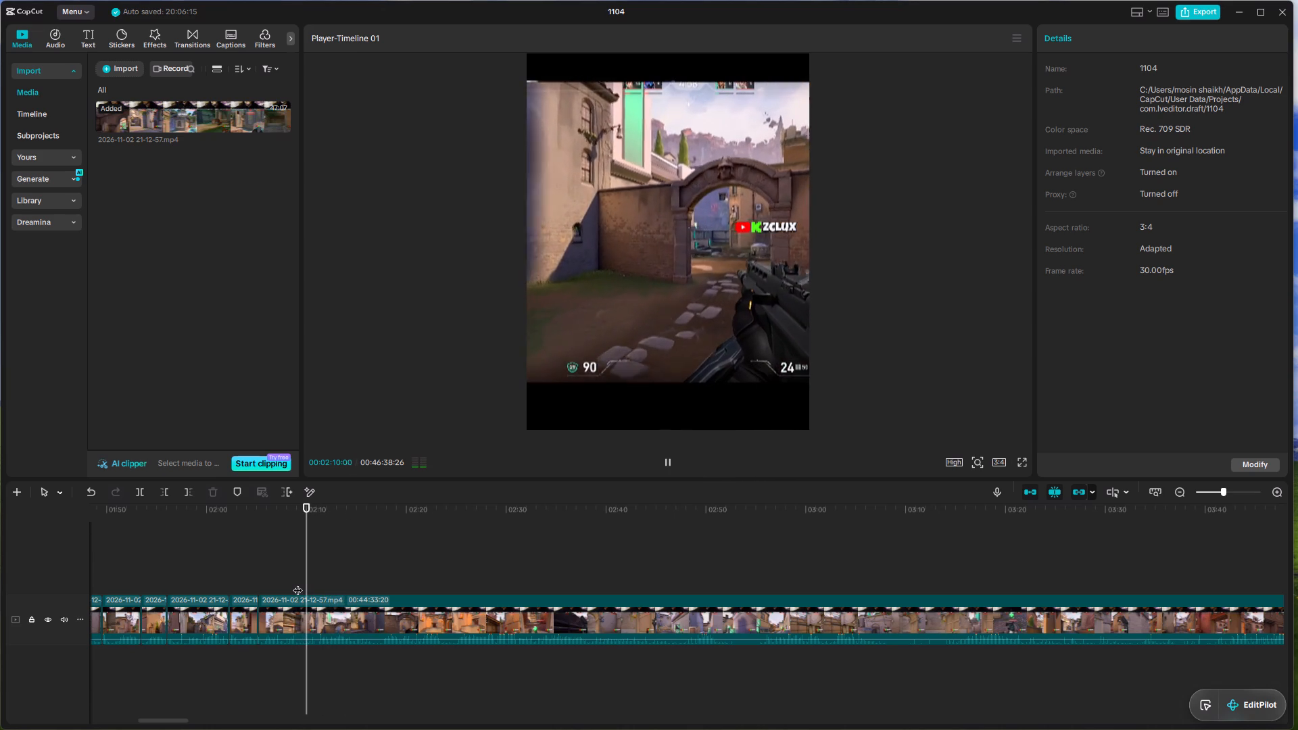
{"action": "key", "text": "space"}
{"action": "left_click", "coordinate": [293, 584]}
{"action": "left_click", "coordinate": [275, 584]}
{"action": "key", "text": "space"}
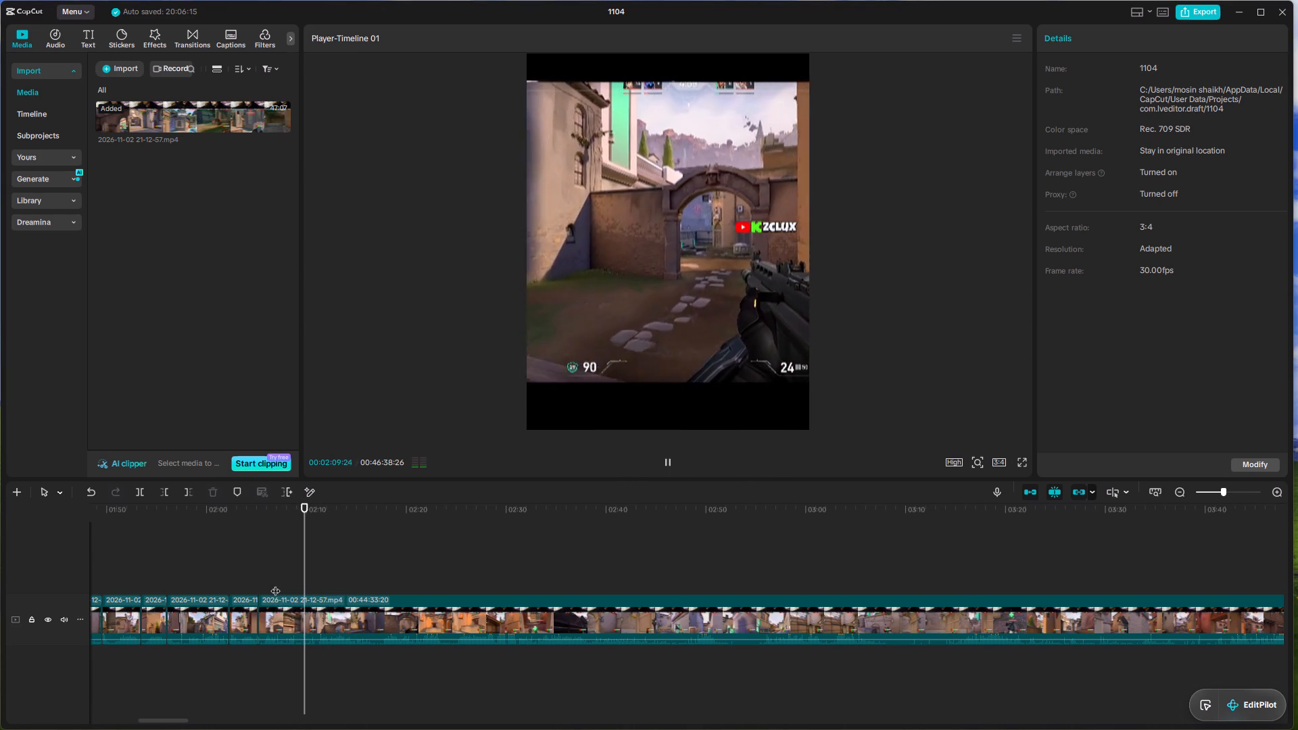
{"action": "key", "text": "space"}
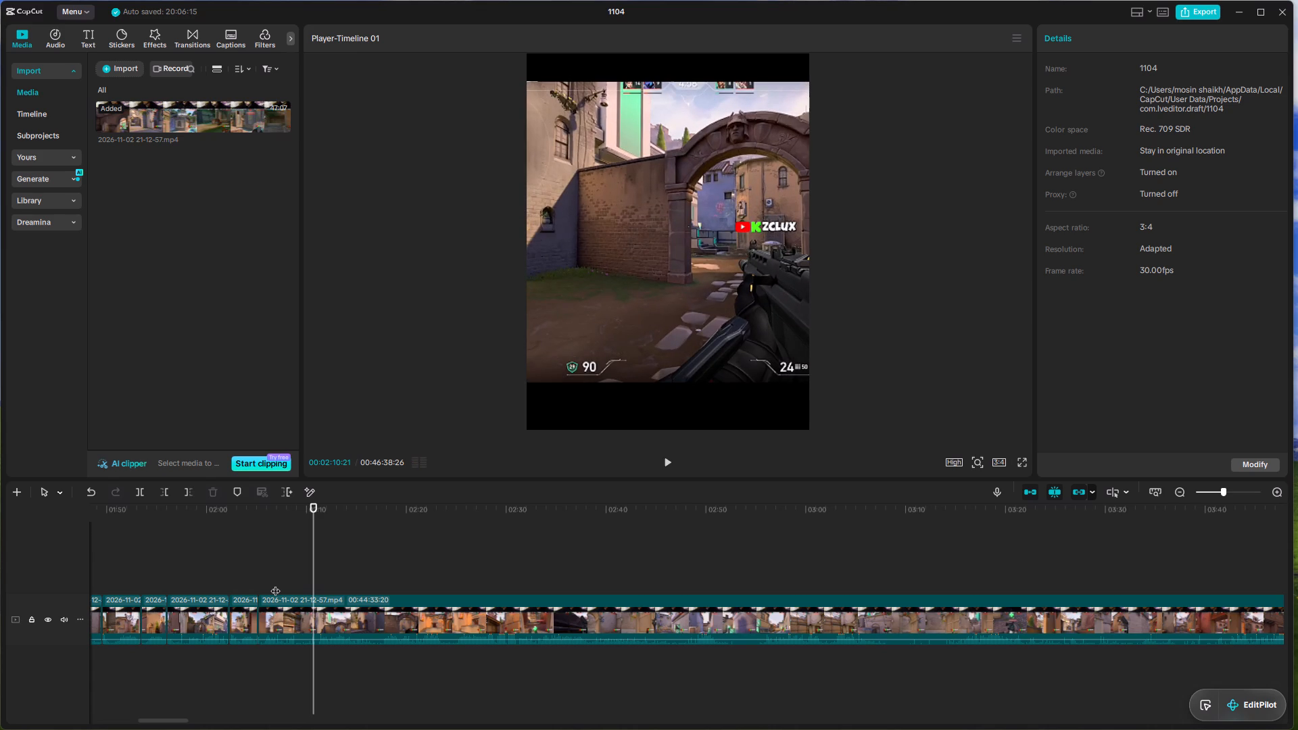
{"action": "key", "text": "space"}
{"action": "key", "text": "space"}
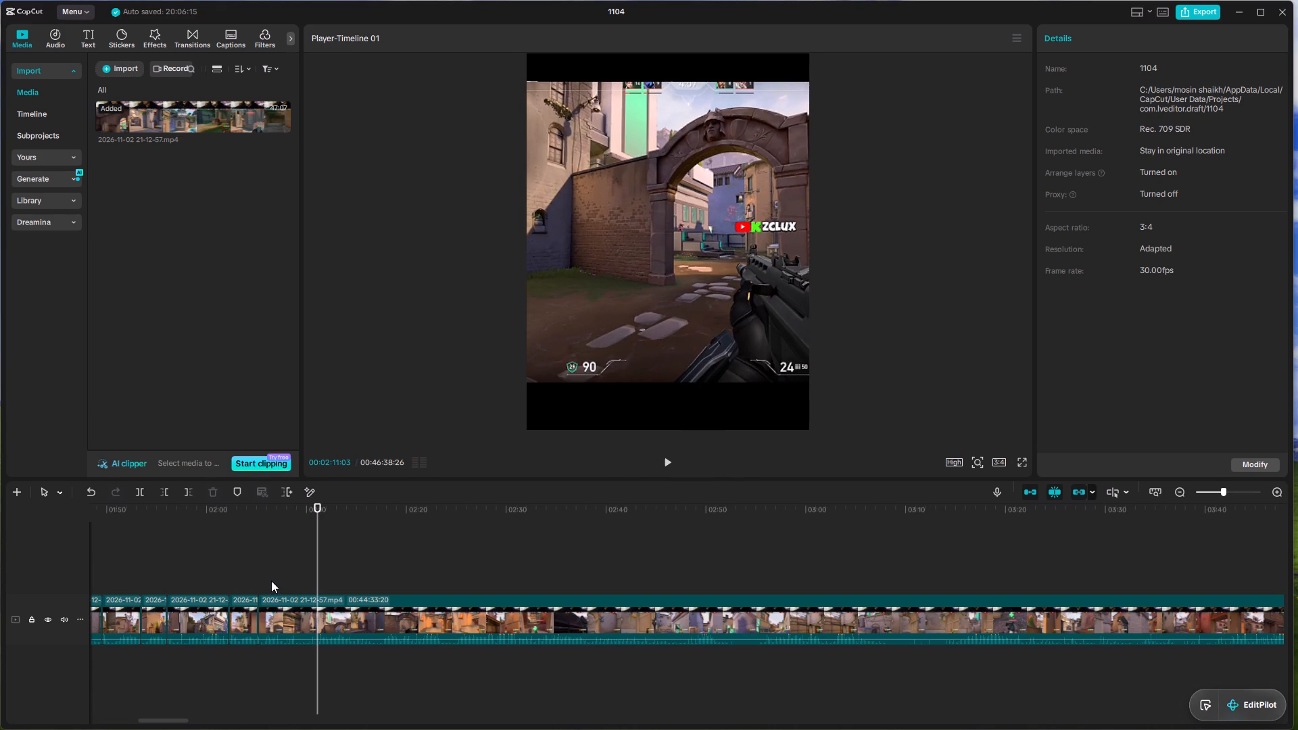
{"action": "left_click", "coordinate": [271, 581]}
{"action": "key", "text": "space"}
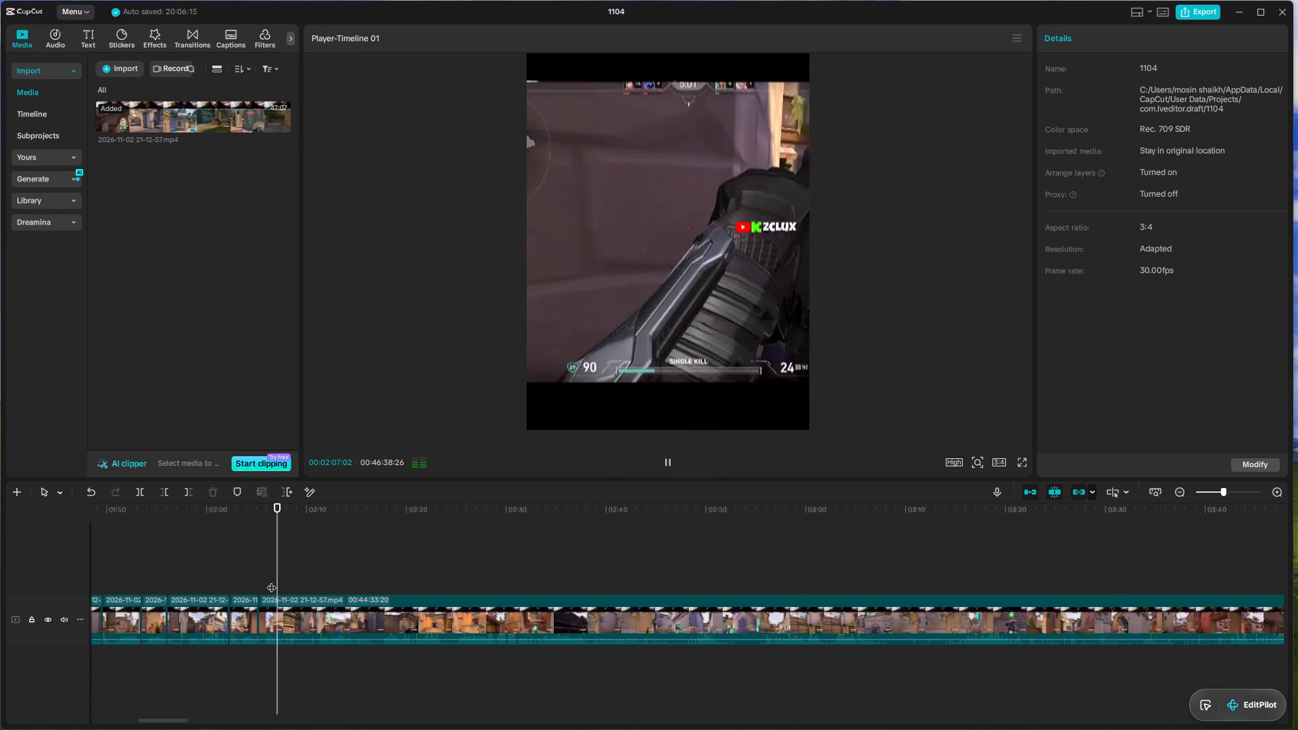
Stop playback and delete the long opening segment that precedes the first kill clip.
{"action": "left_click_drag", "start_coordinate": [261, 560], "coordinate": [47, 557]}
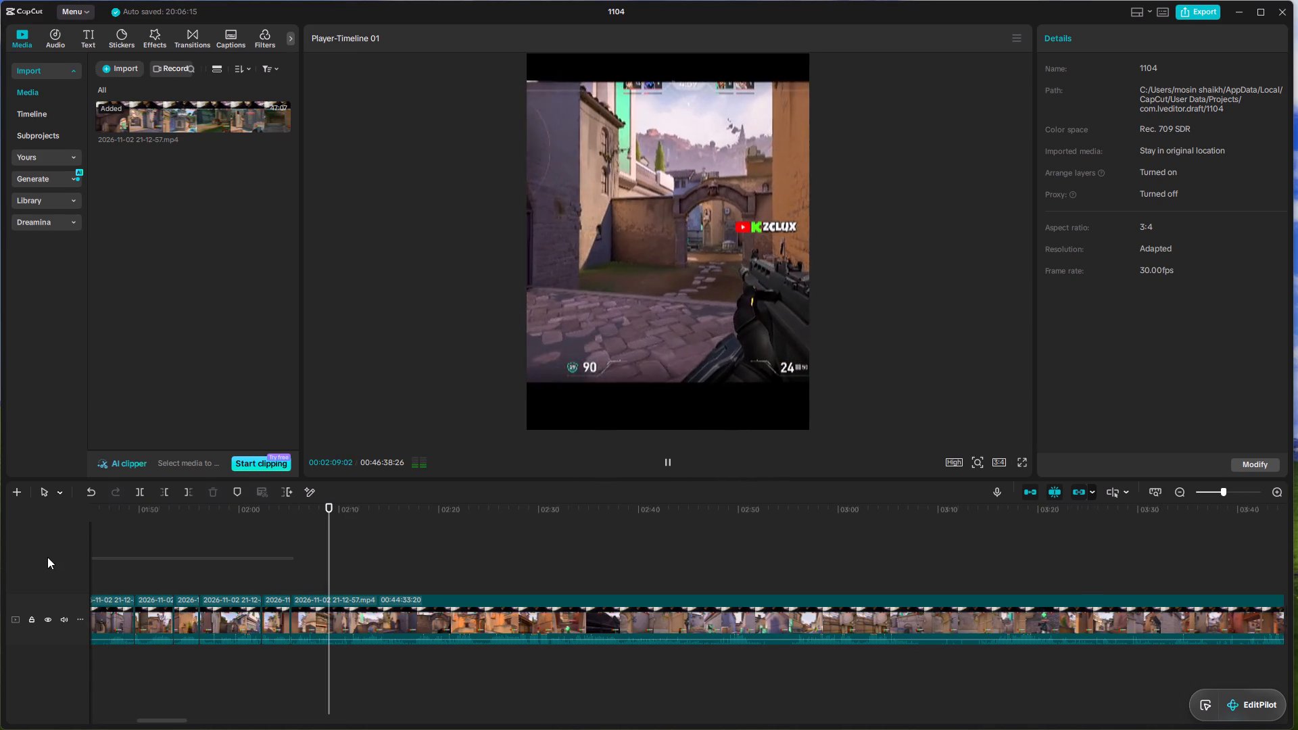
{"action": "left_click_drag", "start_coordinate": [47, 557], "coordinate": [47, 556]}
{"action": "left_click_drag", "start_coordinate": [267, 543], "coordinate": [64, 558]}
{"action": "left_click_drag", "start_coordinate": [225, 553], "coordinate": [99, 564]}
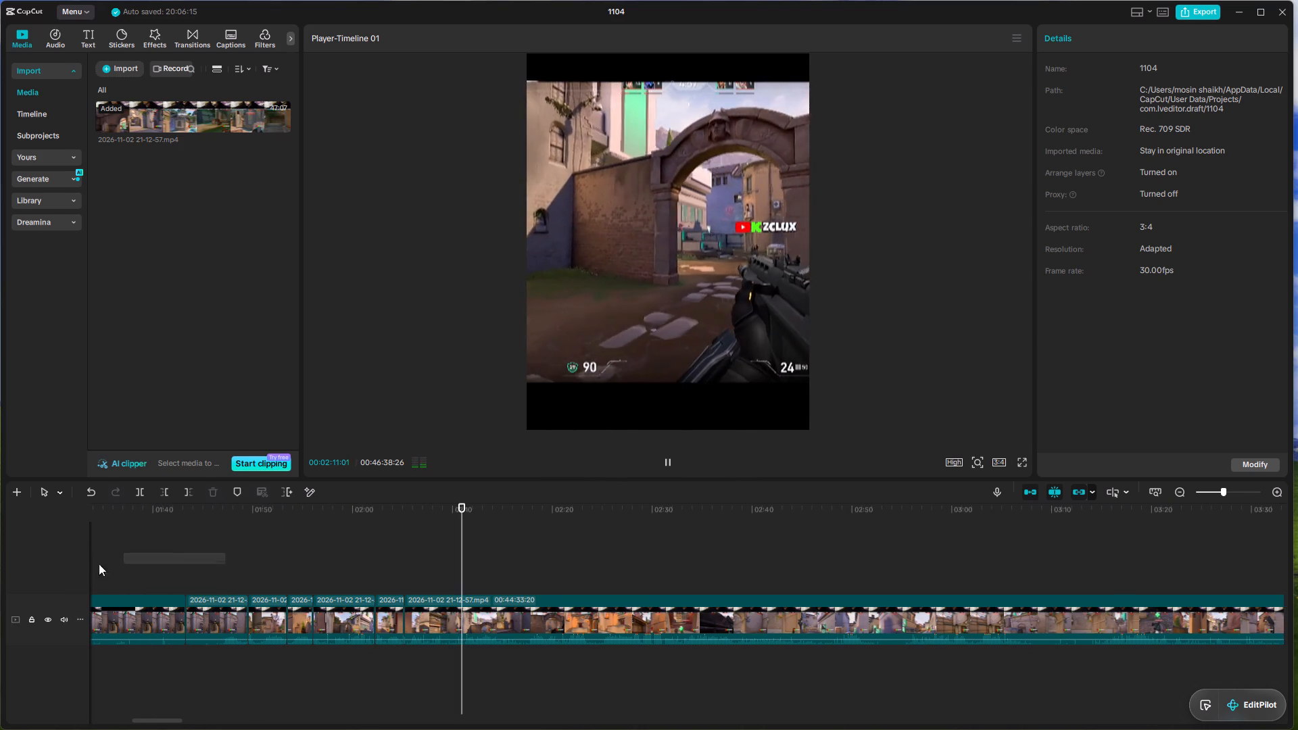
{"action": "left_click_drag", "start_coordinate": [99, 564], "coordinate": [2, 568]}
{"action": "key", "text": "space"}
{"action": "left_click", "coordinate": [210, 549]}
{"action": "left_click", "coordinate": [240, 608]}
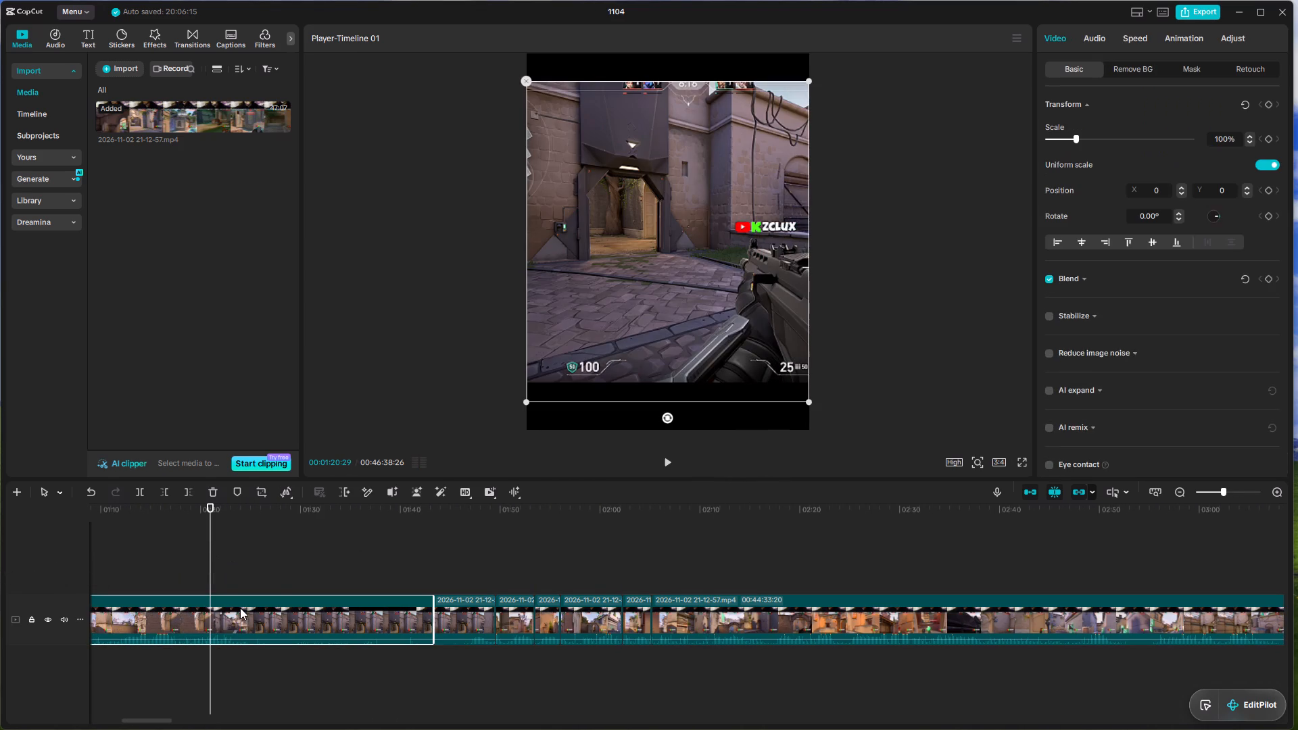
{"action": "key", "text": "Delete"}
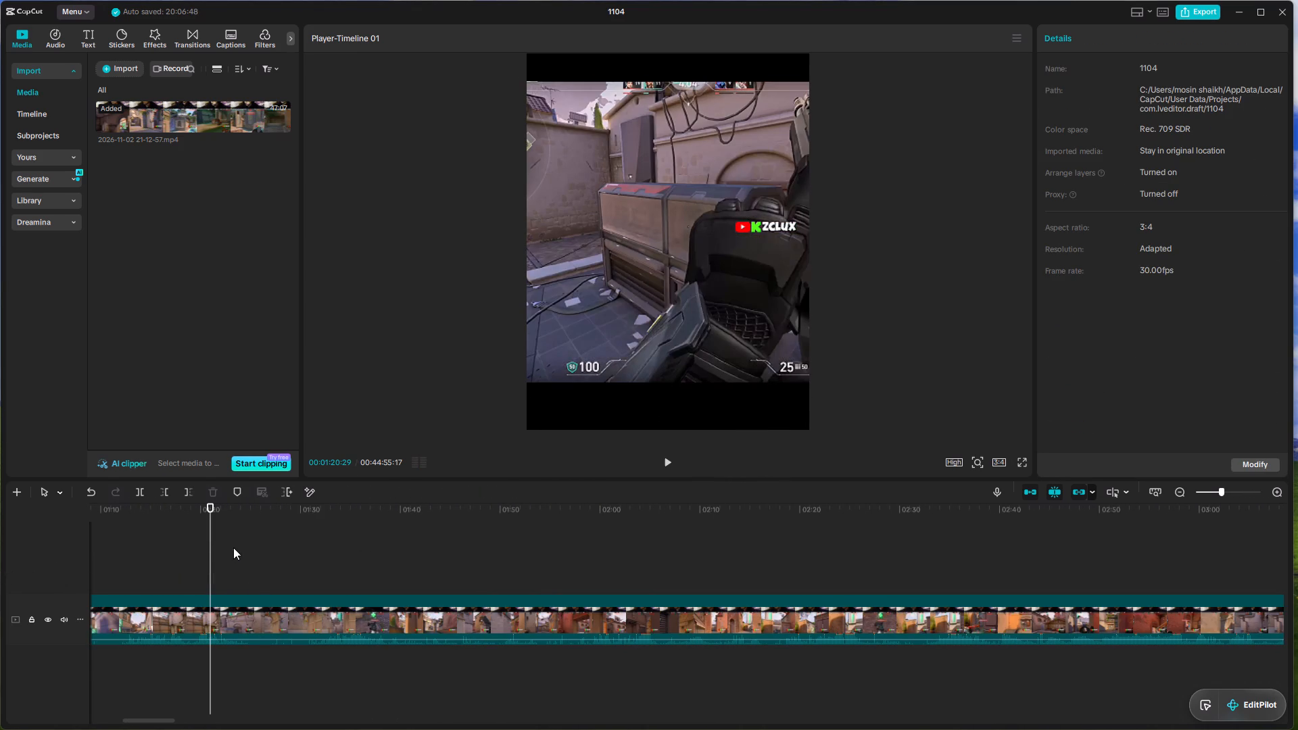
Play the timeline from the start and split the first kill clip at 00:00:02:21, shortly before the enemy appears.
{"action": "left_click_drag", "start_coordinate": [215, 531], "coordinate": [0, 541]}
{"action": "key", "text": "space"}
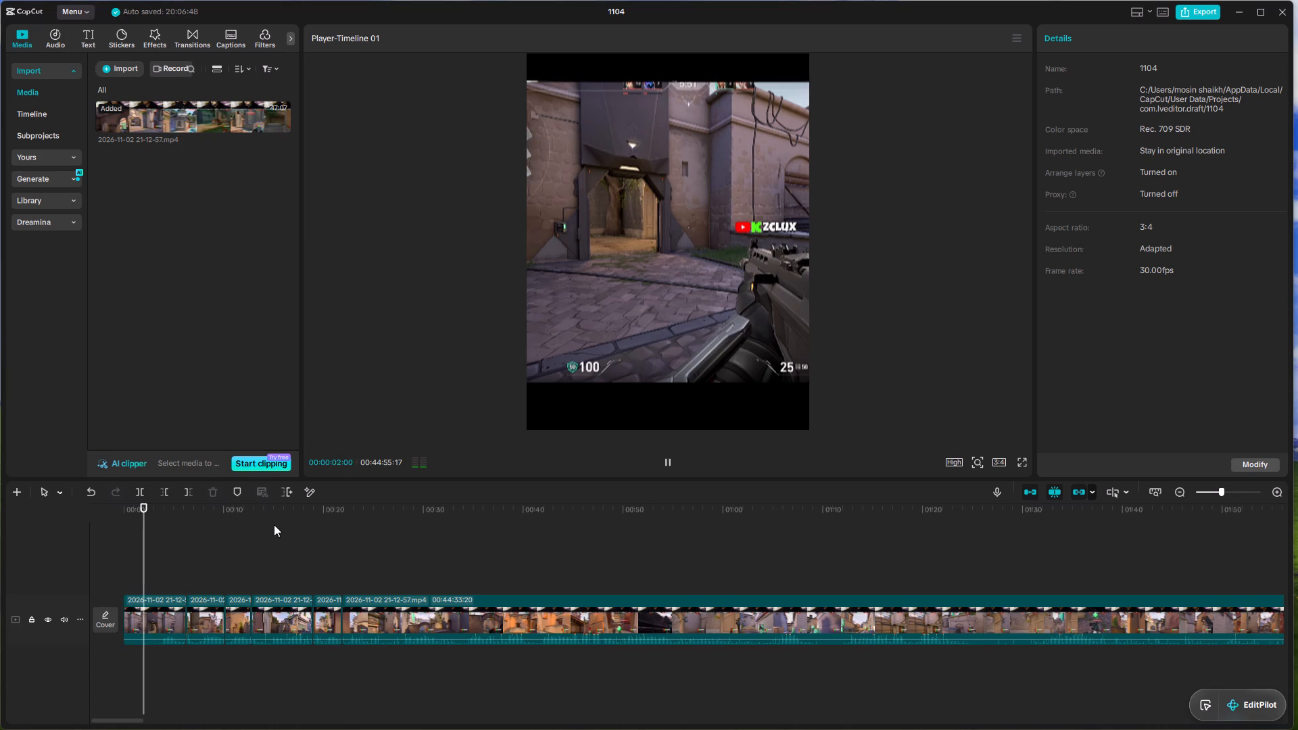
{"action": "key", "text": "space"}
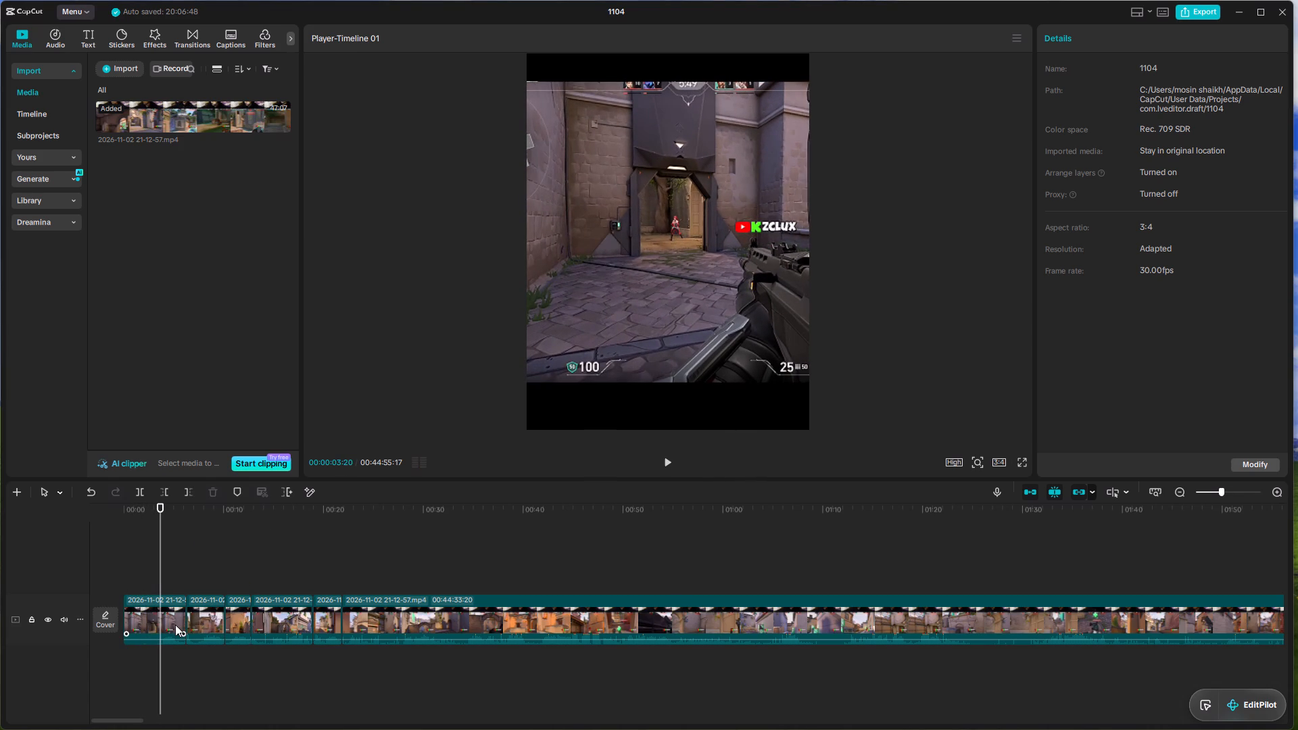
{"action": "left_click", "coordinate": [172, 625]}
{"action": "left_click_drag", "start_coordinate": [162, 579], "coordinate": [153, 577]}
{"action": "left_click_drag", "start_coordinate": [154, 573], "coordinate": [147, 572]}
{"action": "key", "text": "space"}
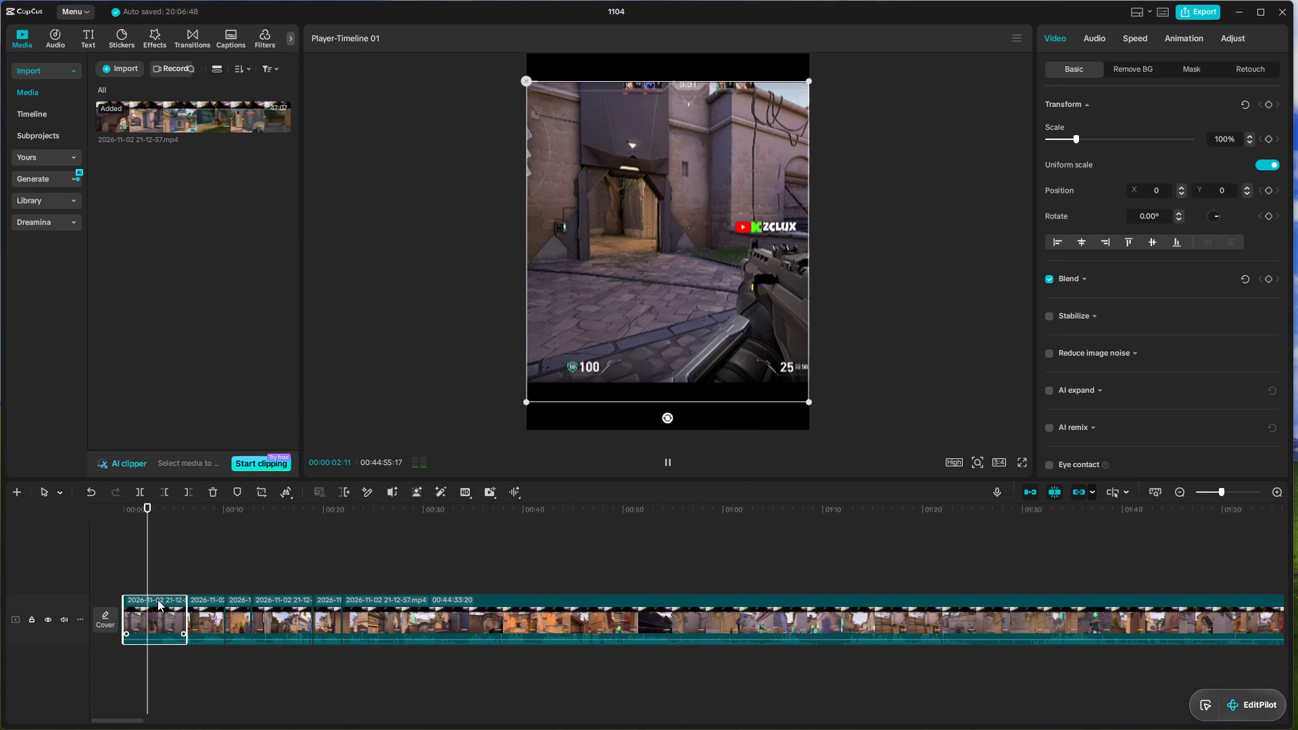
{"action": "key", "text": "space"}
{"action": "left_click", "coordinate": [133, 492]}
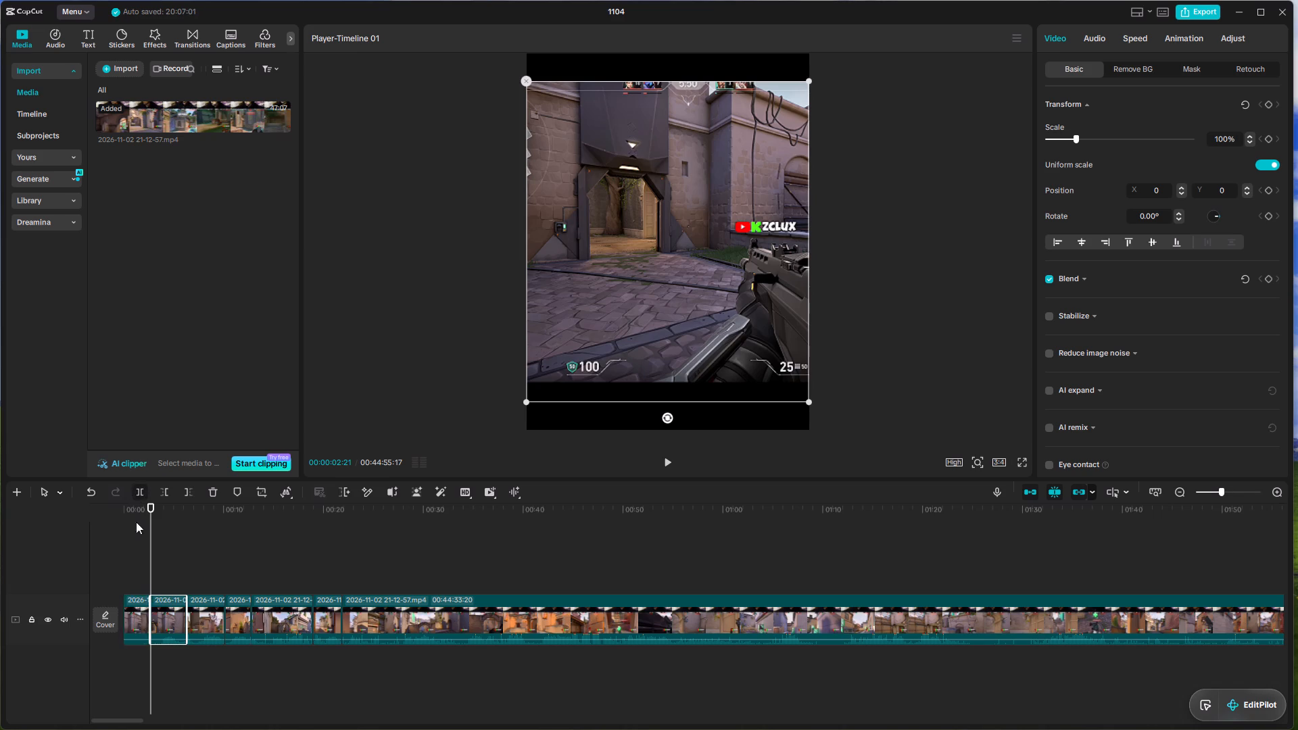
Delete the opening piece of the first kill clip, before the new split.
{"action": "left_click", "coordinate": [143, 625]}
{"action": "key", "text": "Delete"}
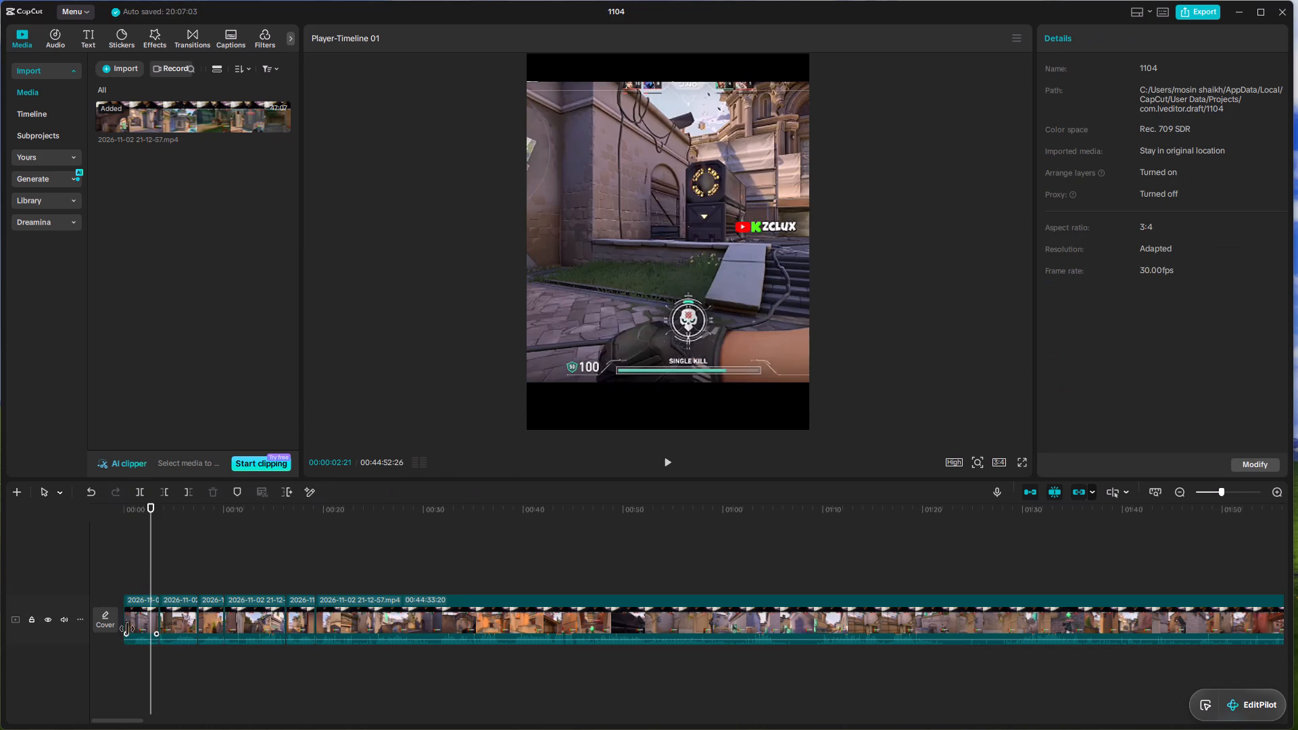
Play the joined kill clips from the start and recheck the footage around the end of the fifth kill clip.
{"action": "left_click_drag", "start_coordinate": [151, 571], "coordinate": [110, 566]}
{"action": "key", "text": "space"}
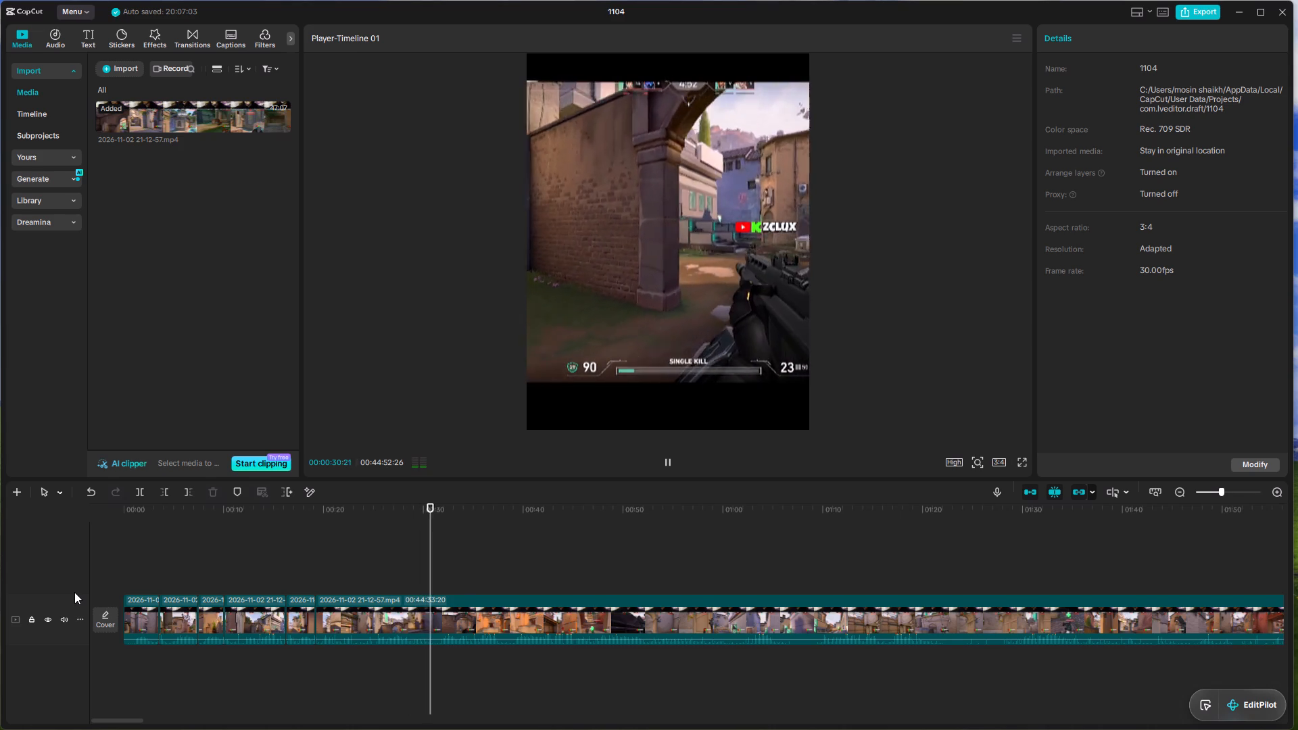
{"action": "key", "text": "space"}
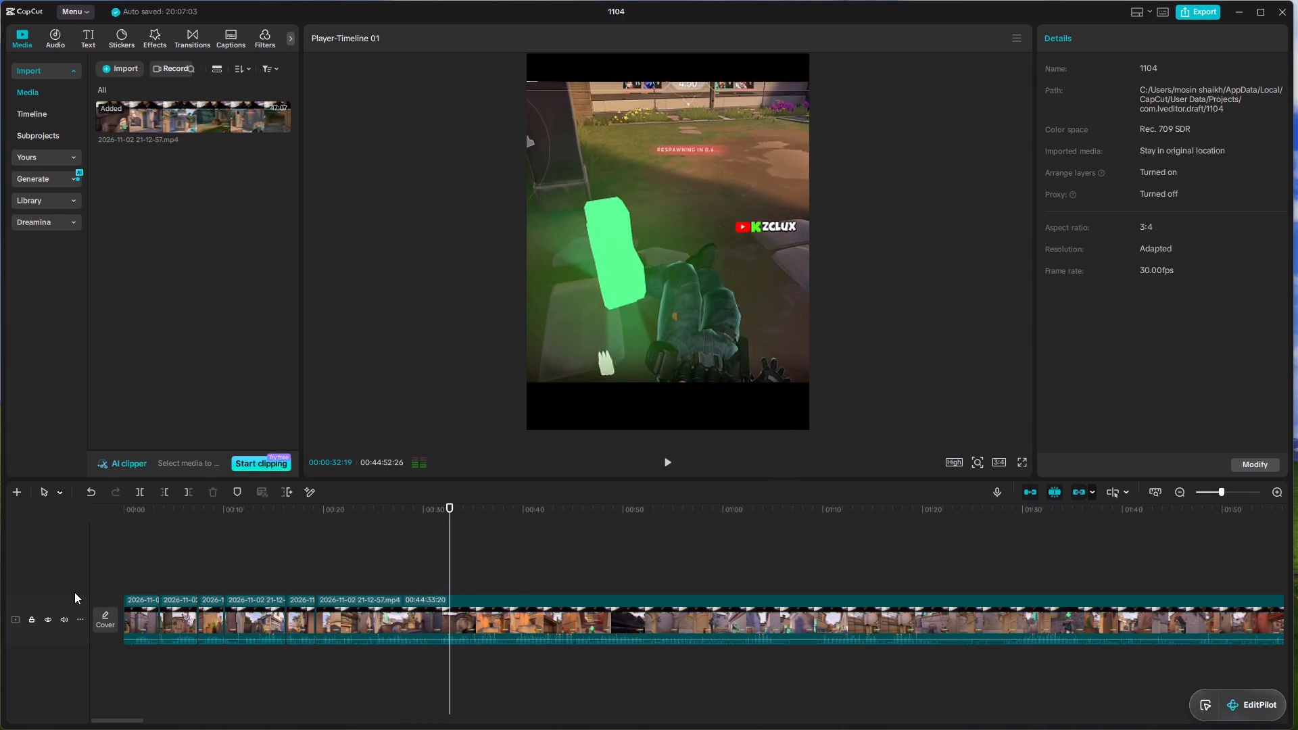
{"action": "key", "text": "space"}
{"action": "left_click", "coordinate": [318, 575]}
{"action": "key", "text": "space"}
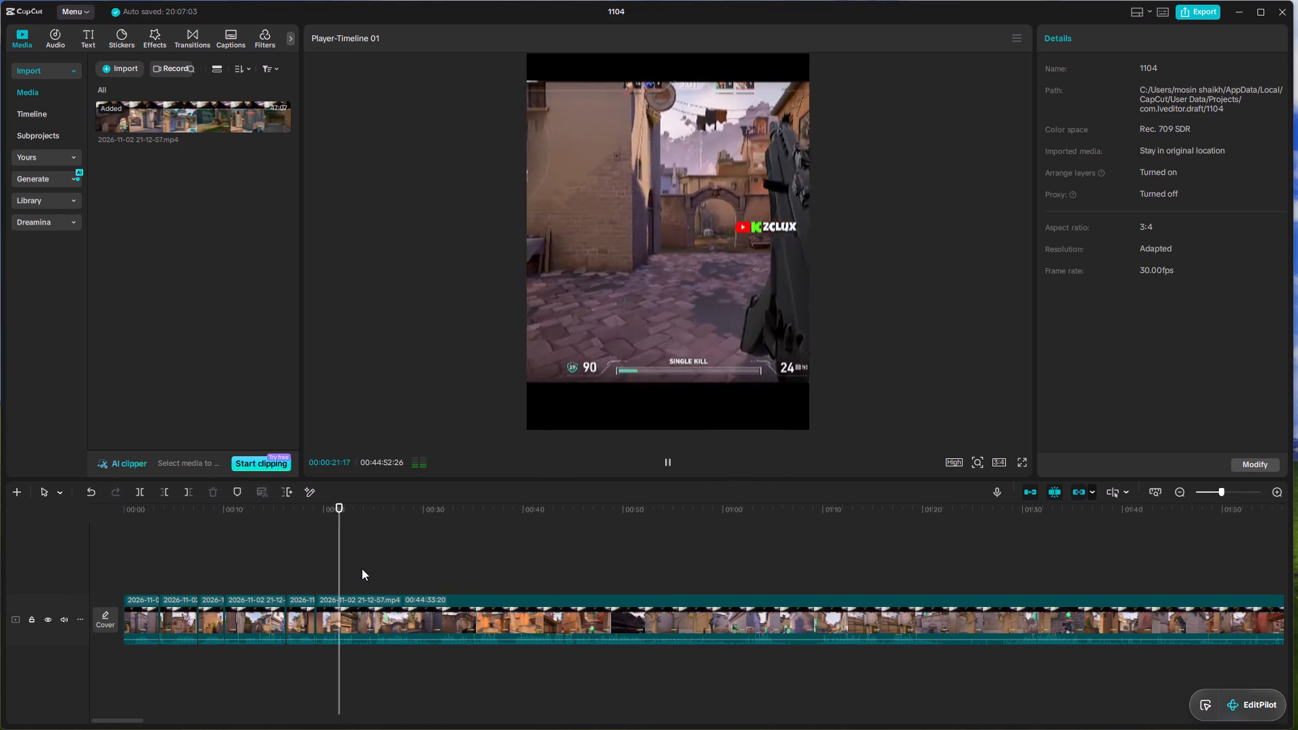
{"action": "key", "text": "space"}
{"action": "left_click", "coordinate": [318, 570]}
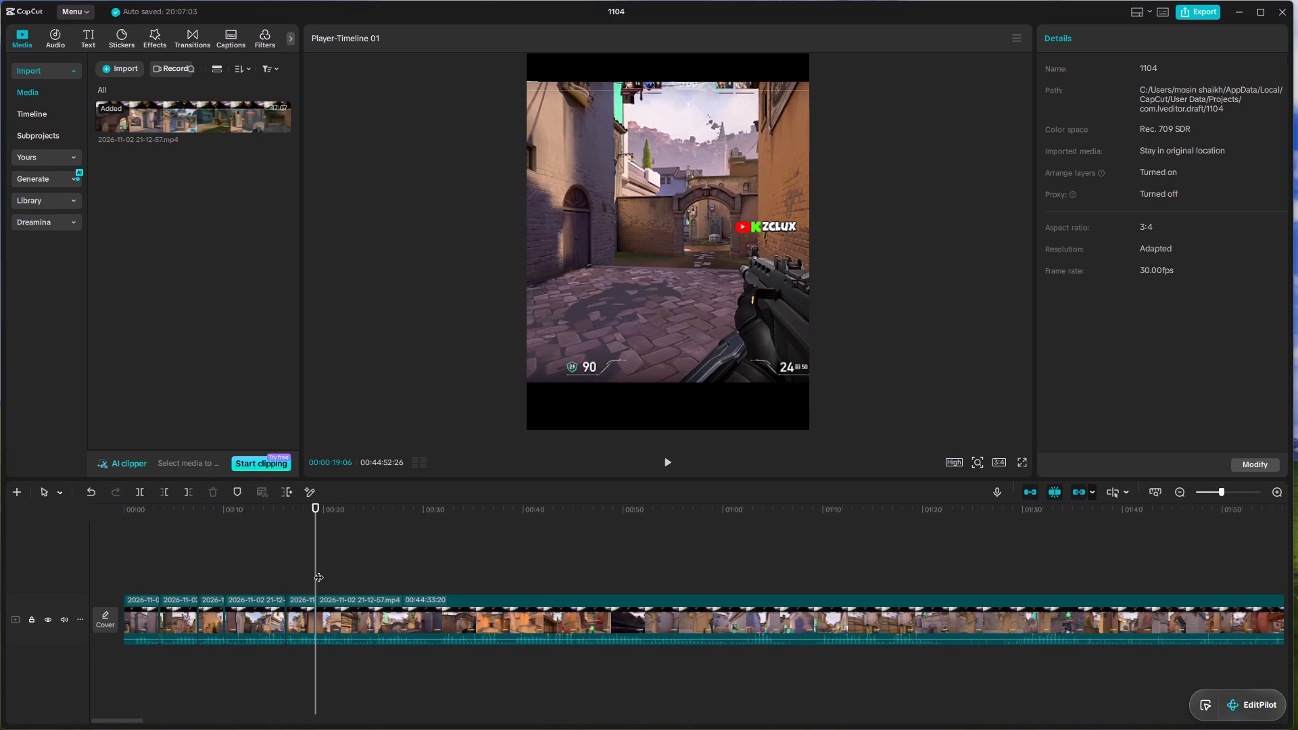
{"action": "key", "text": "space"}
{"action": "left_click", "coordinate": [314, 570]}
{"action": "key", "text": "space"}
{"action": "key", "text": "space"}
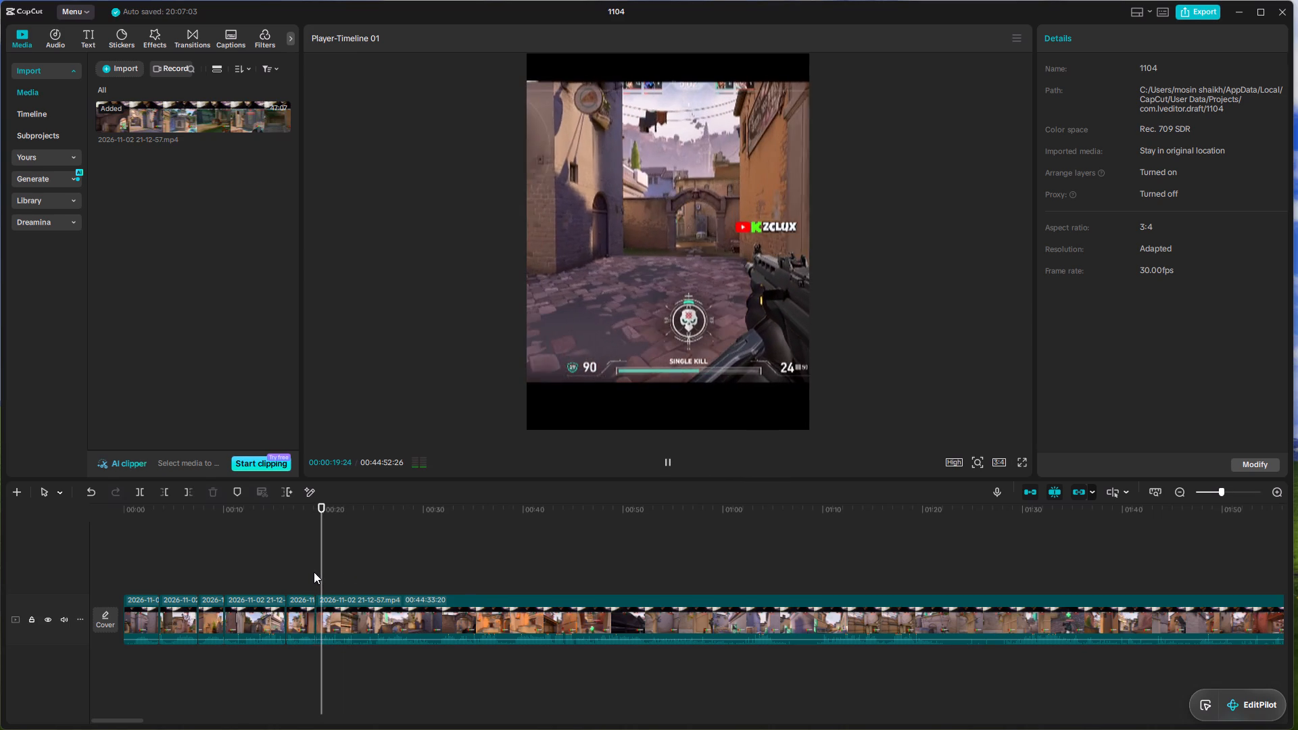
{"action": "left_click", "coordinate": [295, 567]}
{"action": "key", "text": "space"}
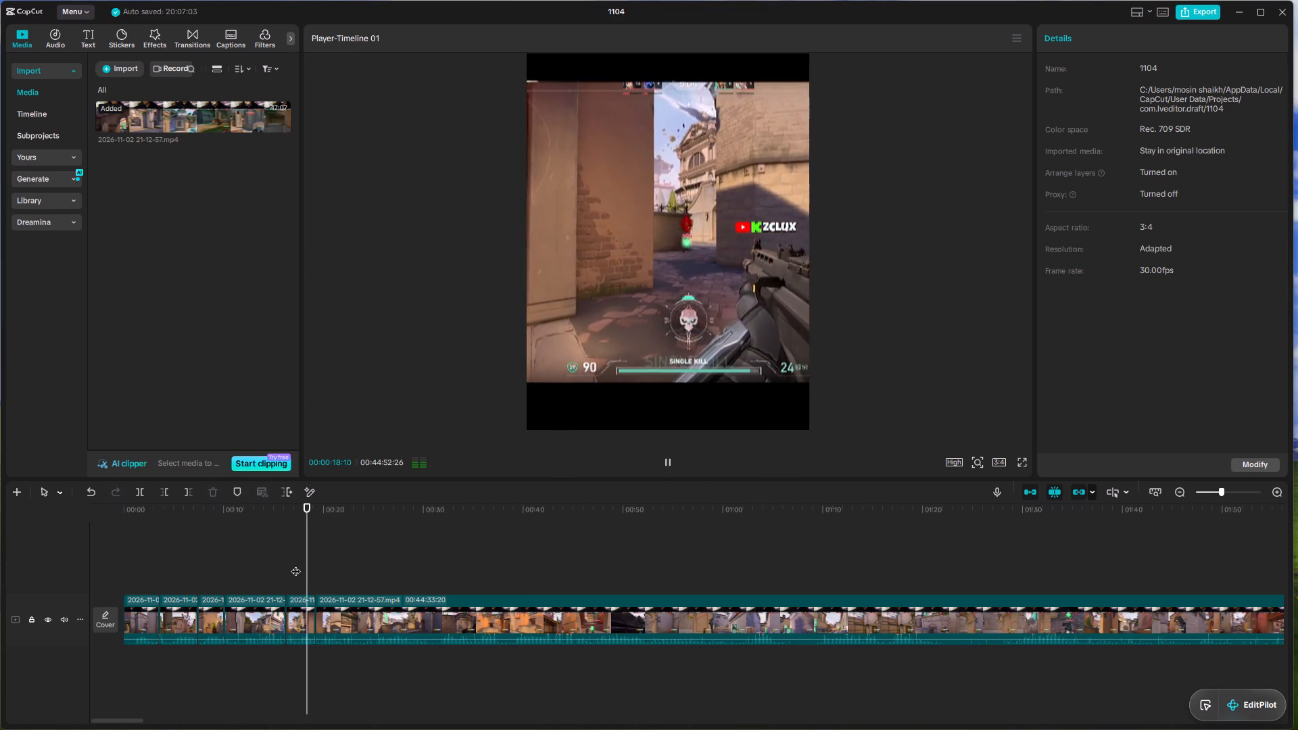
{"action": "key", "text": "space"}
Play past the fifth kill clip and split the remaining recording at 00:00:23:04, before the sixth kill.
{"action": "key", "text": "space"}
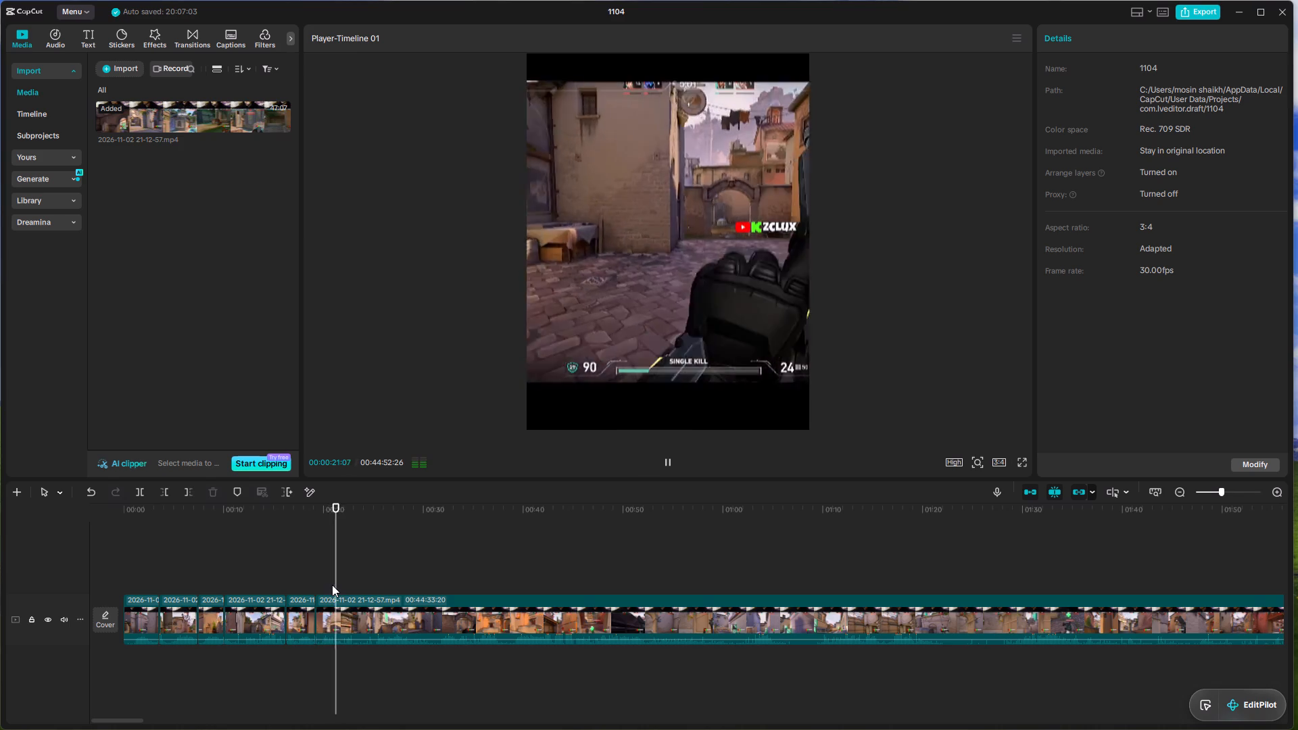
{"action": "key", "text": "space"}
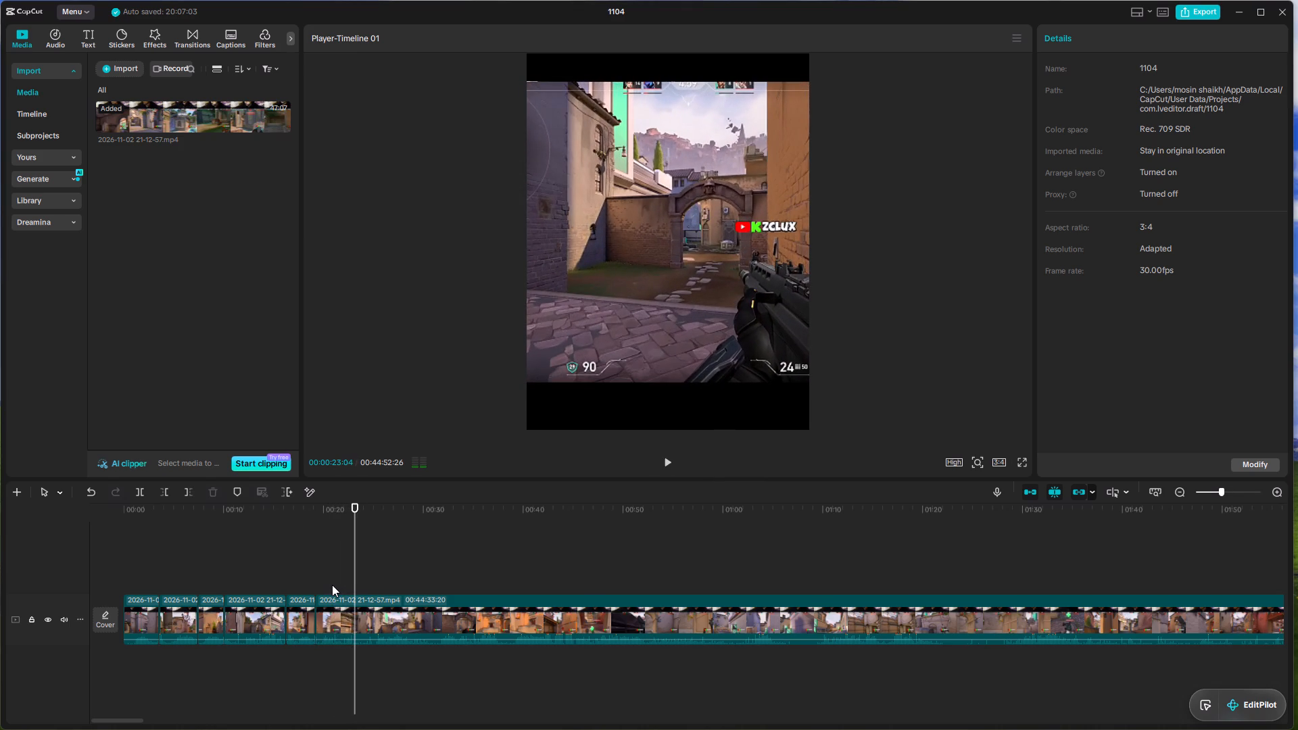
{"action": "left_click", "coordinate": [350, 635]}
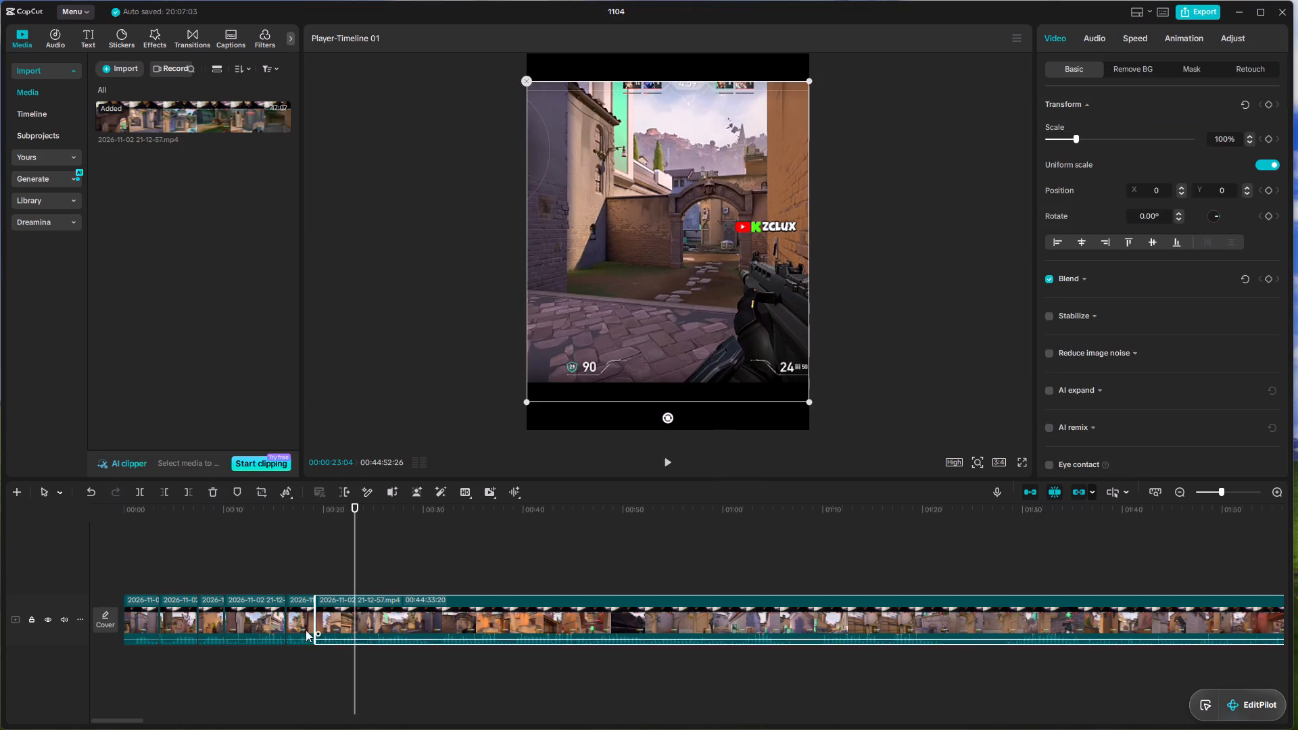
{"action": "left_click", "coordinate": [133, 501]}
{"action": "left_click", "coordinate": [136, 495]}
Play through the sixth kill and split the recording right after it, at 00:00:27:26.
{"action": "key", "text": "space"}
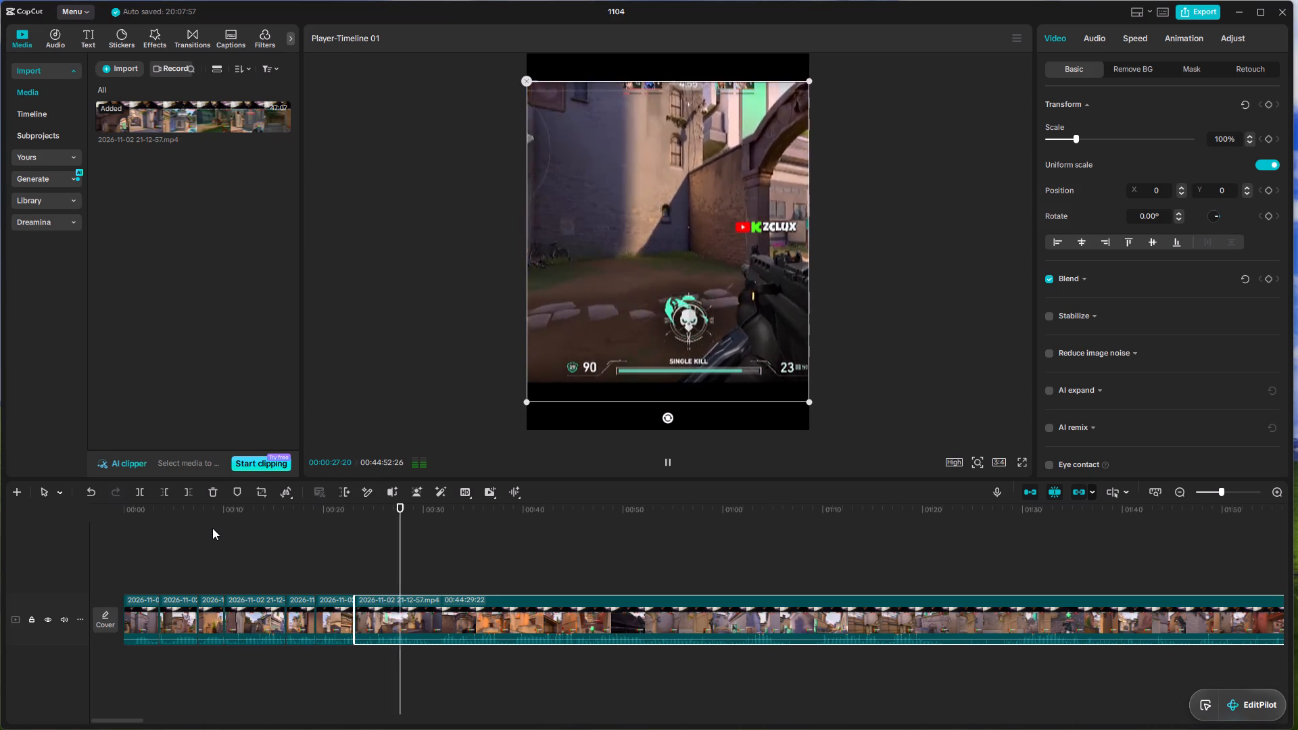
{"action": "key", "text": "space"}
{"action": "left_click", "coordinate": [145, 496]}
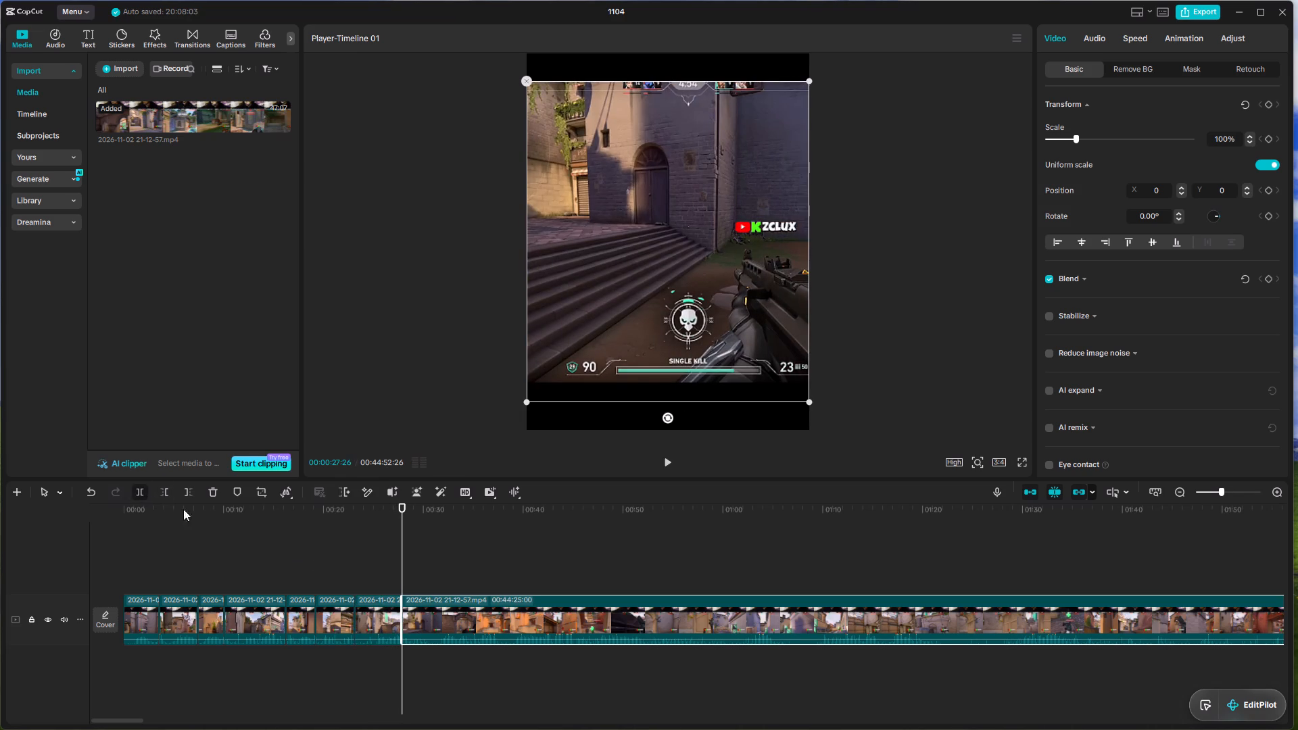
Delete the segment between the fifth and sixth kill clips.
{"action": "key", "text": "space"}
{"action": "key", "text": "space"}
{"action": "left_click", "coordinate": [333, 605]}
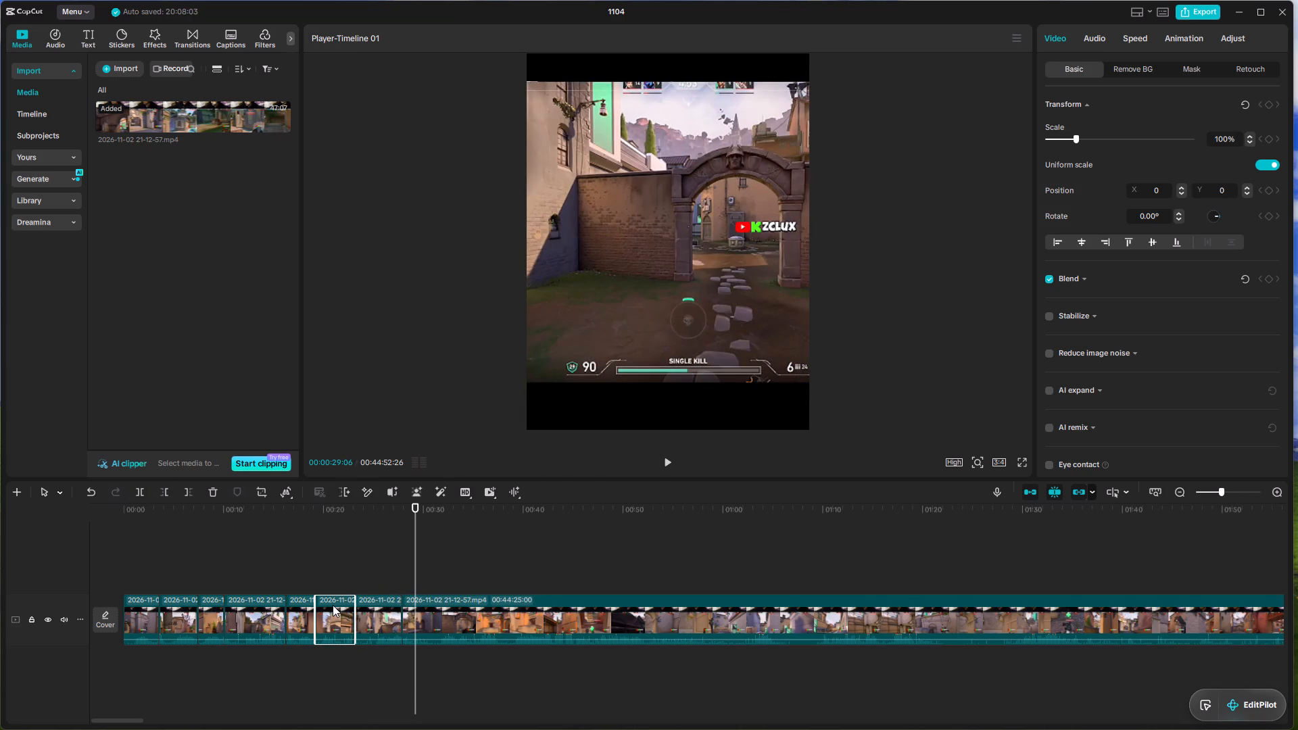
{"action": "key", "text": "Delete"}
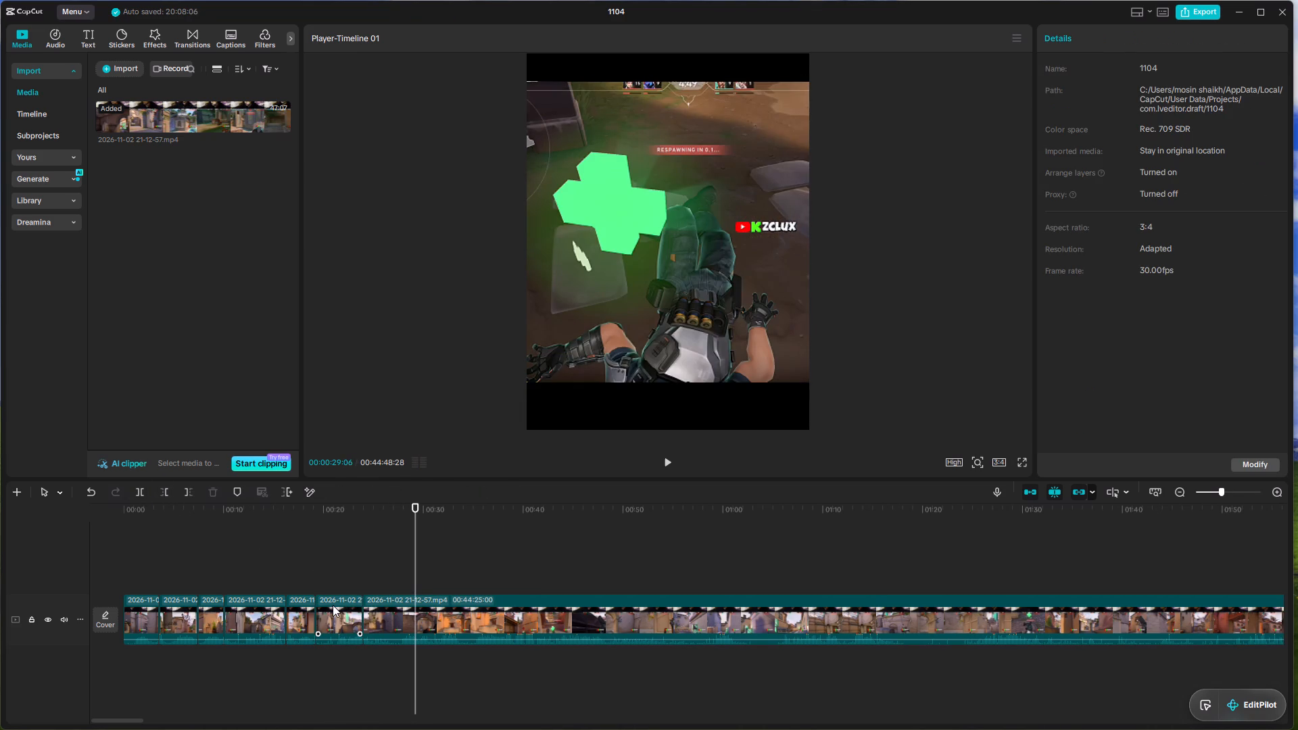
Play on from the sixth kill clip through the seventh kill and split the recording before that kill, at 00:00:33:23.
{"action": "left_click", "coordinate": [363, 592]}
{"action": "key", "text": "space"}
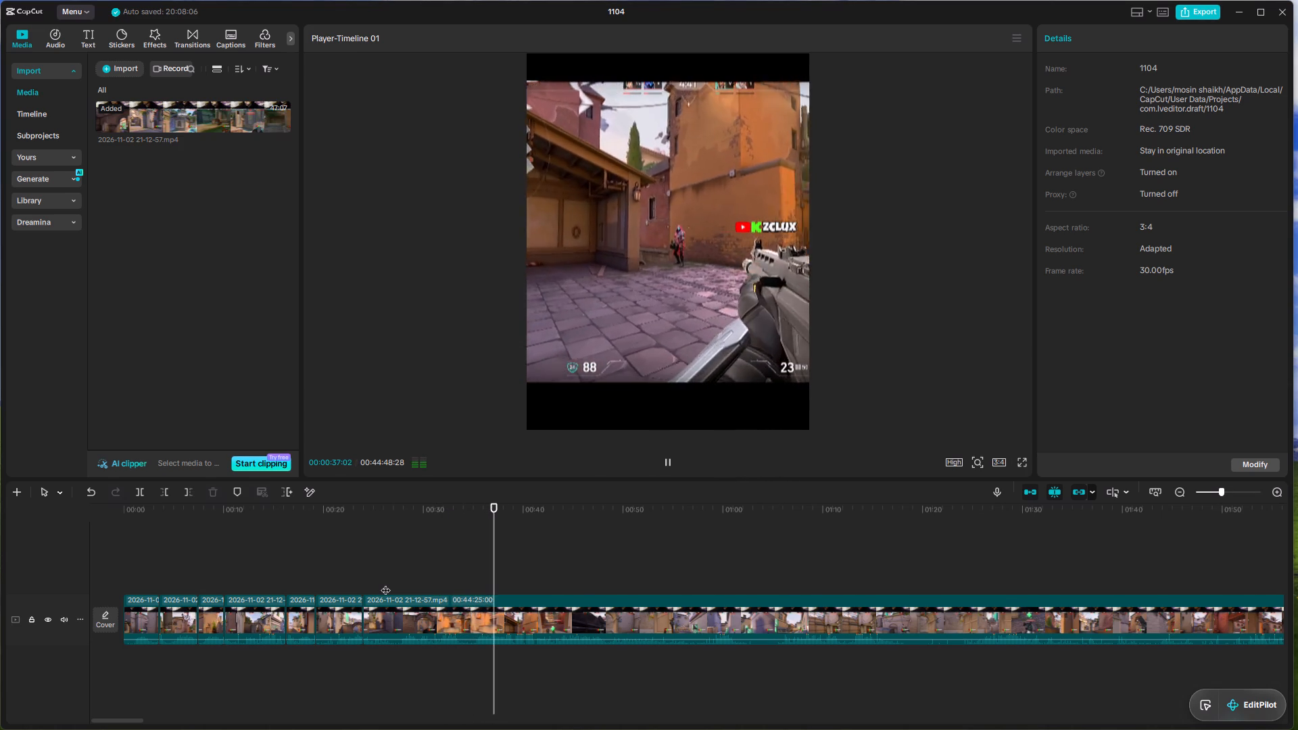
{"action": "key", "text": "space"}
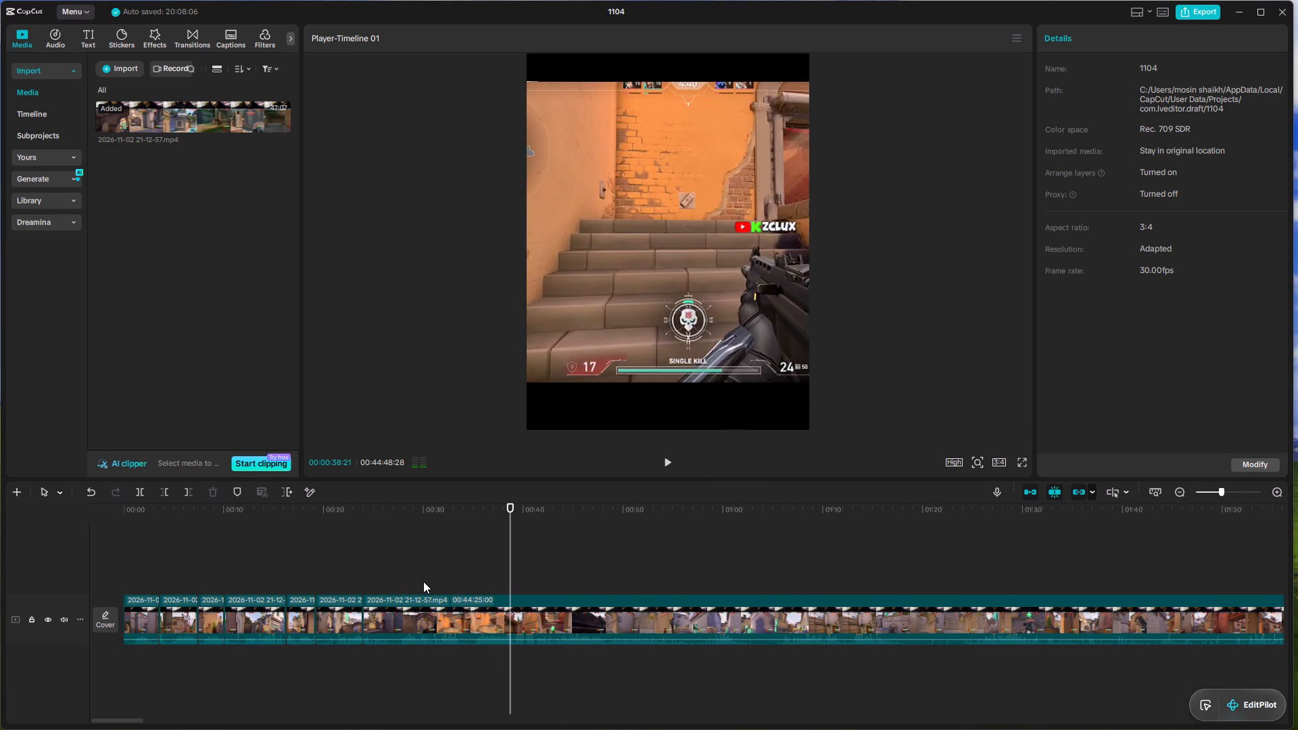
{"action": "left_click", "coordinate": [428, 581]}
{"action": "key", "text": "space"}
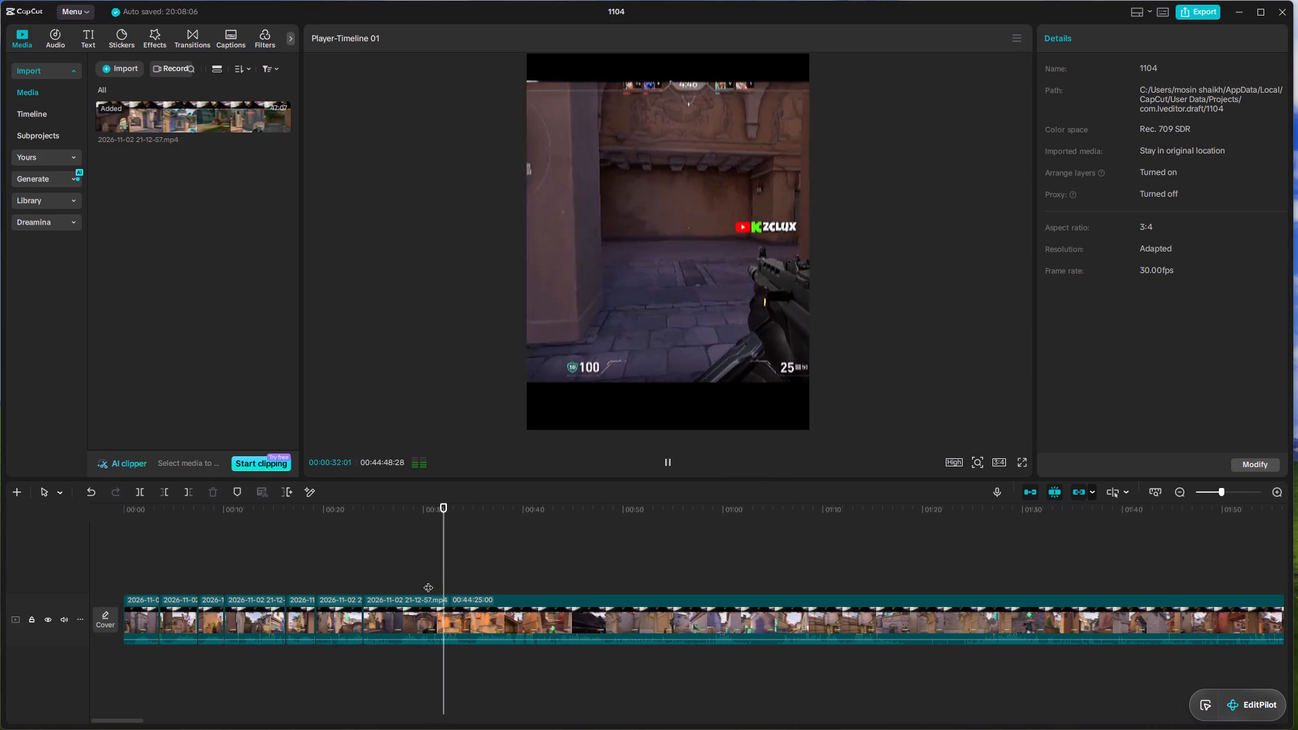
{"action": "key", "text": "space"}
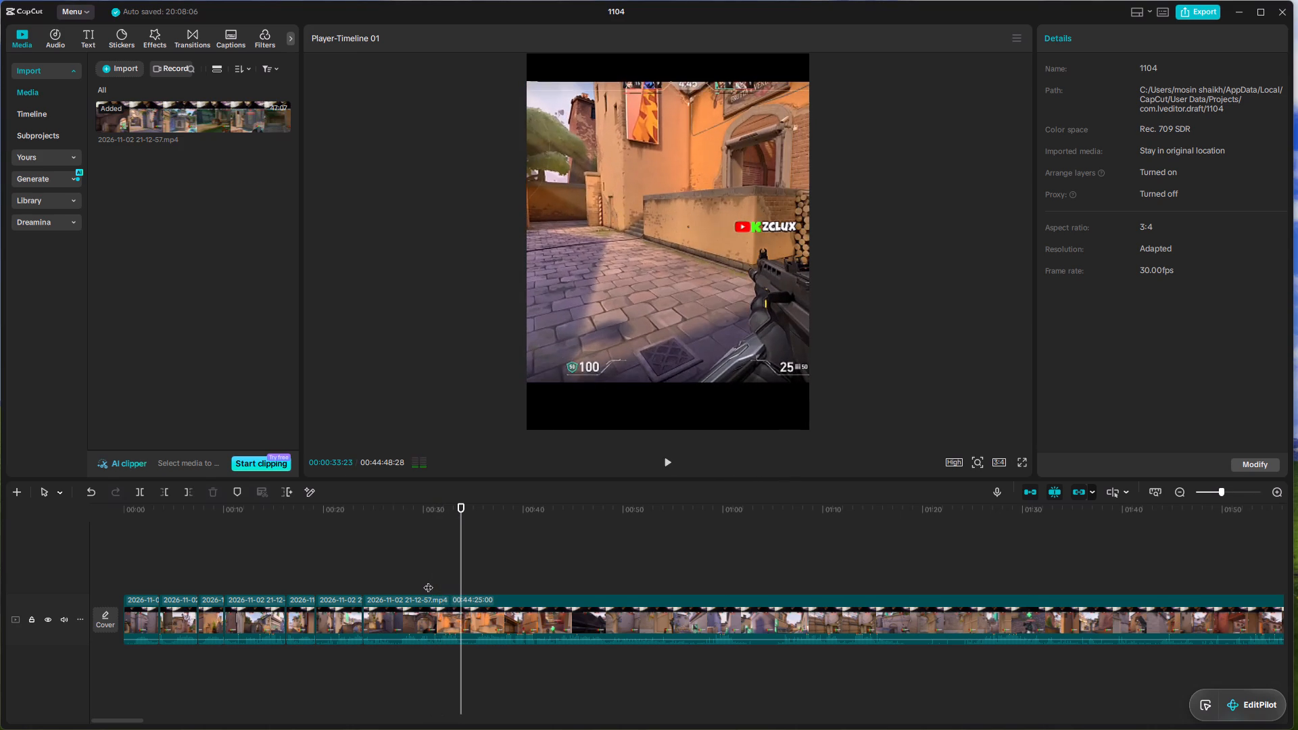
{"action": "left_click", "coordinate": [139, 493]}
Replay the lead-up to the seventh kill and split the remaining recording again at 00:00:34:24.
{"action": "key", "text": "space"}
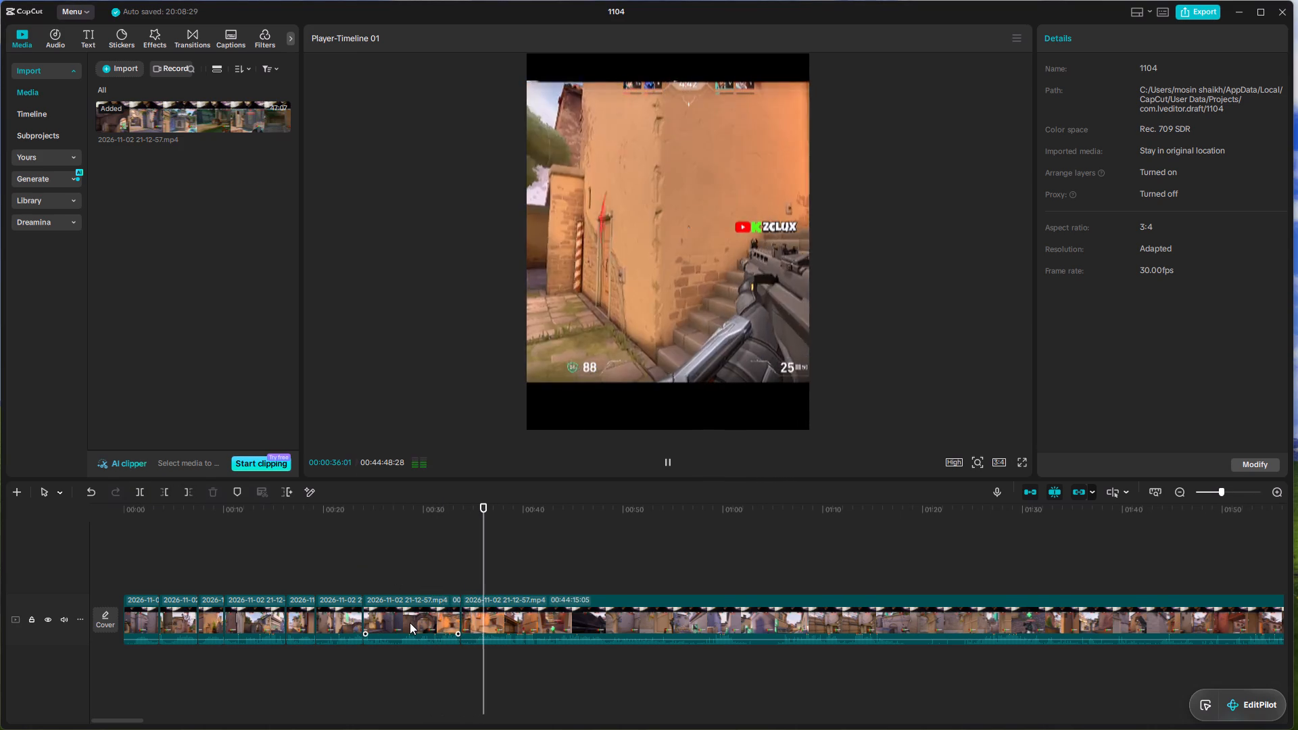
{"action": "key", "text": "space"}
{"action": "left_click", "coordinate": [471, 577]}
{"action": "key", "text": "space"}
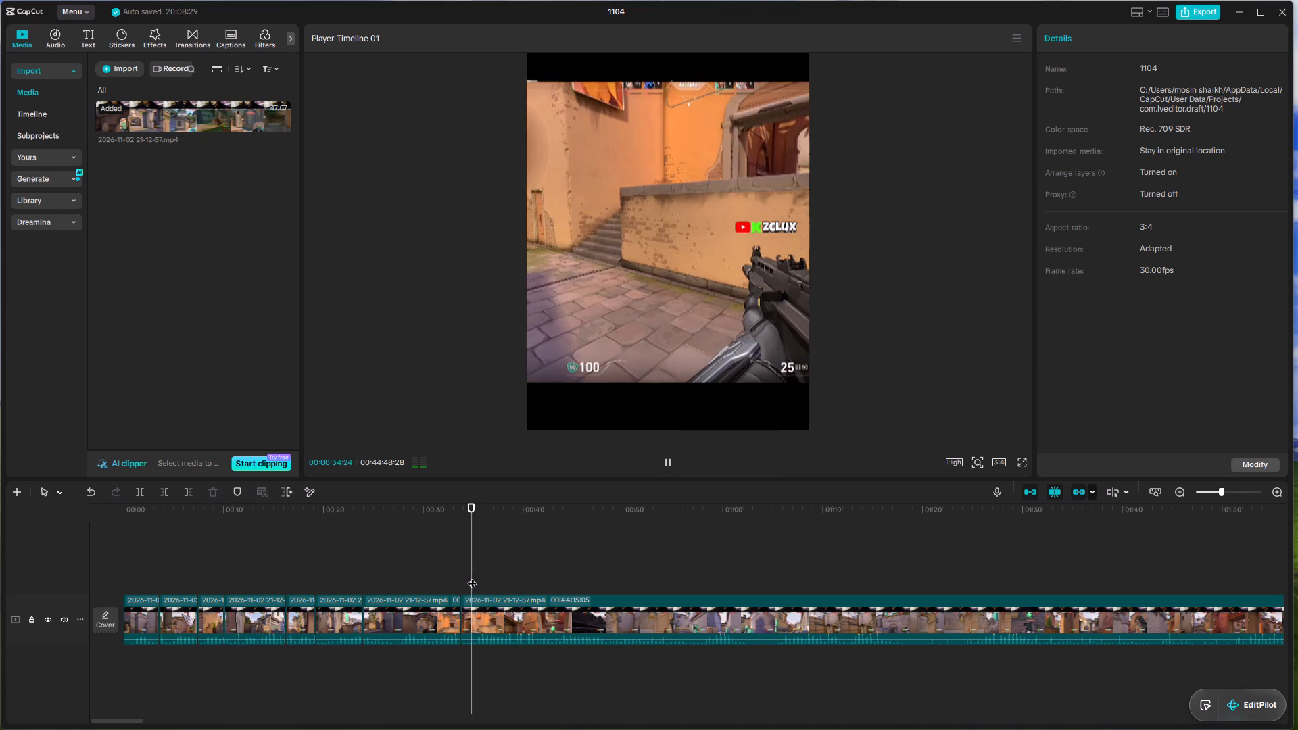
{"action": "key", "text": "space"}
{"action": "left_click", "coordinate": [475, 579]}
{"action": "key", "text": "space"}
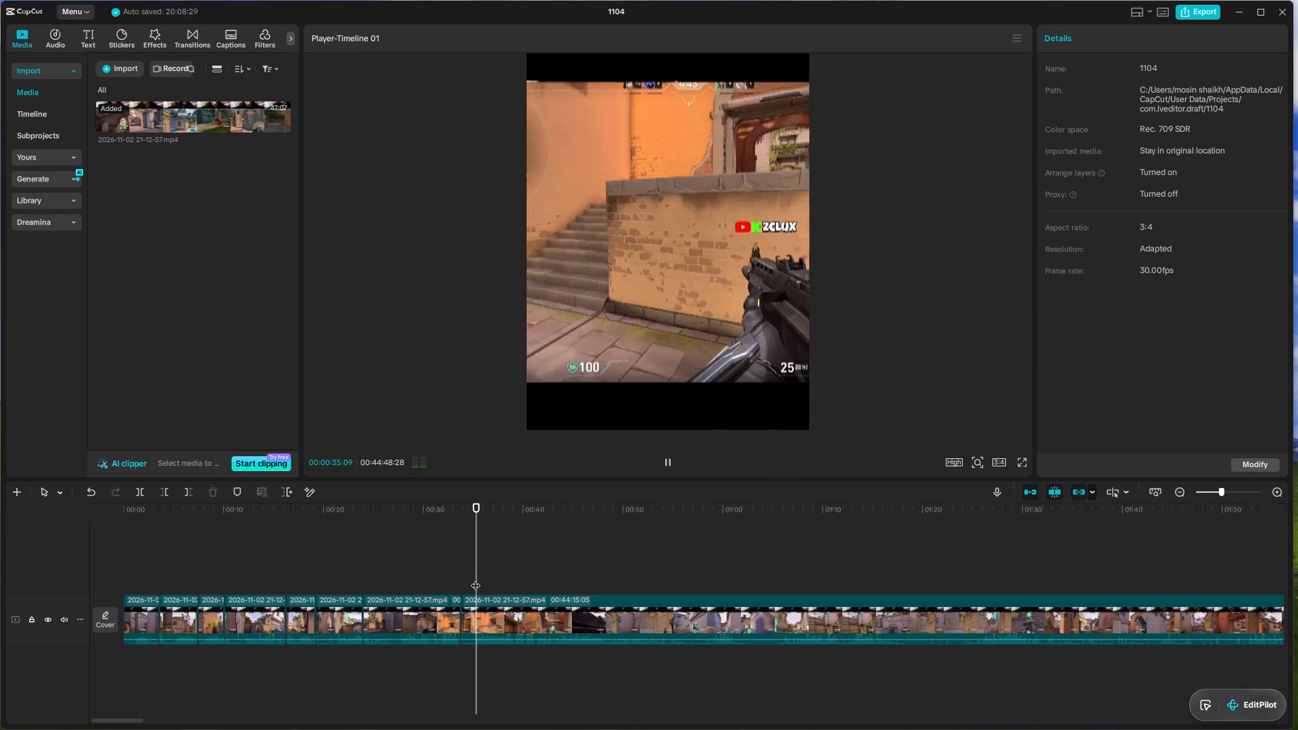
{"action": "key", "text": "space"}
{"action": "left_click", "coordinate": [475, 579]}
{"action": "left_click", "coordinate": [471, 579]}
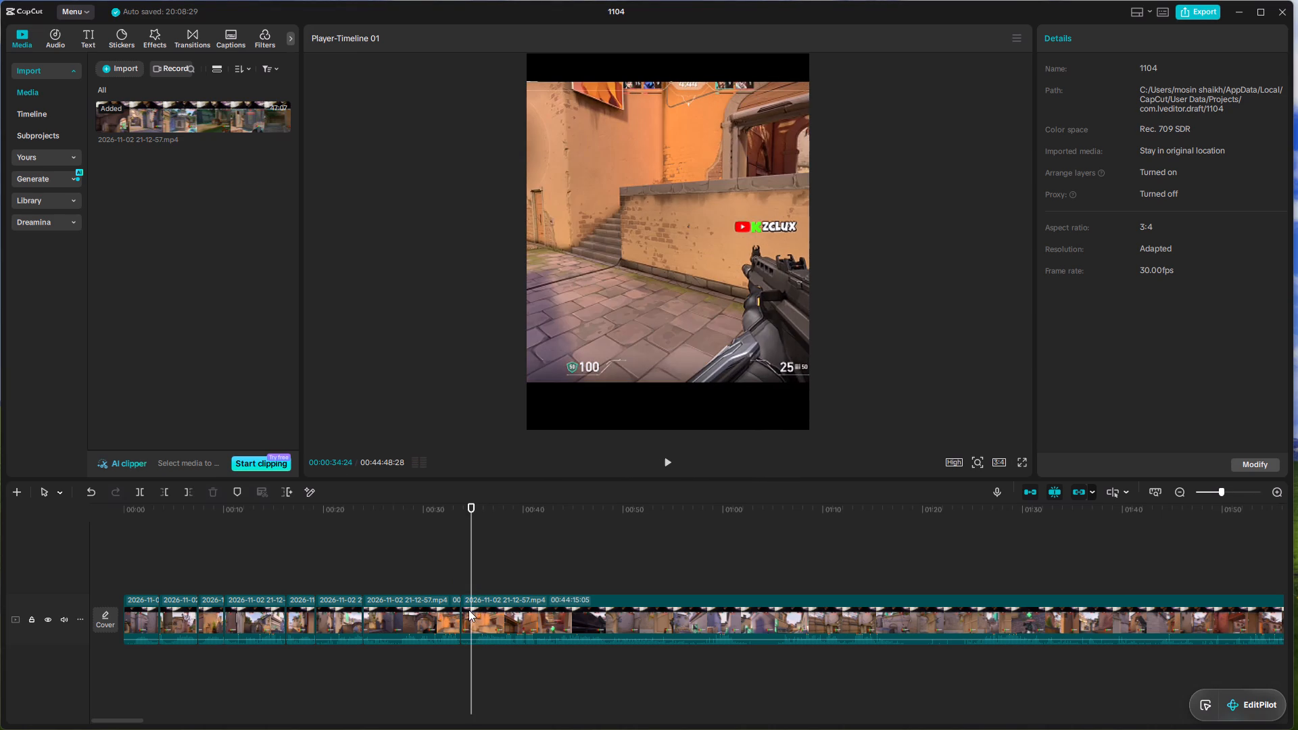
{"action": "left_click", "coordinate": [467, 610]}
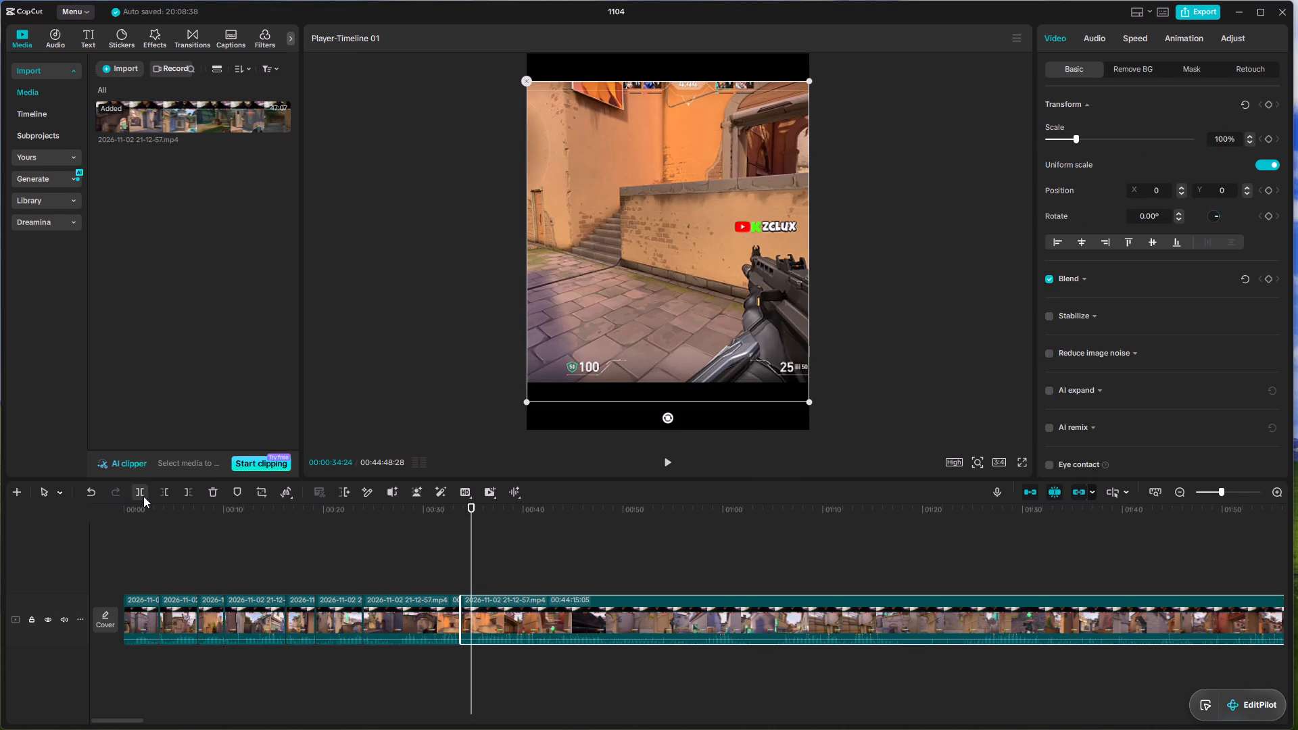
{"action": "left_click", "coordinate": [143, 496]}
Delete the short piece between the two splits before the seventh kill.
{"action": "scroll", "coordinate": [408, 598], "scroll_direction": "up", "scroll_amount": 11, "text": "ctrl"}
{"action": "left_click", "coordinate": [460, 625]}
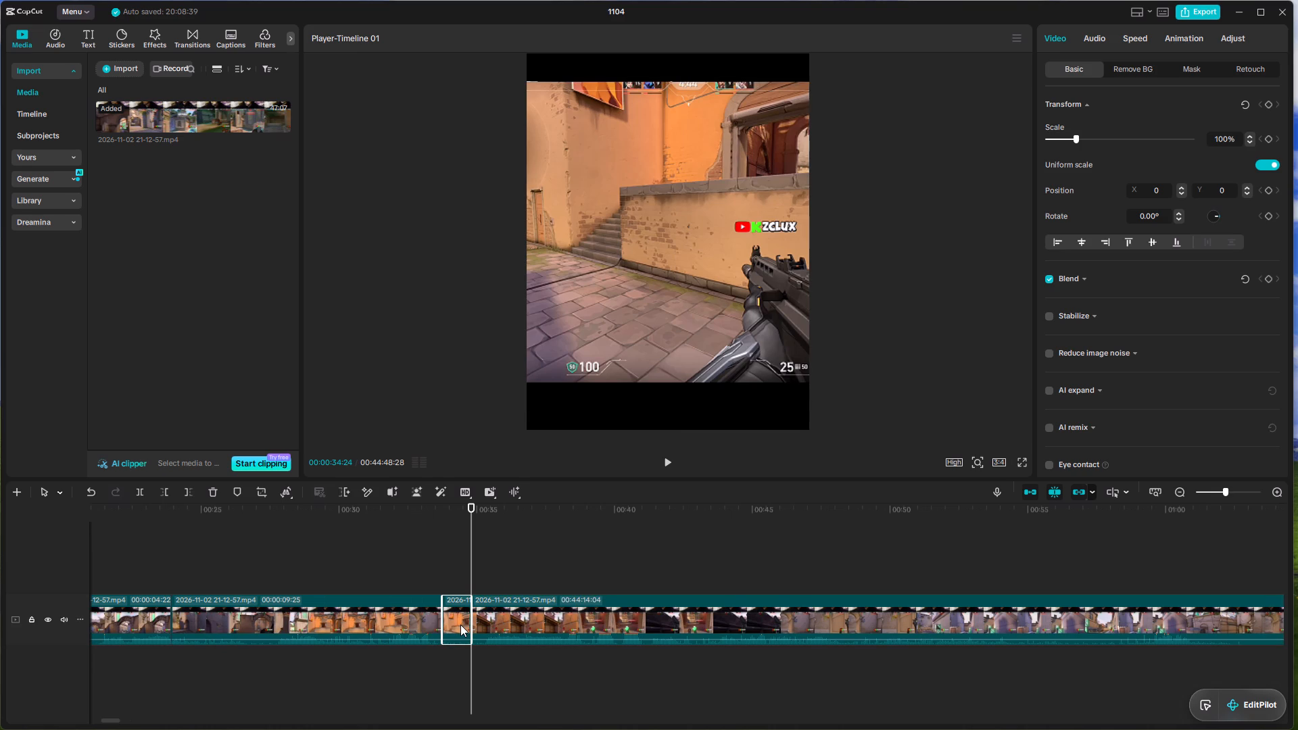
{"action": "key", "text": "Delete"}
Check the footage following the sixth kill clip and delete that segment, up to the start of the seventh kill footage.
{"action": "left_click", "coordinate": [395, 570]}
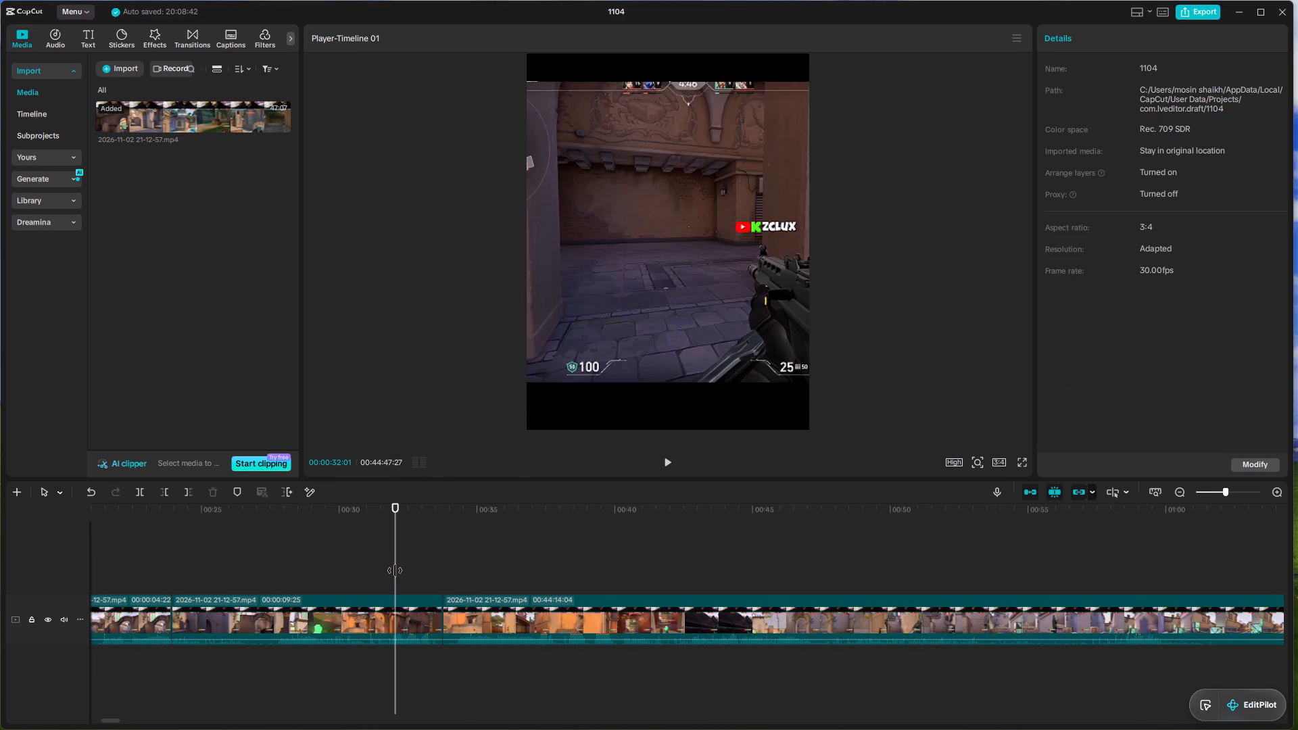
{"action": "key", "text": "space"}
{"action": "key", "text": "space"}
{"action": "left_click", "coordinate": [418, 620]}
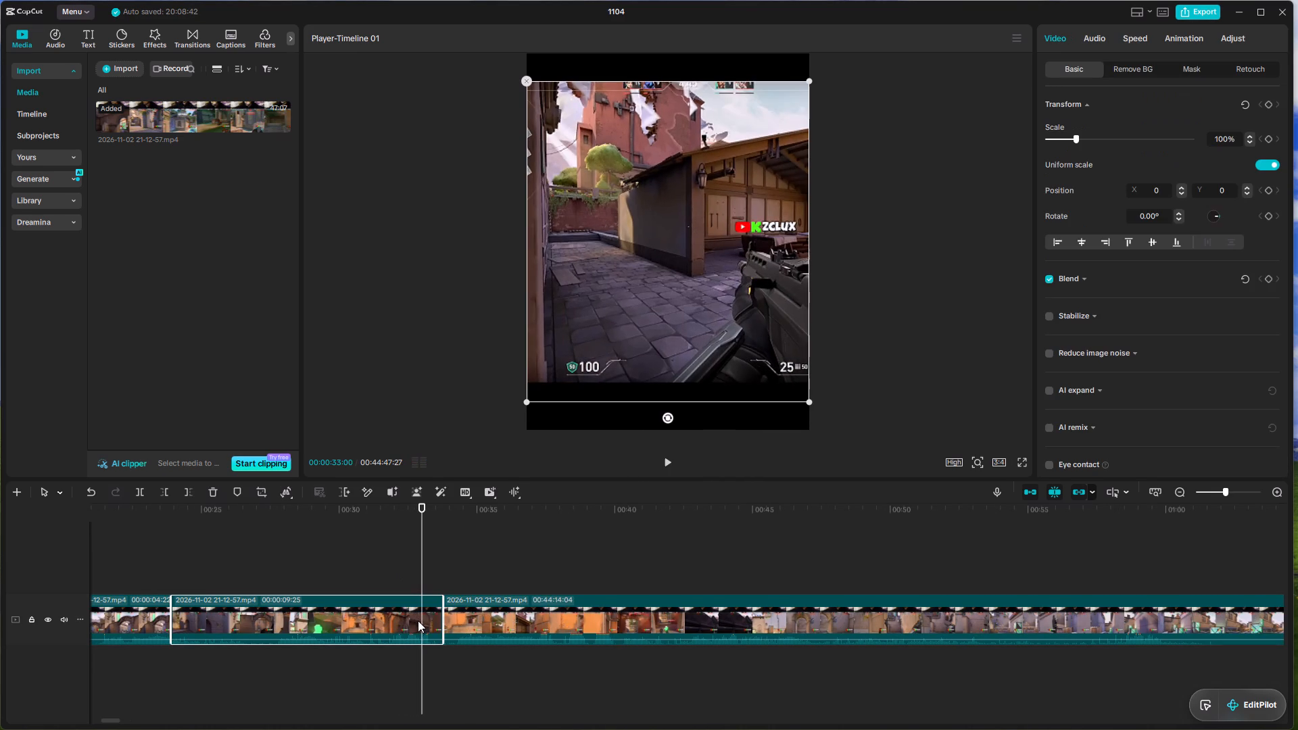
{"action": "key", "text": "Delete"}
Replay the seventh kill and split the recording right after it, at 00:00:27:13.
{"action": "left_click", "coordinate": [186, 550]}
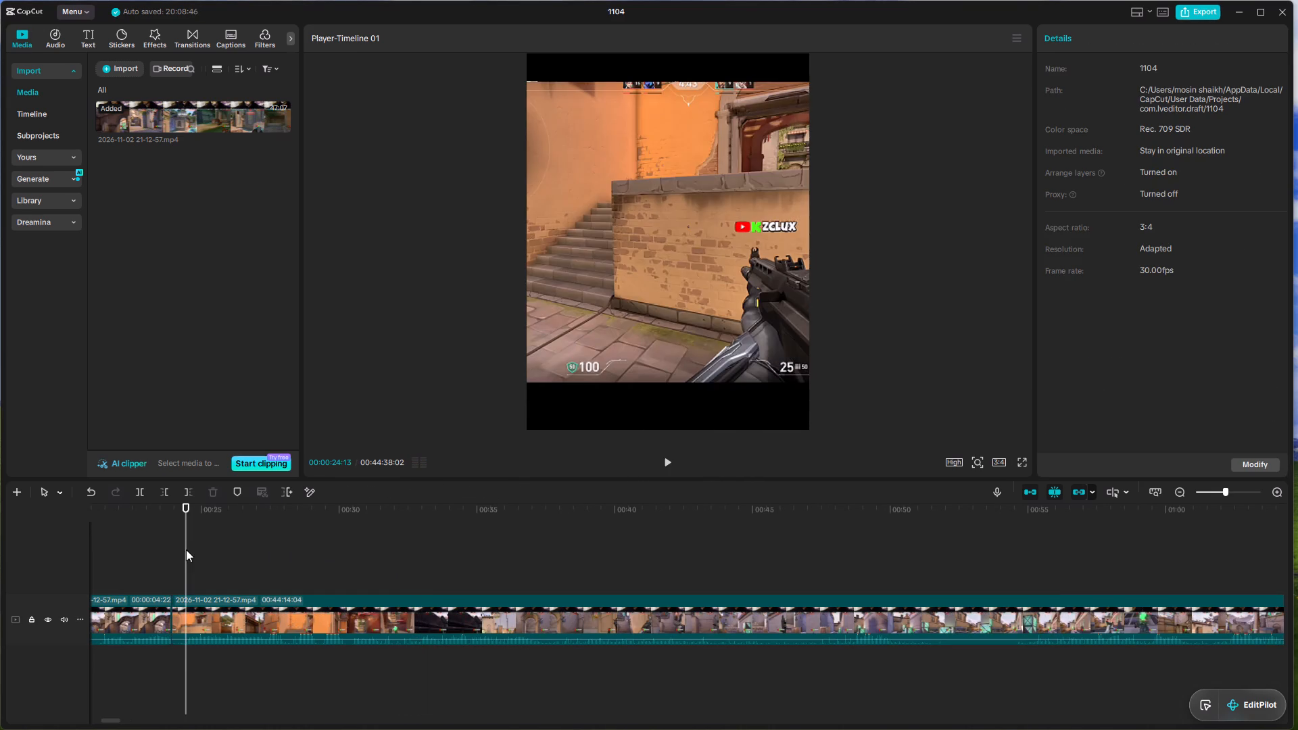
{"action": "left_click", "coordinate": [171, 551]}
{"action": "key", "text": "space"}
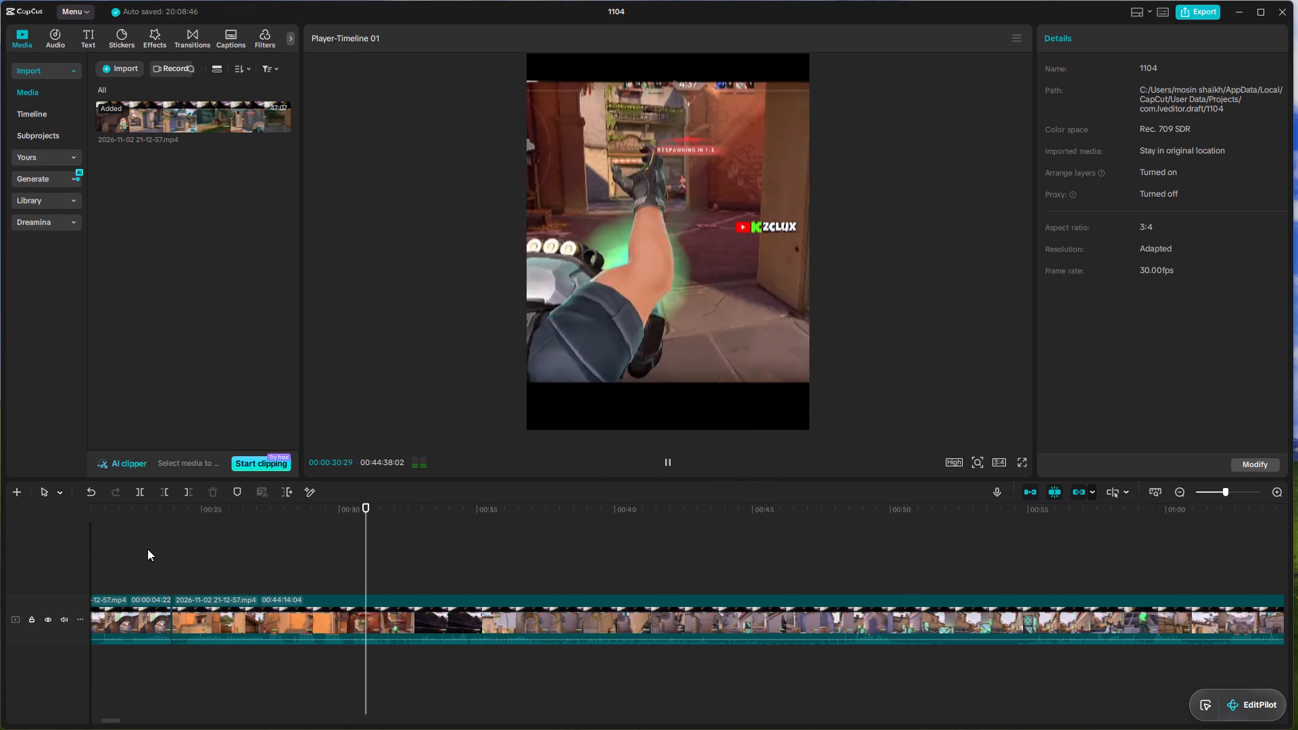
{"action": "key", "text": "space"}
{"action": "left_click", "coordinate": [186, 565]}
{"action": "key", "text": "space"}
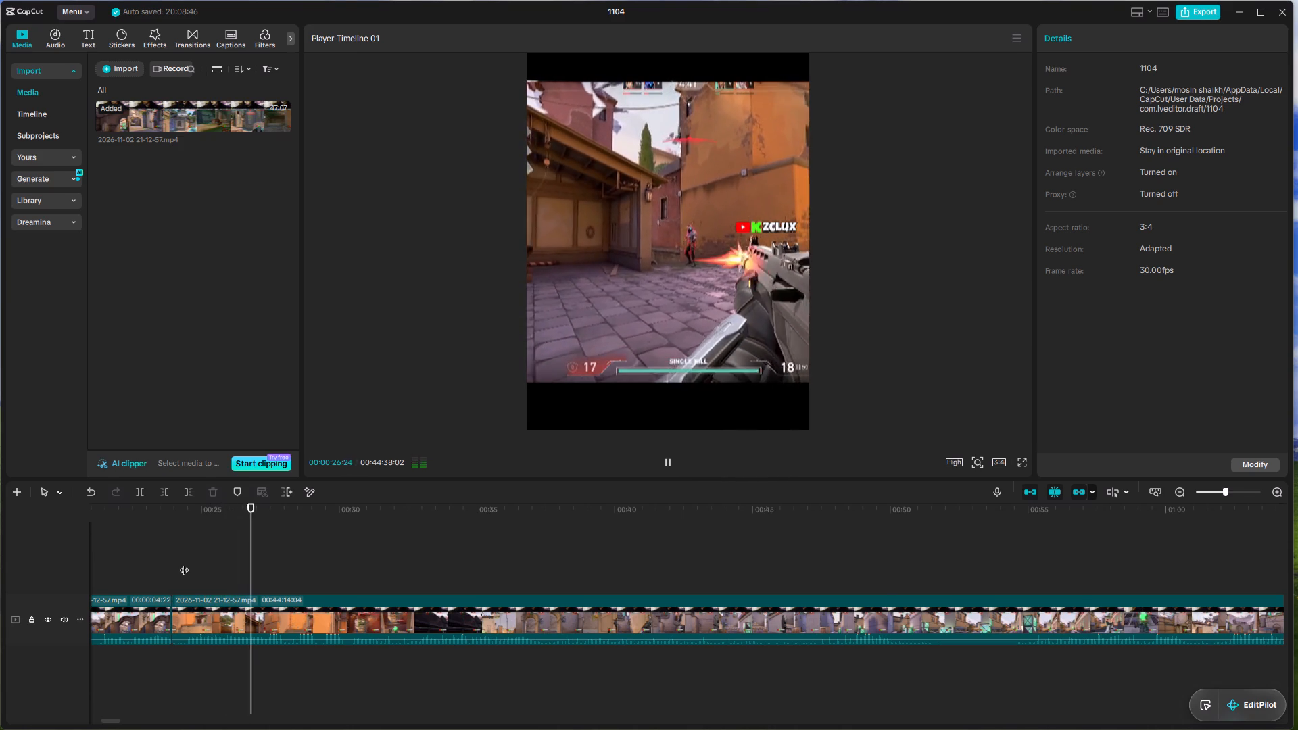
{"action": "key", "text": "space"}
{"action": "key", "text": "space"}
{"action": "key", "text": "space"}
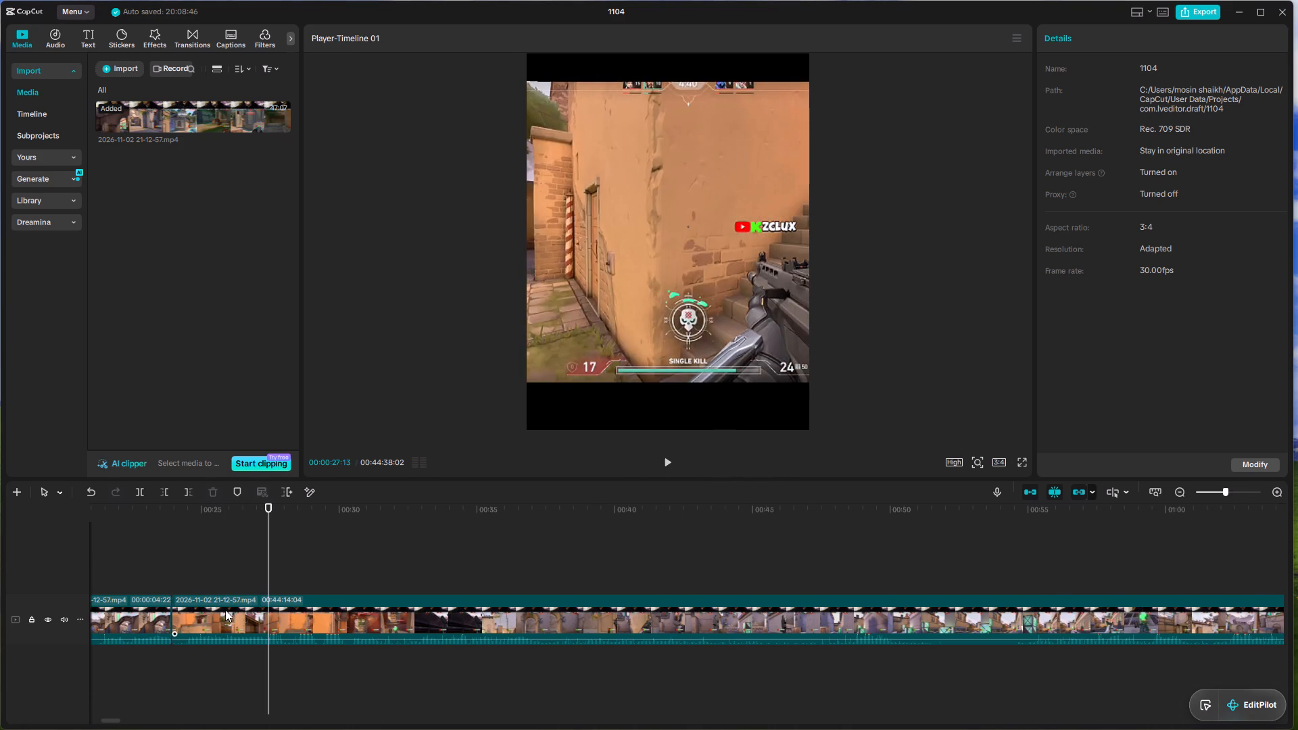
{"action": "left_click", "coordinate": [140, 495]}
Play on to the eighth kill, replay its lead-up, and split the recording just before it at 00:00:34:21.
{"action": "key", "text": "space"}
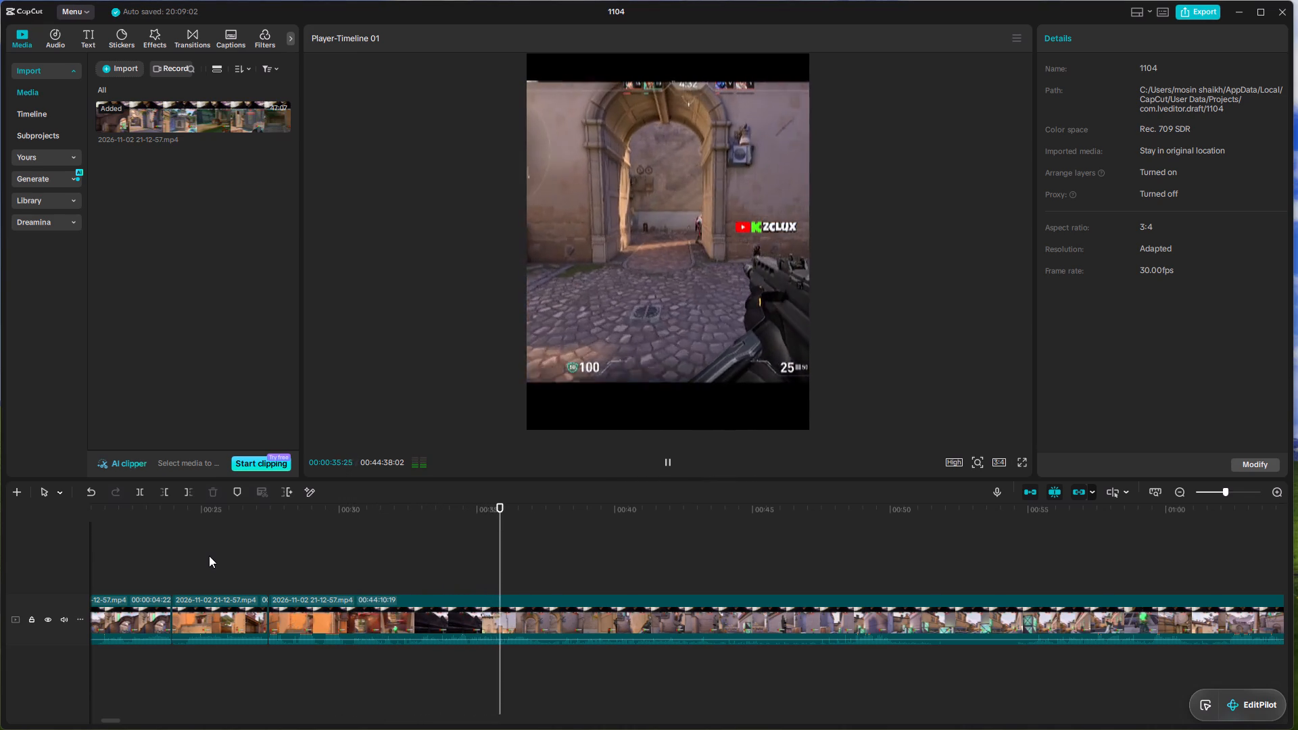
{"action": "key", "text": "space"}
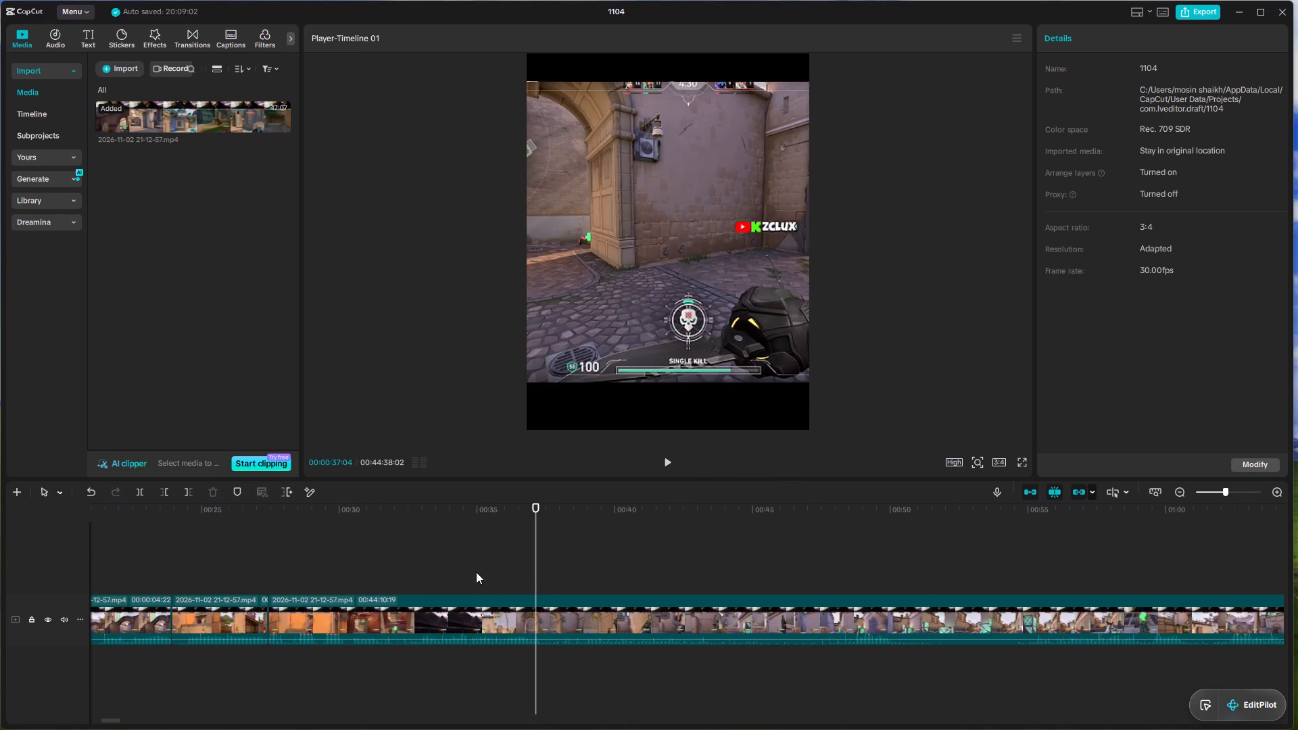
{"action": "left_click", "coordinate": [476, 572]}
{"action": "key", "text": "space"}
{"action": "key", "text": "space"}
{"action": "left_click", "coordinate": [470, 558]}
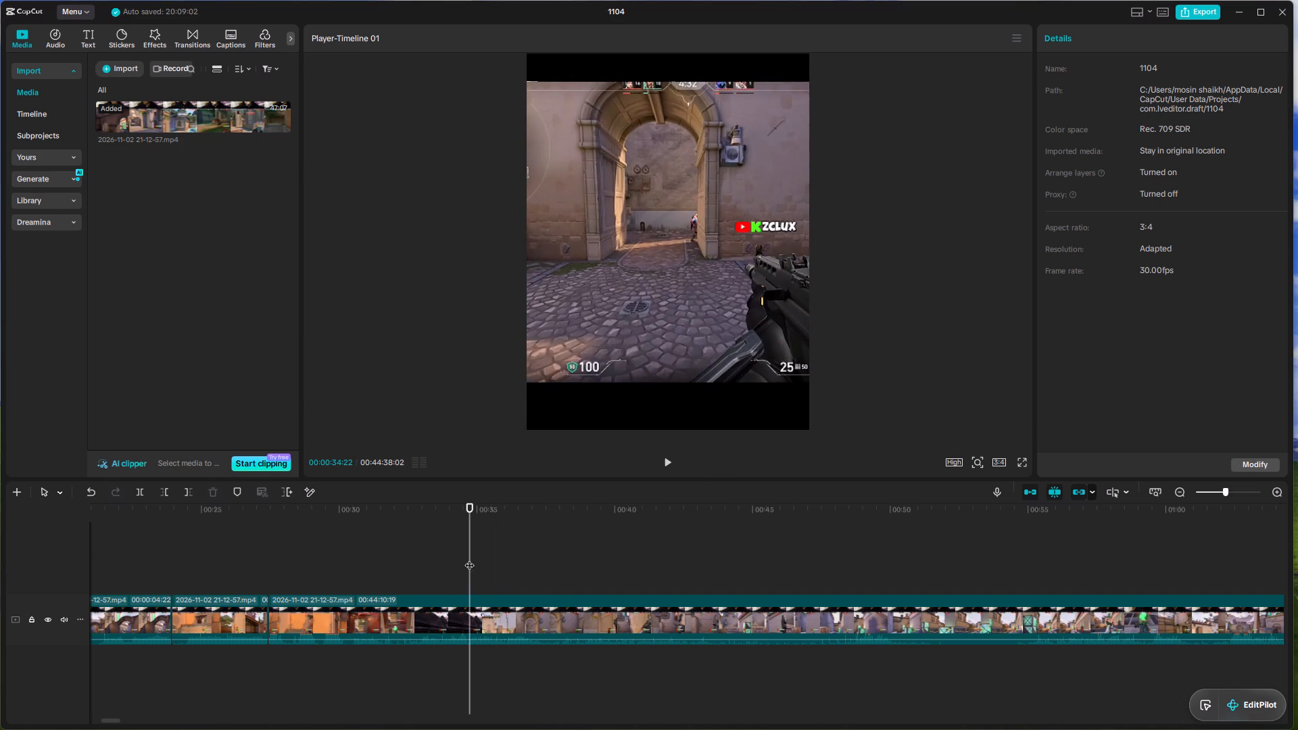
{"action": "key", "text": "space"}
{"action": "key", "text": "space"}
{"action": "left_click", "coordinate": [457, 560]}
{"action": "key", "text": "space"}
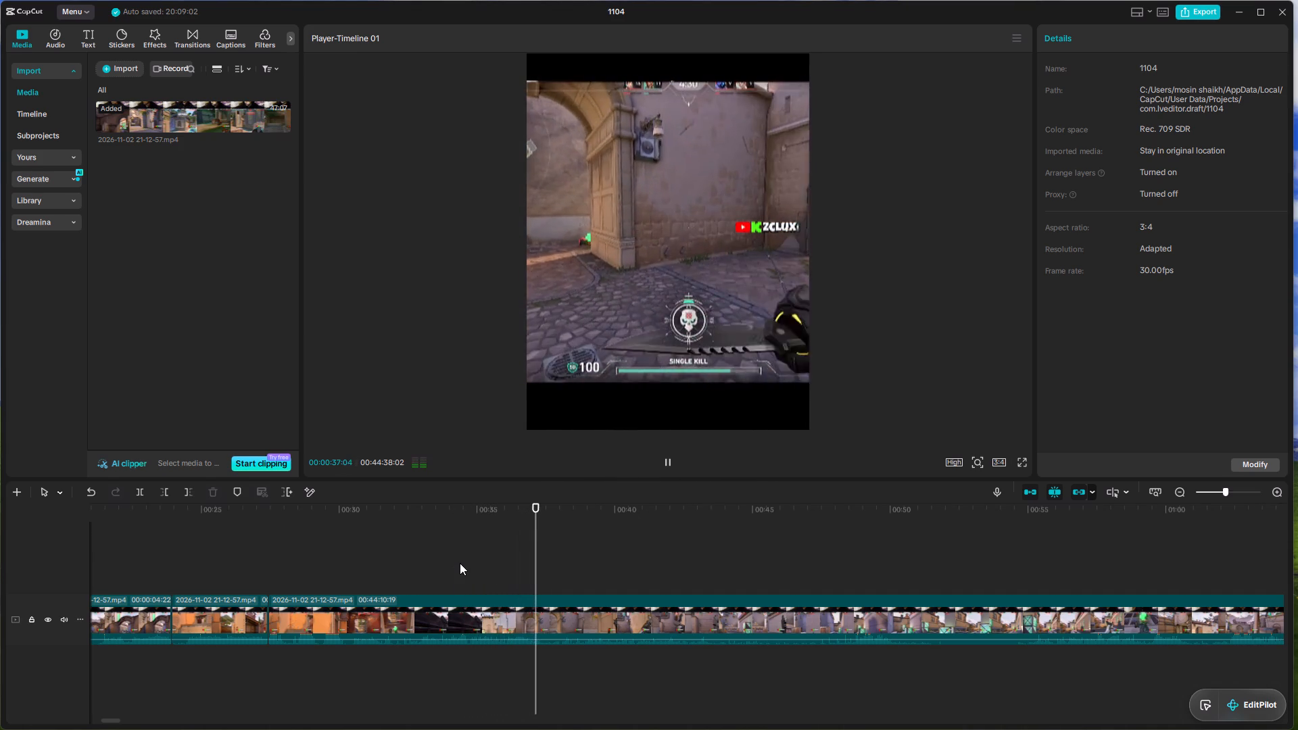
{"action": "left_click", "coordinate": [460, 563]}
{"action": "key", "text": "space"}
{"action": "key", "text": "space"}
{"action": "left_click", "coordinate": [408, 615]}
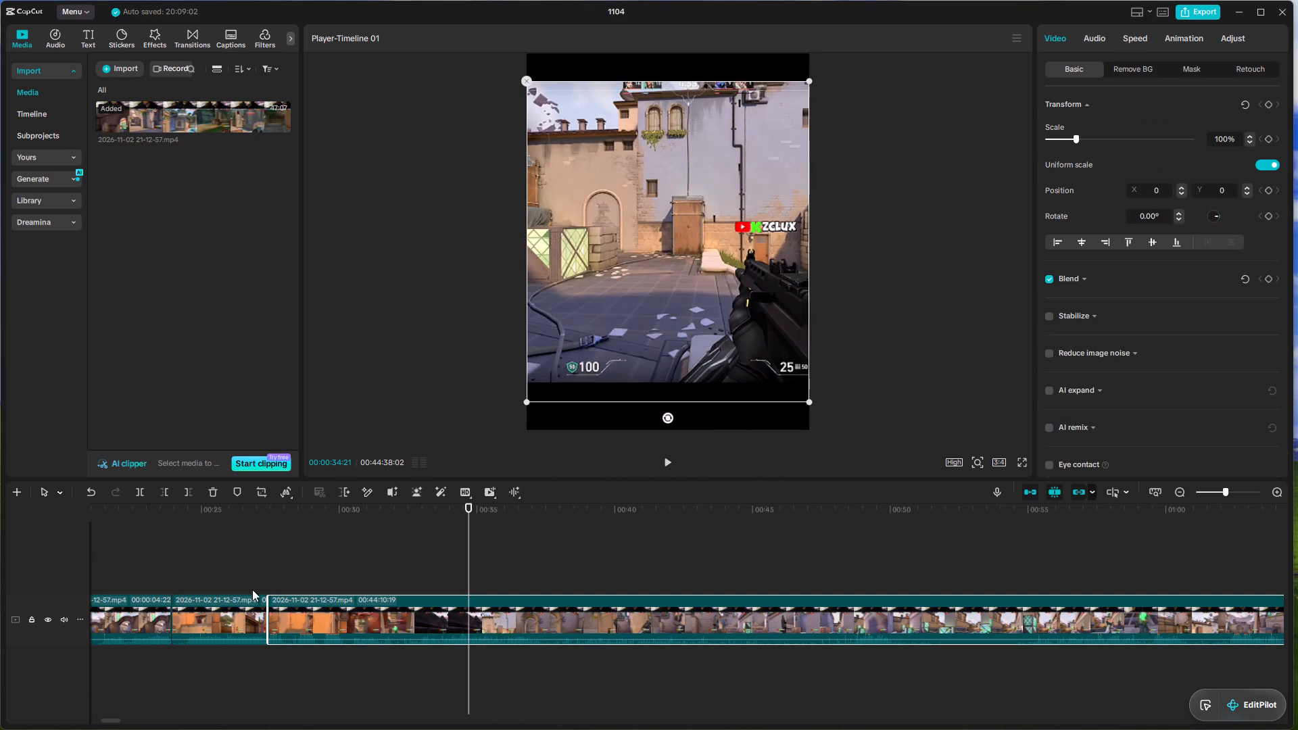
{"action": "left_click", "coordinate": [139, 497]}
Delete the segment between the seventh kill clip and the start of the eighth kill footage.
{"action": "left_click", "coordinate": [411, 612]}
{"action": "key", "text": "space"}
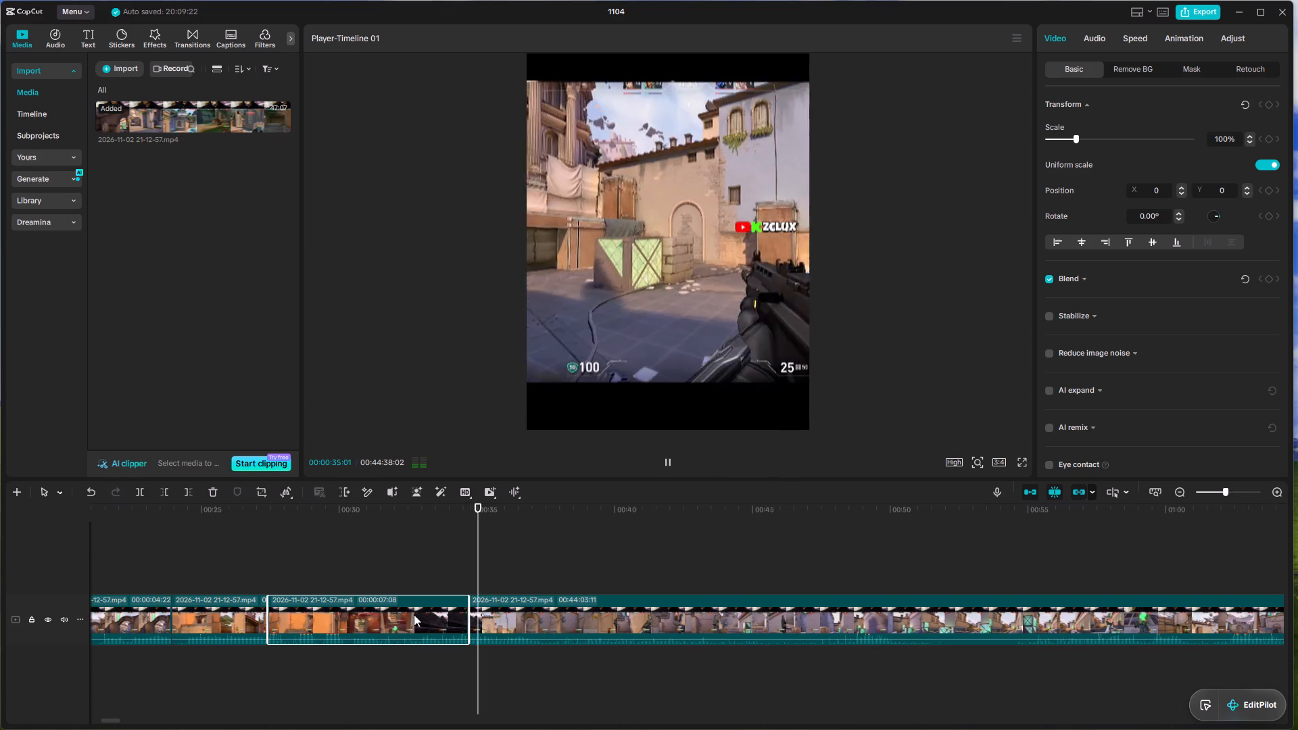
{"action": "key", "text": "Delete"}
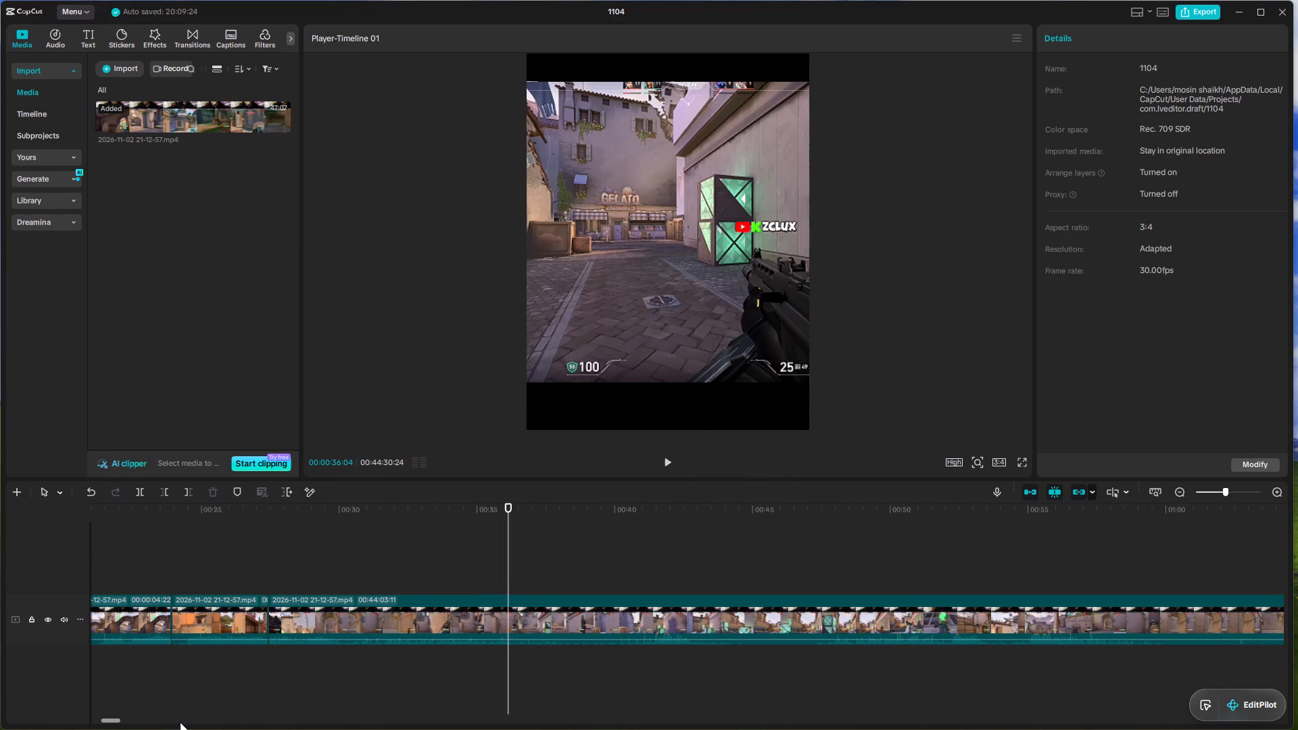
Replay the eighth kill from its lead-up and split the recording right after it, at 00:00:31:04.
{"action": "left_click", "coordinate": [304, 573]}
{"action": "left_click", "coordinate": [283, 568]}
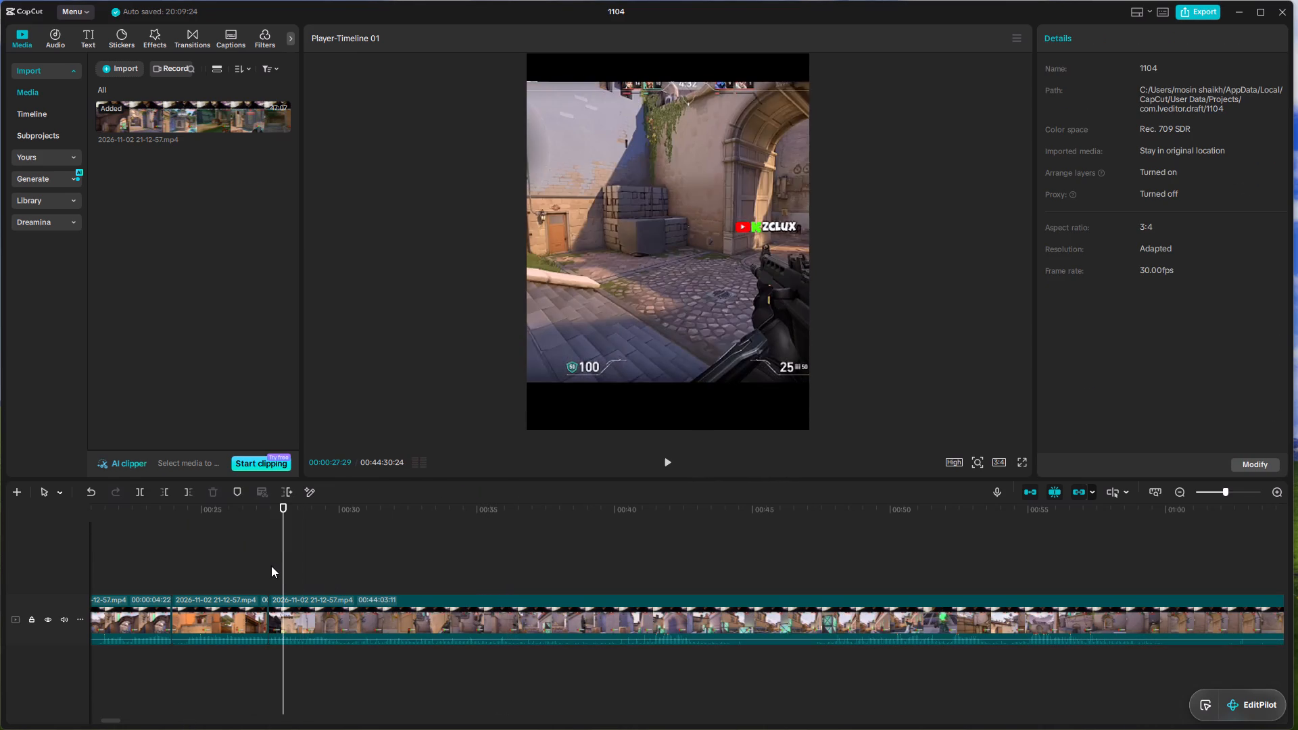
{"action": "key", "text": "space"}
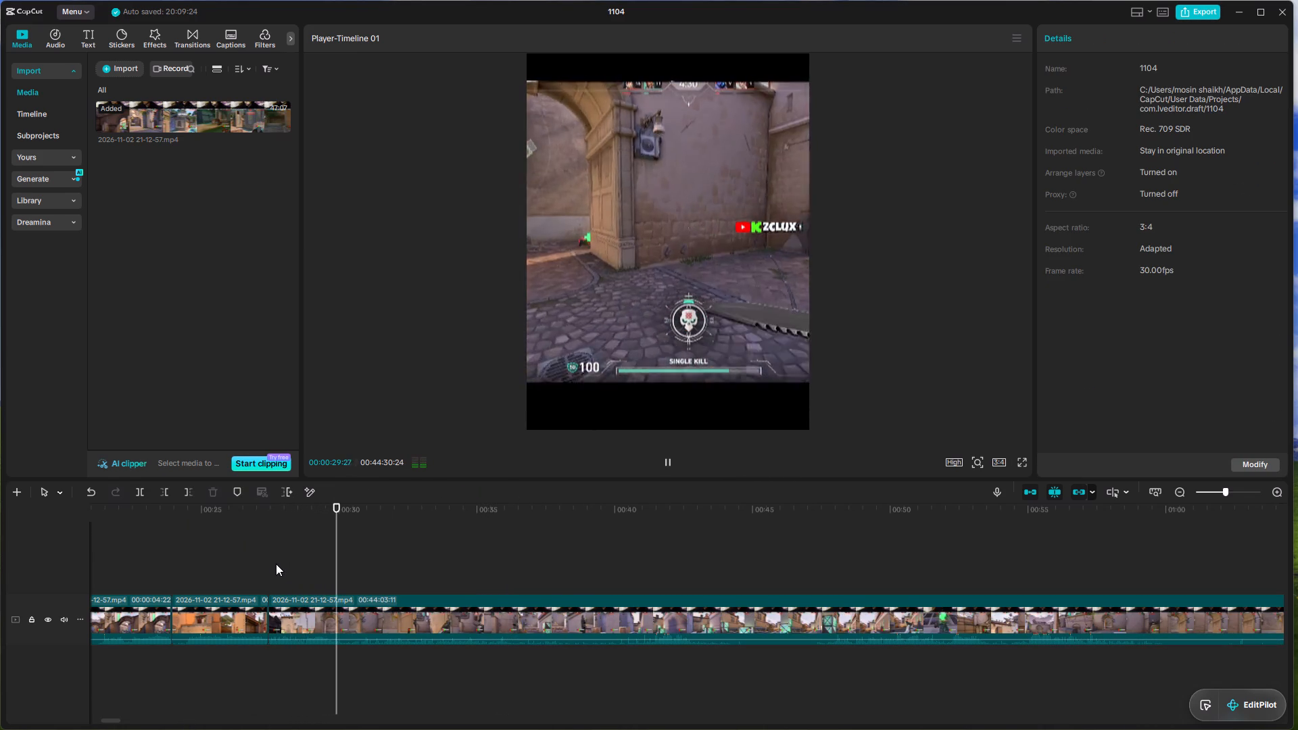
{"action": "key", "text": "space"}
{"action": "key", "text": "space"}
{"action": "key", "text": "space"}
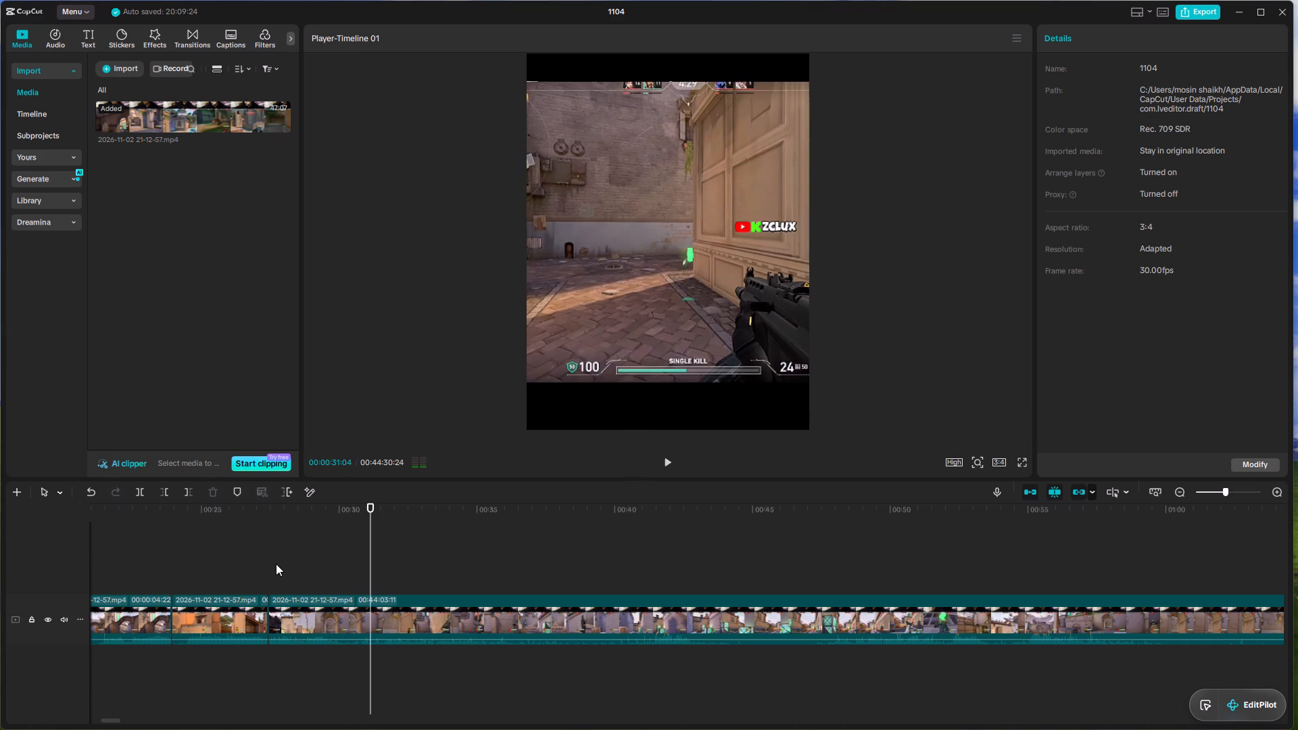
{"action": "left_click", "coordinate": [147, 491]}
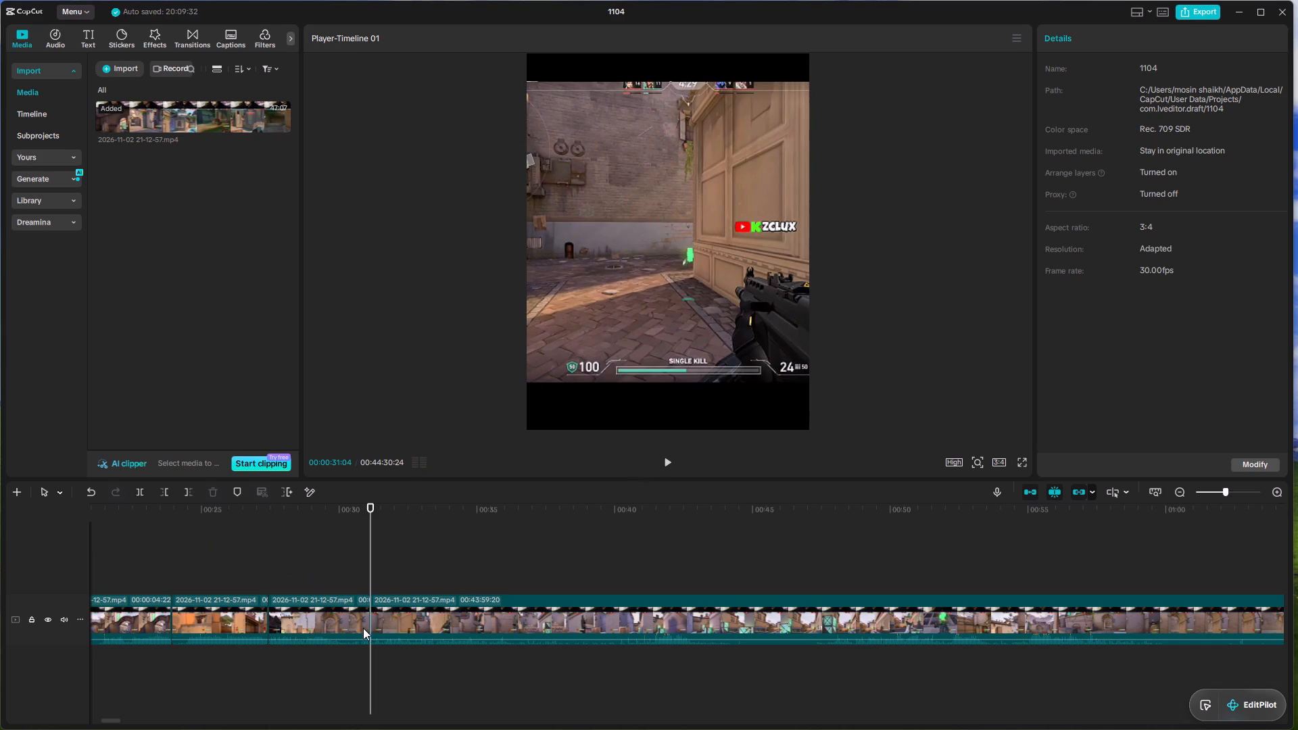
Play the remaining recording after the eighth kill clip to look for the next kill.
{"action": "key", "text": "space"}
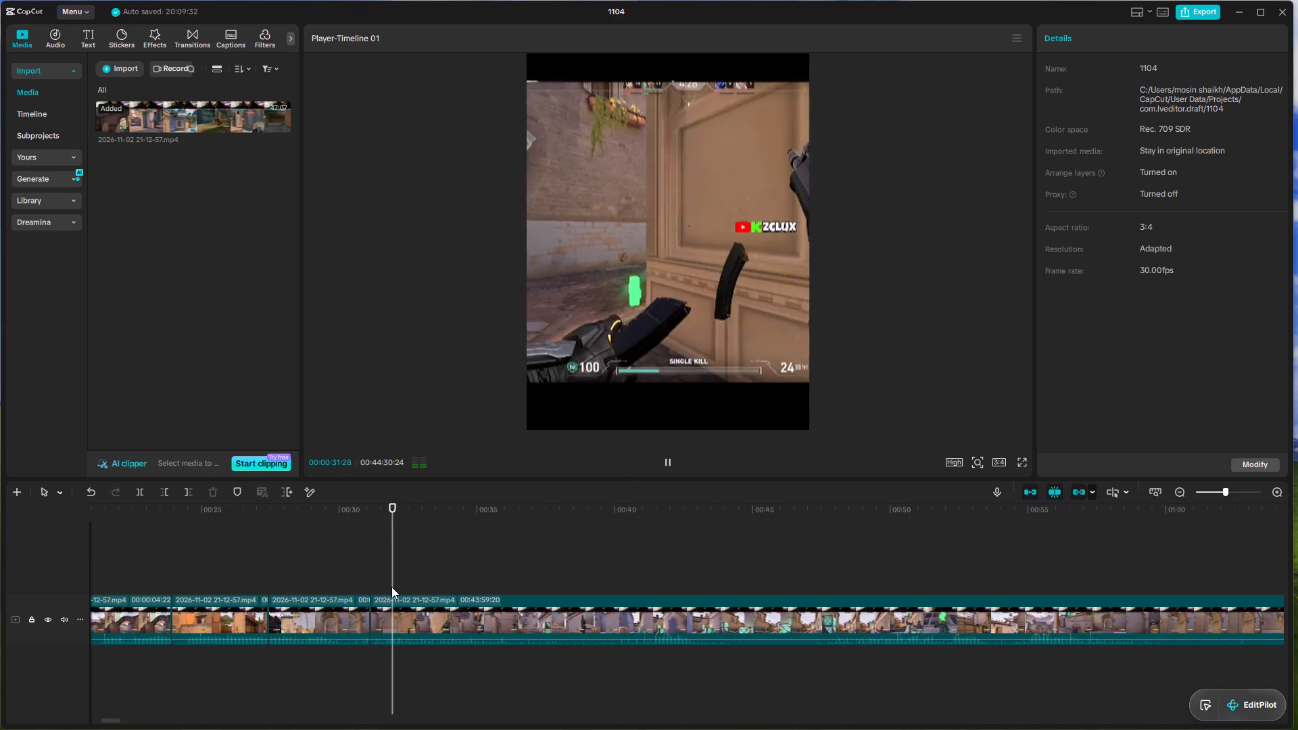
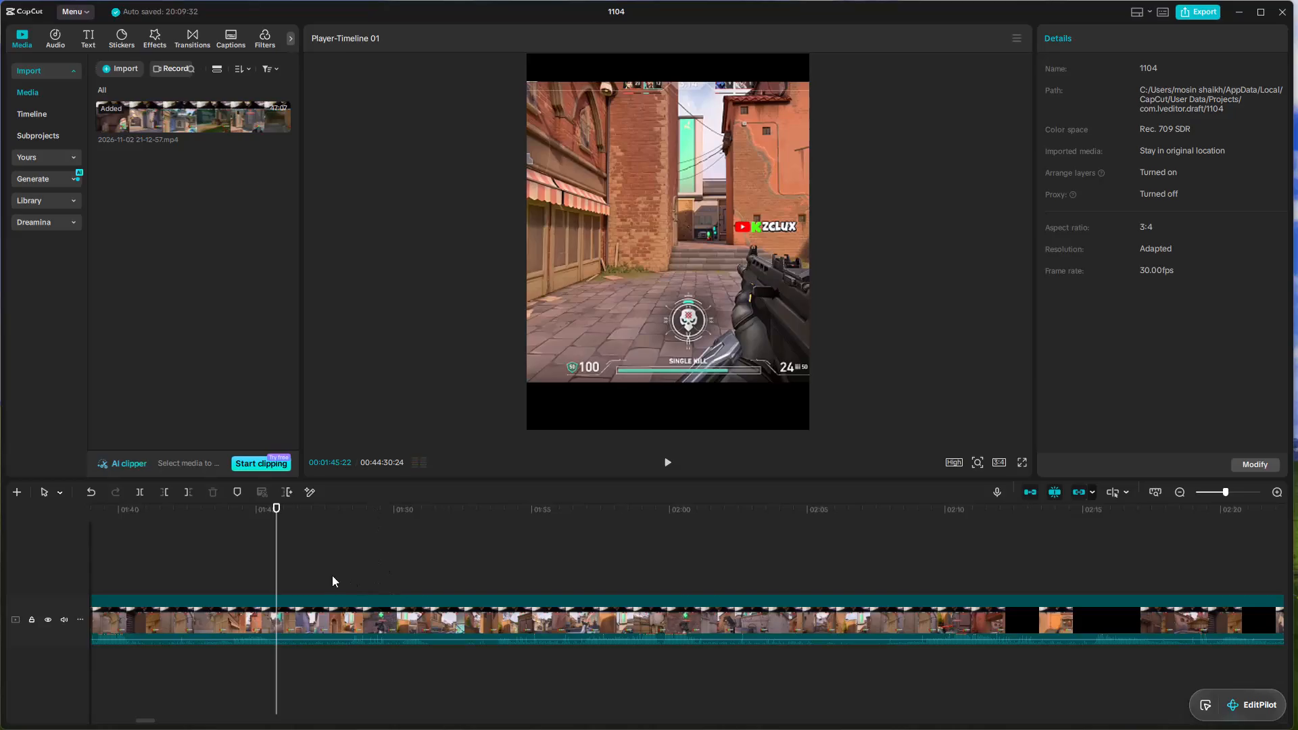
Replay the lead-up to the ninth kill and split the recording just before it, at 00:01:41:16.
{"action": "left_click", "coordinate": [217, 565]}
{"action": "key", "text": "space"}
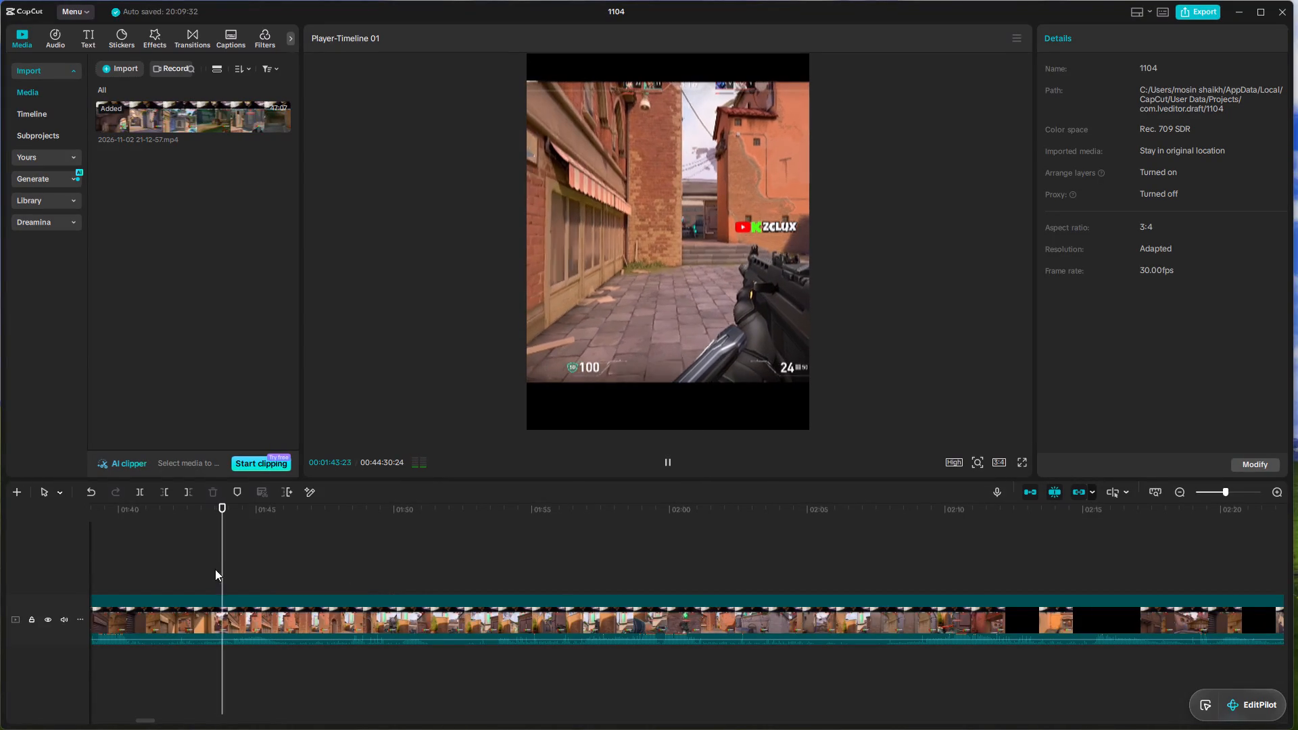
{"action": "key", "text": "space"}
{"action": "left_click", "coordinate": [190, 562]}
{"action": "key", "text": "space"}
{"action": "key", "text": "space"}
{"action": "left_click", "coordinate": [189, 556]}
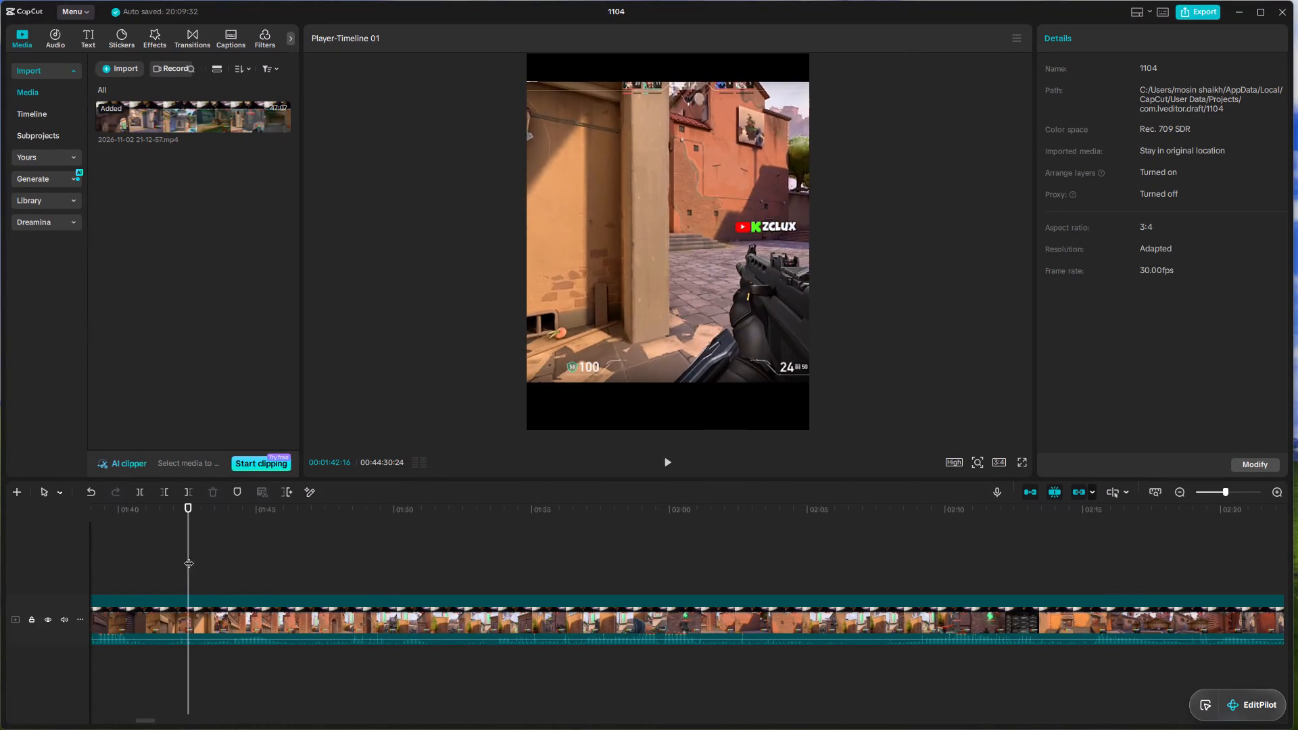
{"action": "left_click", "coordinate": [179, 554]}
{"action": "key", "text": "space"}
{"action": "left_click", "coordinate": [176, 554]}
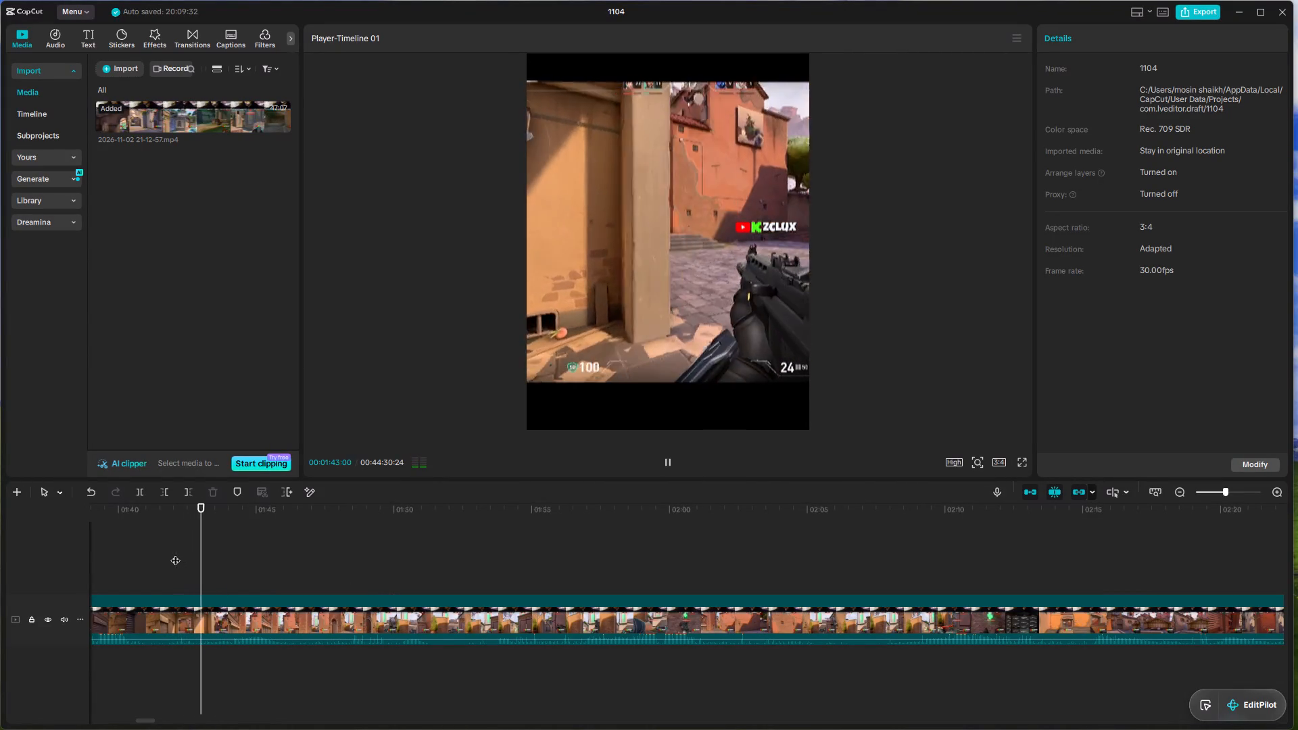
{"action": "key", "text": "space"}
{"action": "key", "text": "space"}
{"action": "left_click", "coordinate": [172, 554]}
{"action": "key", "text": "space"}
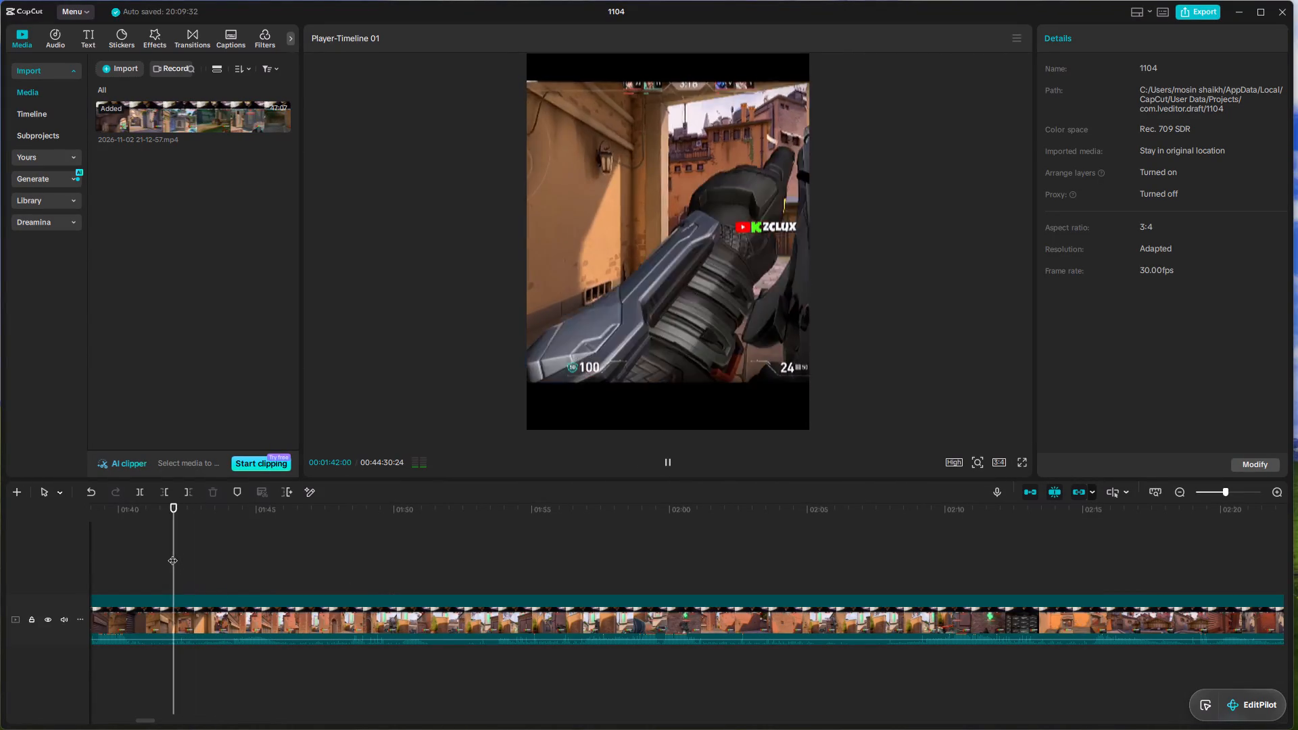
{"action": "key", "text": "space"}
{"action": "left_click", "coordinate": [172, 554]}
{"action": "left_click", "coordinate": [158, 554]}
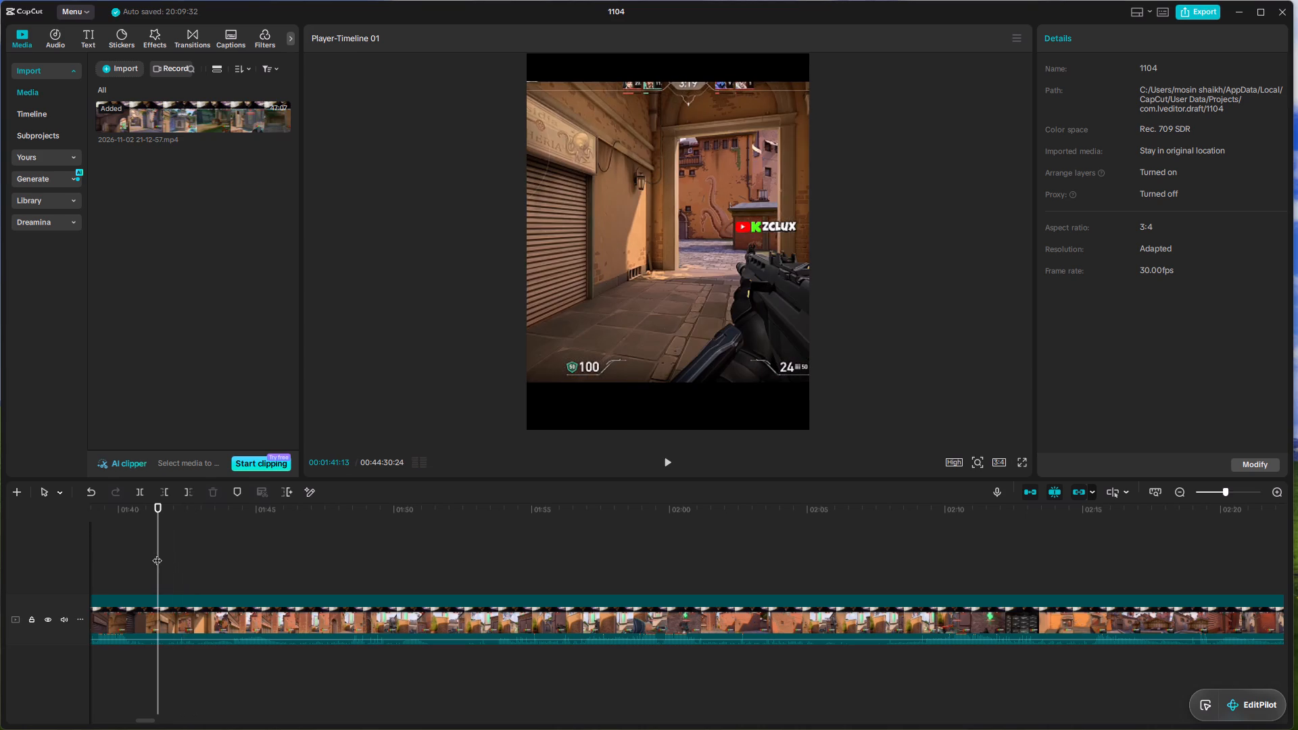
{"action": "left_click", "coordinate": [186, 620]}
{"action": "left_click", "coordinate": [138, 504]}
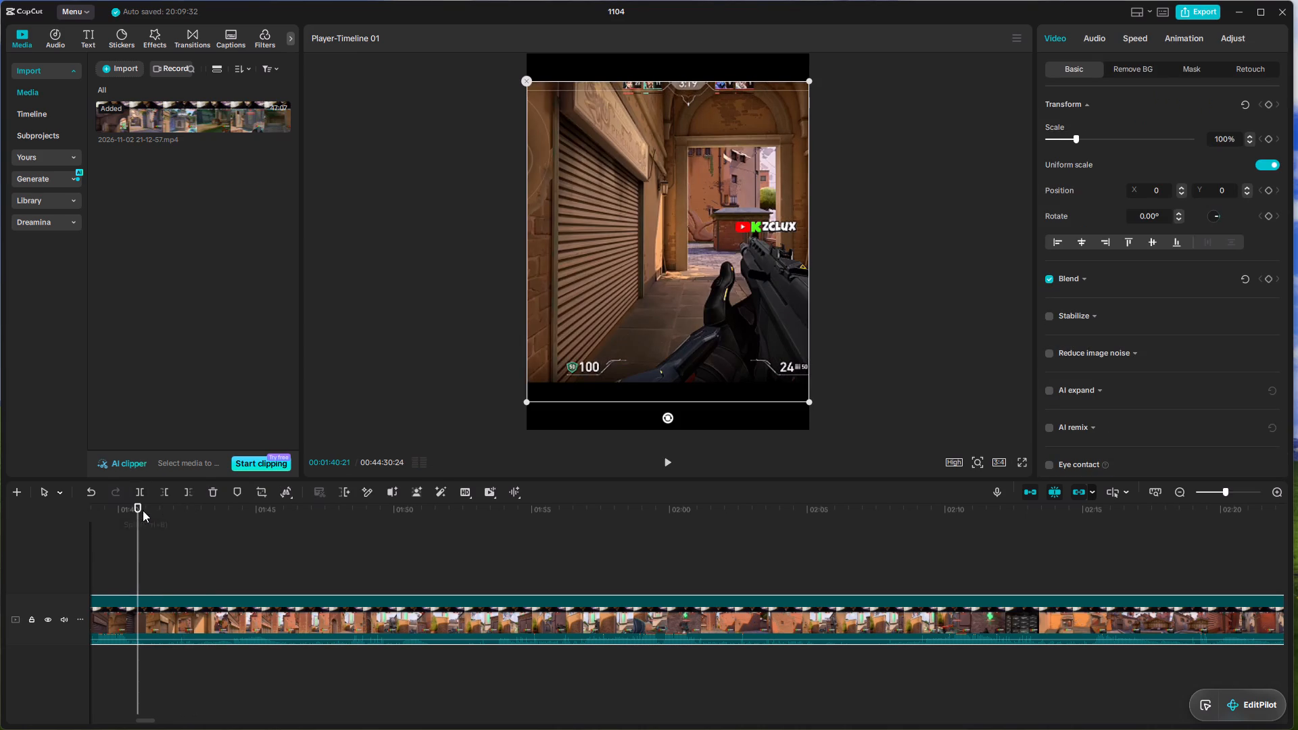
{"action": "key", "text": "space"}
{"action": "key", "text": "space"}
{"action": "key", "text": "space"}
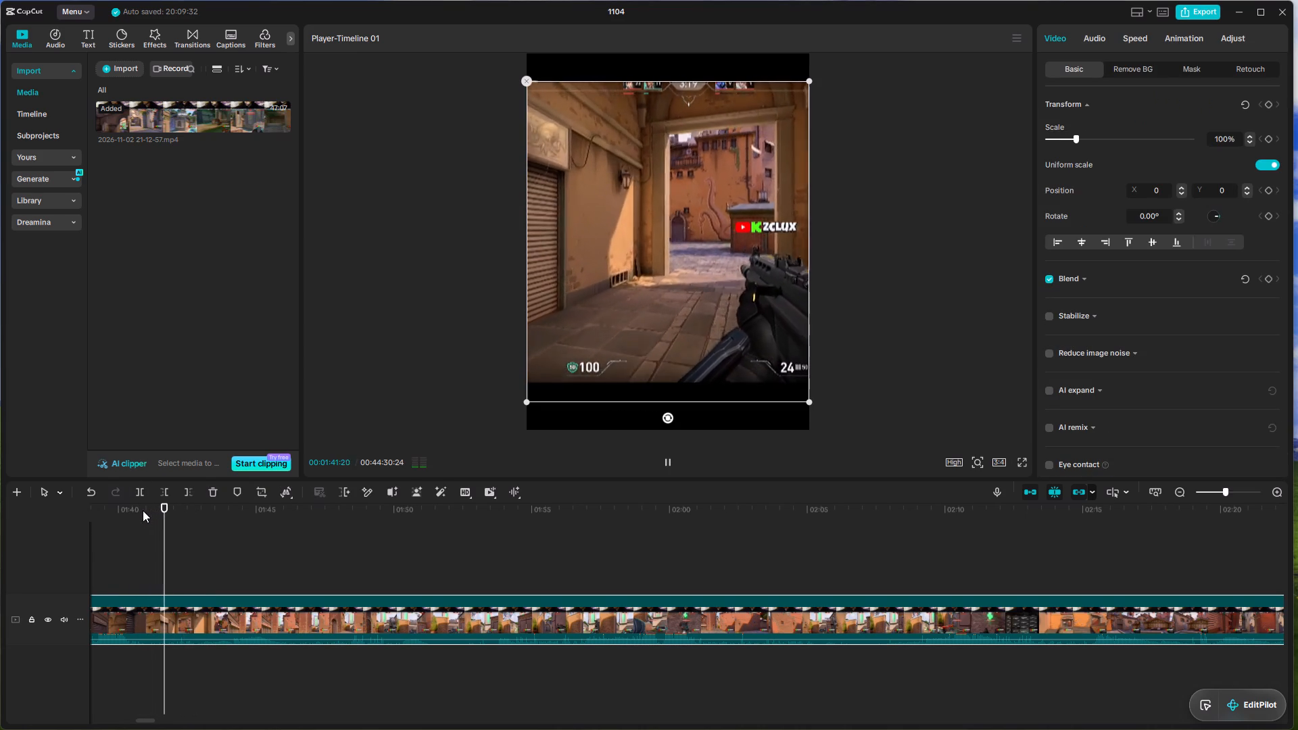
{"action": "key", "text": "space"}
{"action": "left_click", "coordinate": [161, 537]}
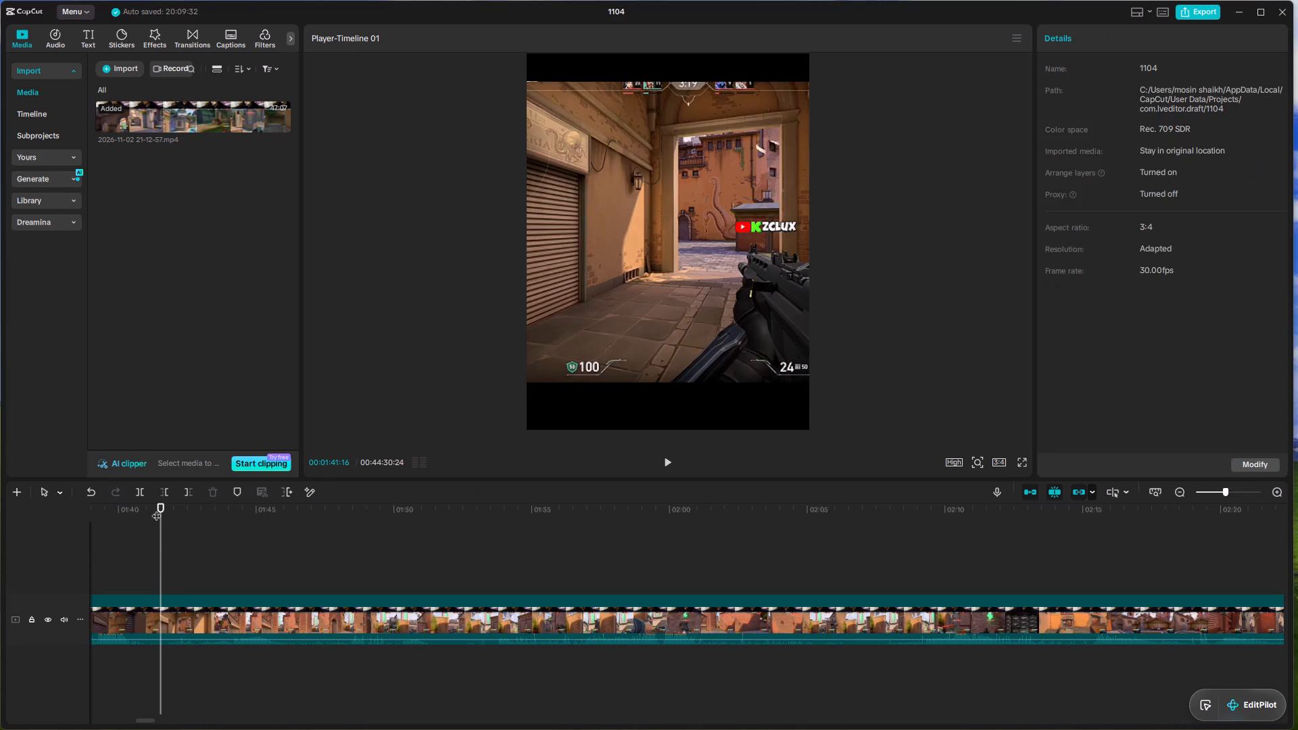
{"action": "left_click", "coordinate": [141, 494]}
Delete the segment between the eighth kill clip and the start of the ninth kill footage.
{"action": "left_click", "coordinate": [145, 601]}
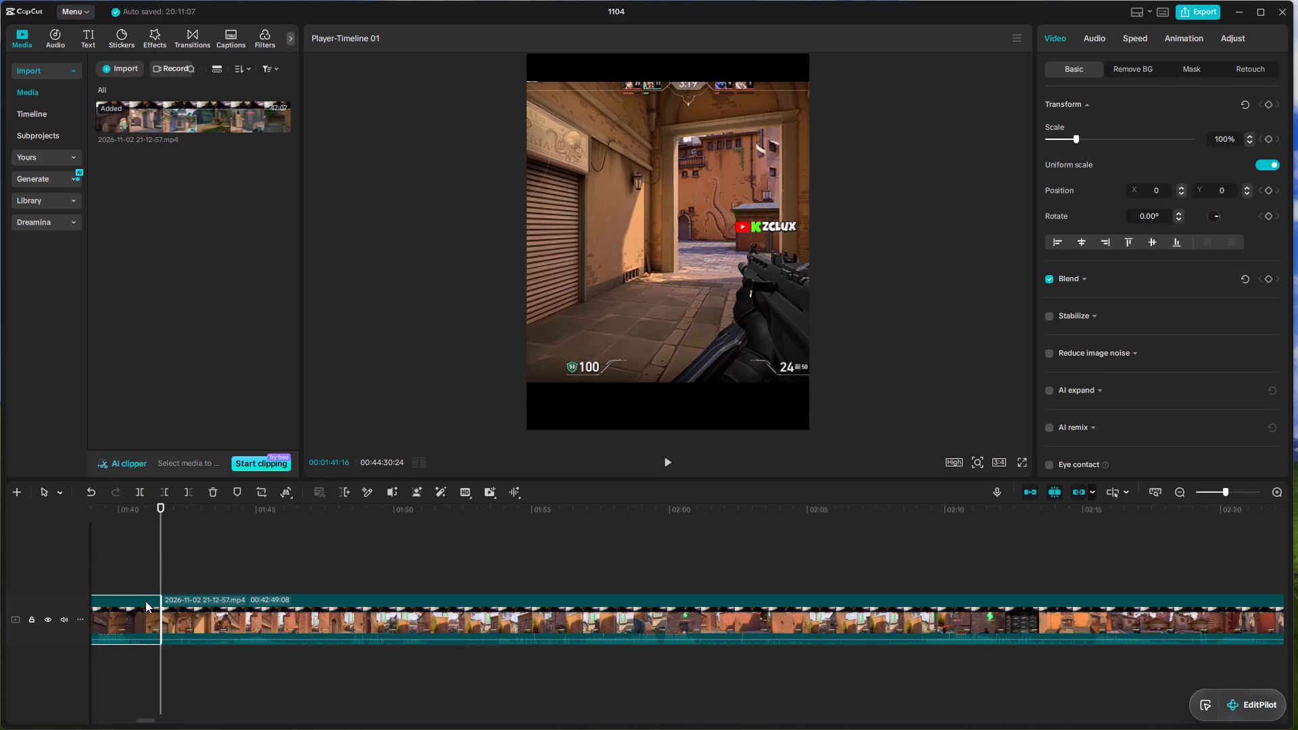
{"action": "key", "text": "Delete"}
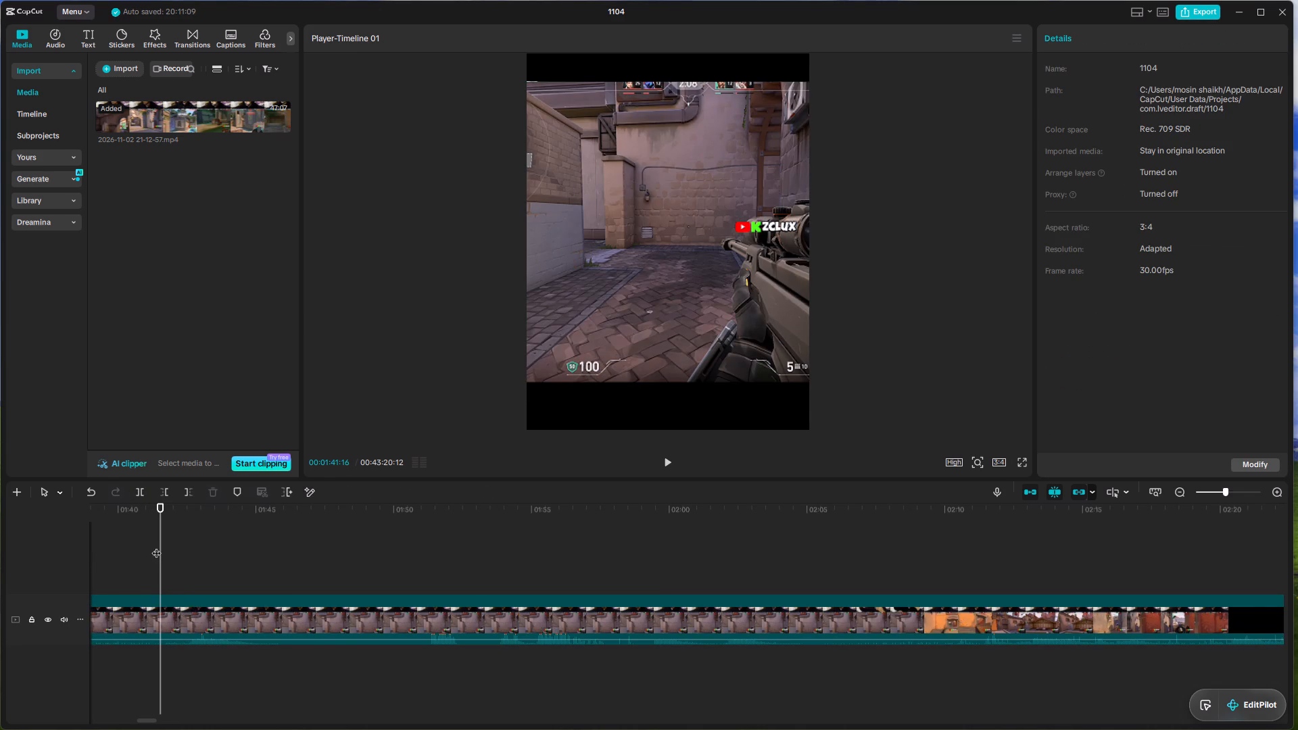
Return to the start of the ninth kill footage and replay it to find where the clip should end.
{"action": "left_click_drag", "start_coordinate": [156, 546], "coordinate": [226, 528]}
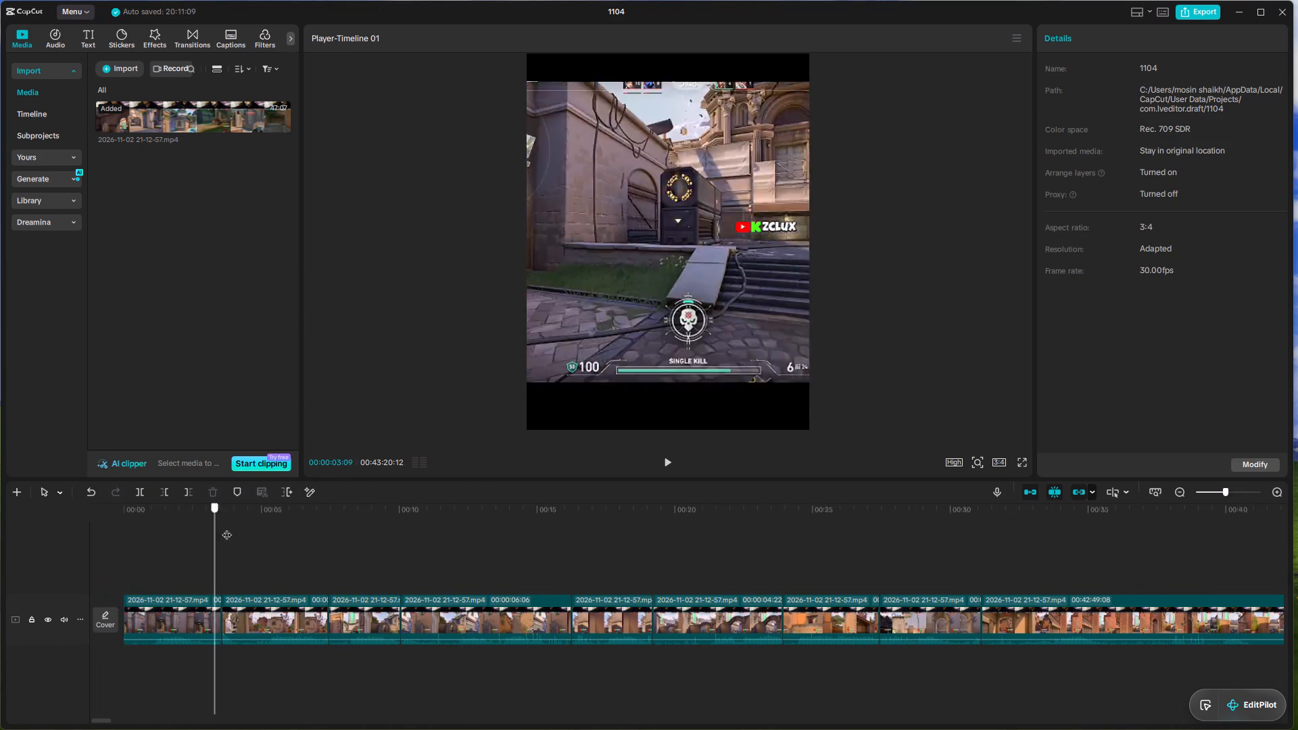
{"action": "left_click_drag", "start_coordinate": [226, 528], "coordinate": [1005, 472]}
{"action": "key", "text": "space"}
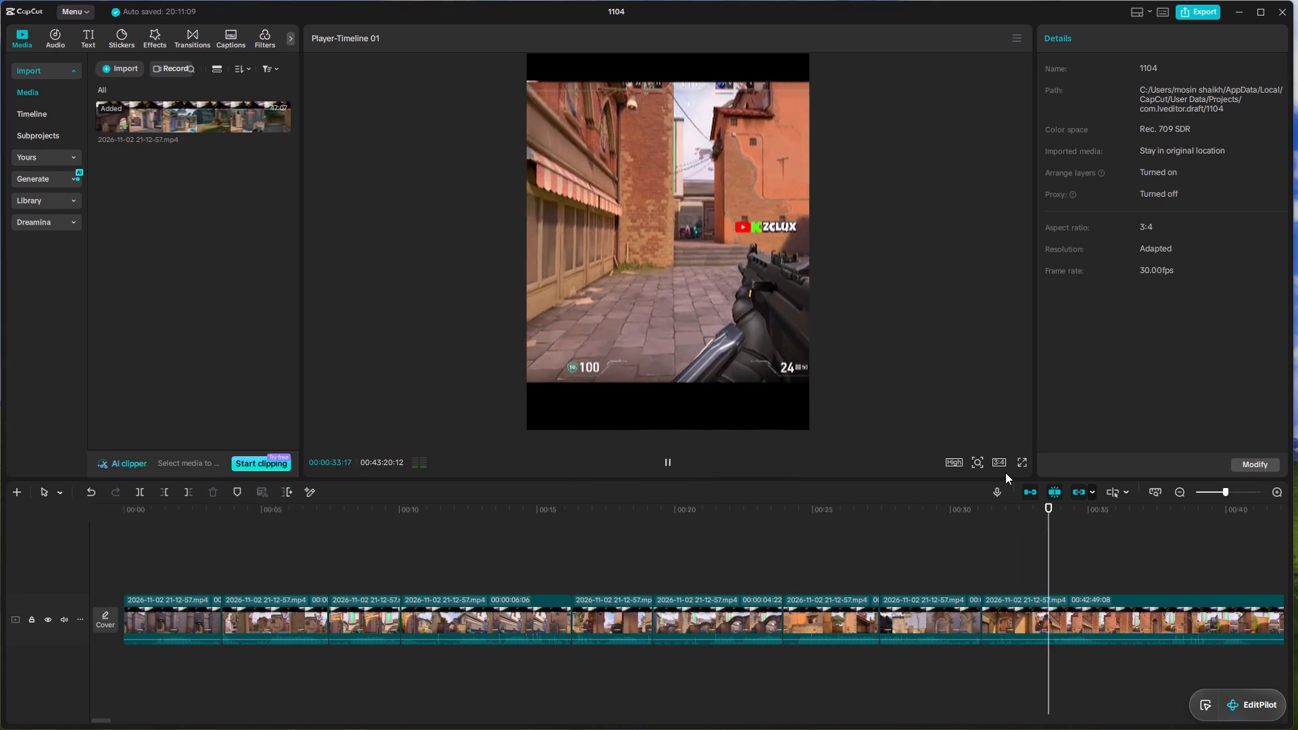
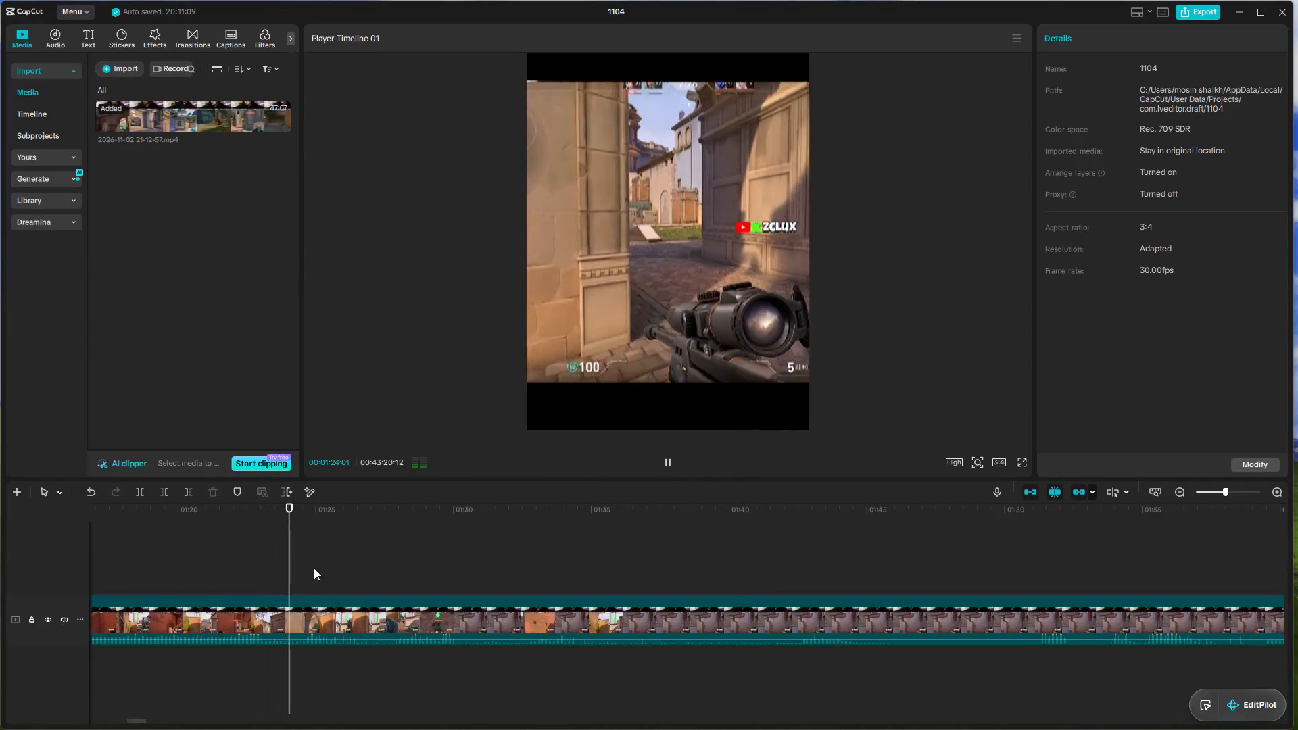
Skim the long remaining recording from about 00:01:24 to the lead-up after 00:01:33 to look for the next kill.
{"action": "left_click_drag", "start_coordinate": [322, 541], "coordinate": [359, 543]}
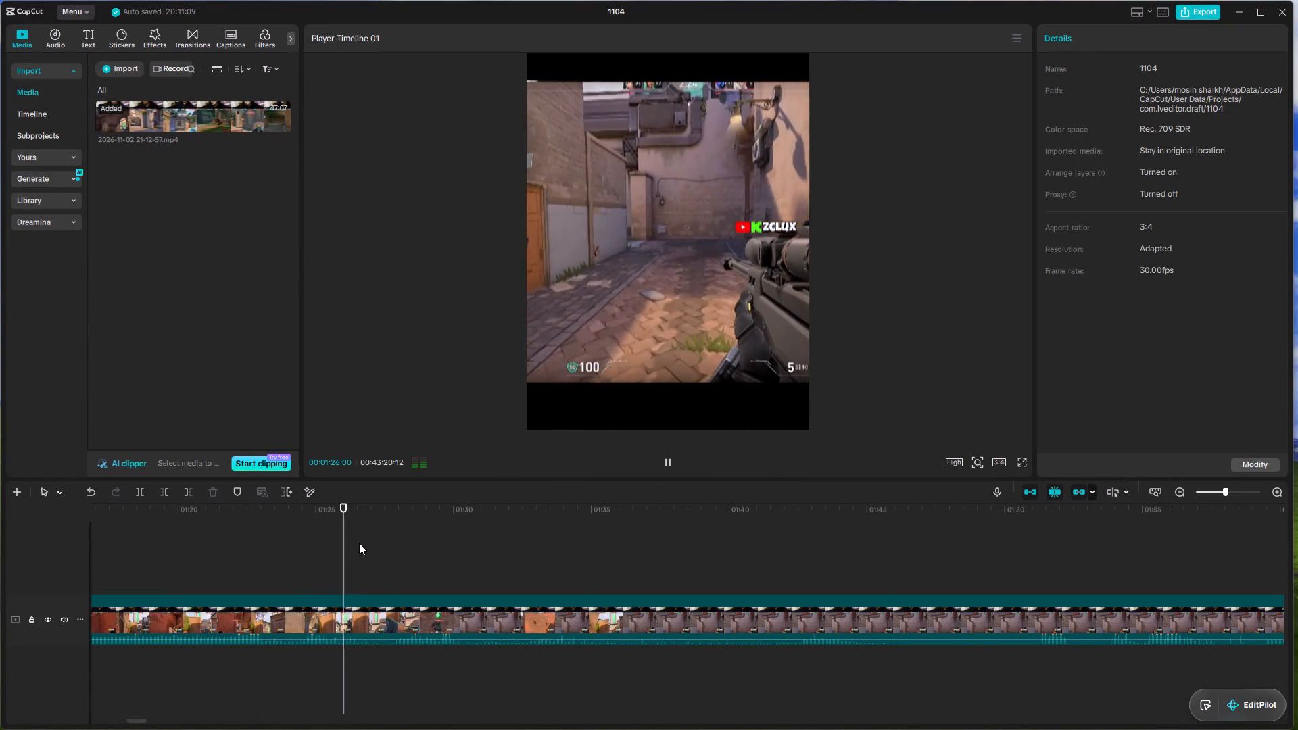
{"action": "left_click_drag", "start_coordinate": [359, 543], "coordinate": [365, 543]}
{"action": "left_click_drag", "start_coordinate": [362, 543], "coordinate": [552, 553]}
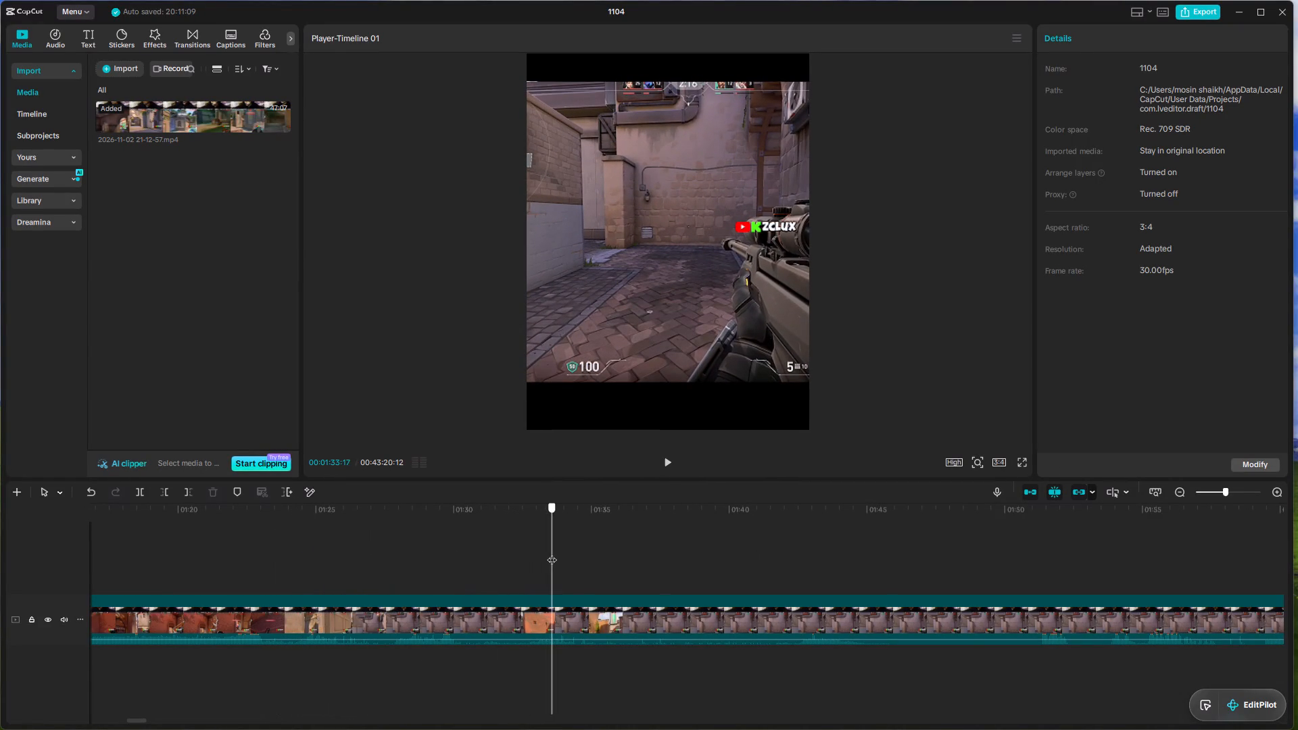
{"action": "left_click_drag", "start_coordinate": [552, 553], "coordinate": [547, 552]}
{"action": "key", "text": "space"}
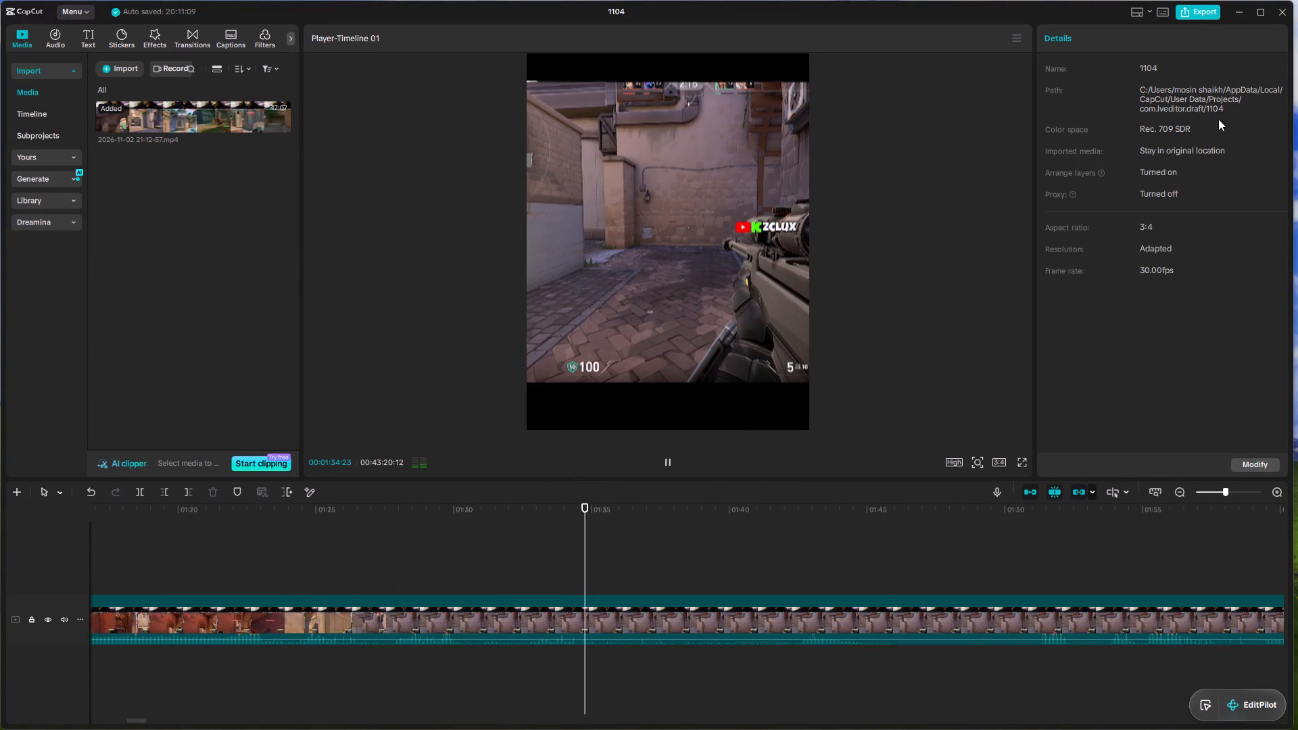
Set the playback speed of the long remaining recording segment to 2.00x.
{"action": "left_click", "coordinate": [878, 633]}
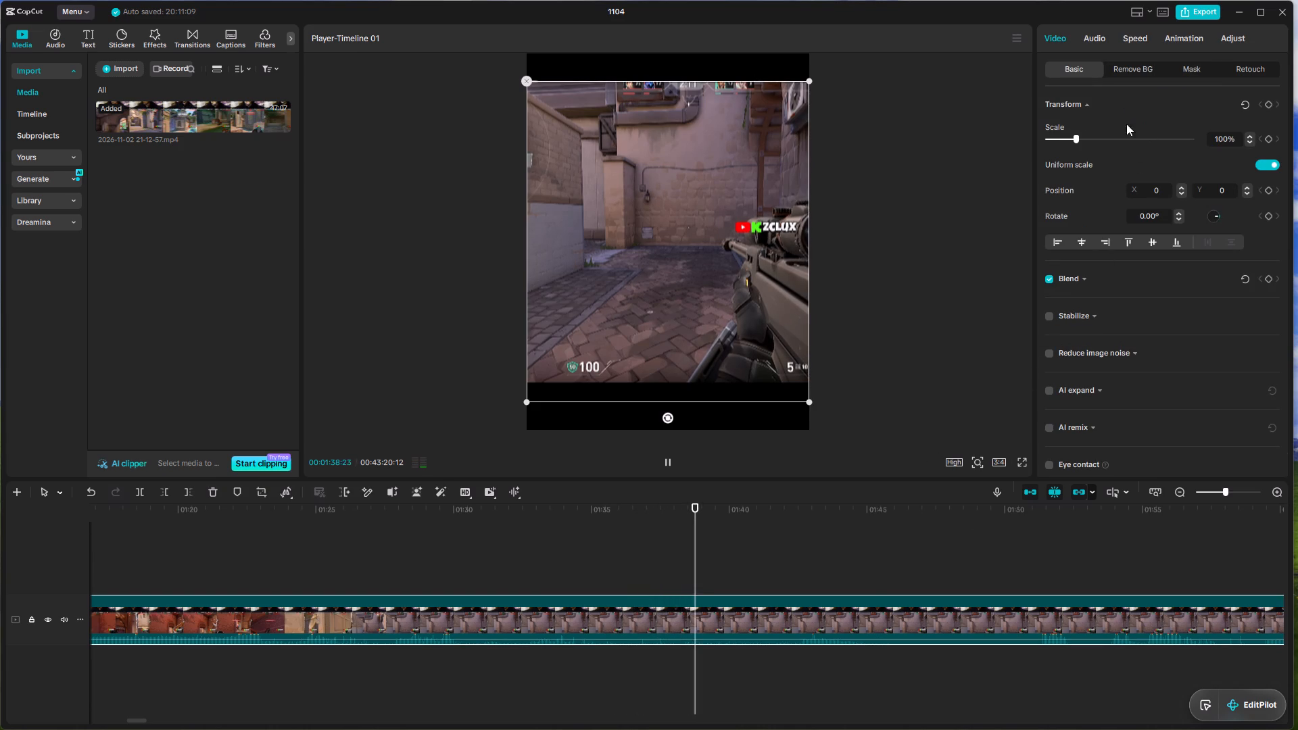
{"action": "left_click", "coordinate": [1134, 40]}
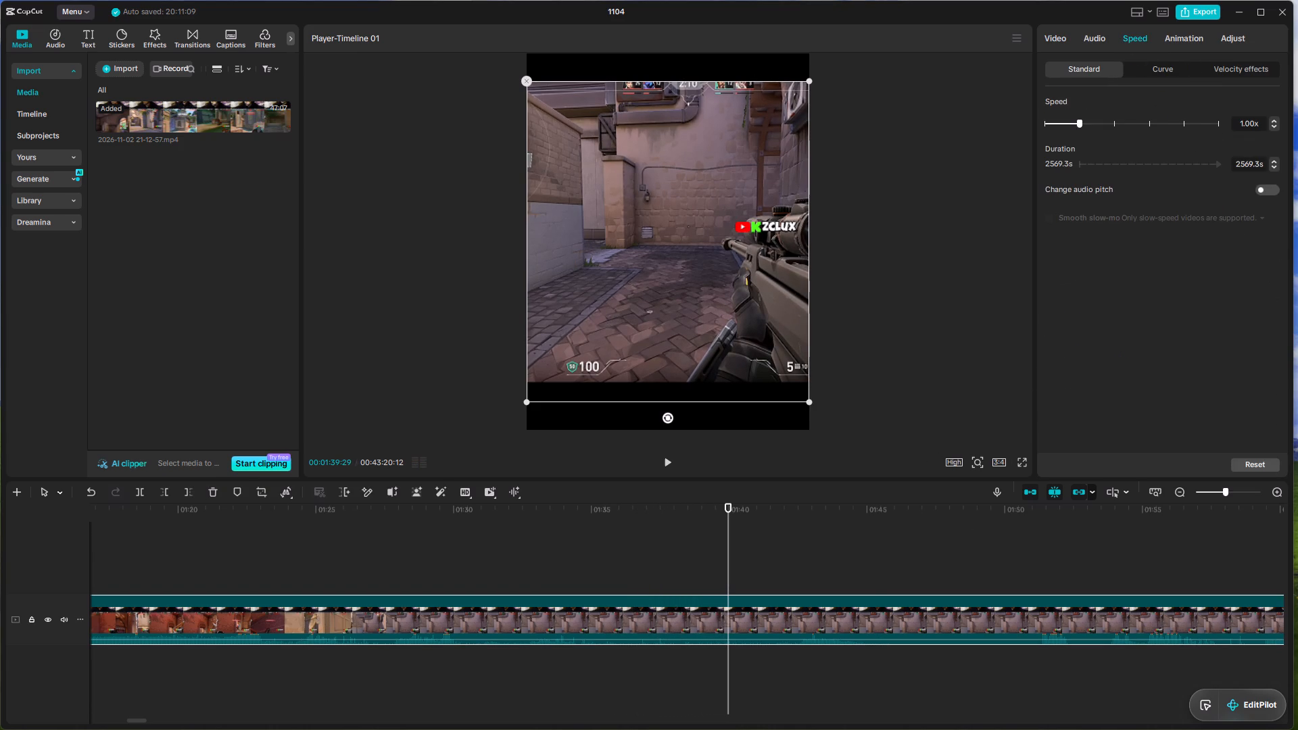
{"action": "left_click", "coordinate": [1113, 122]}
Play and skim the sped-up recording through the lobby footage into the next match to find the start of a kill.
{"action": "key", "text": "space"}
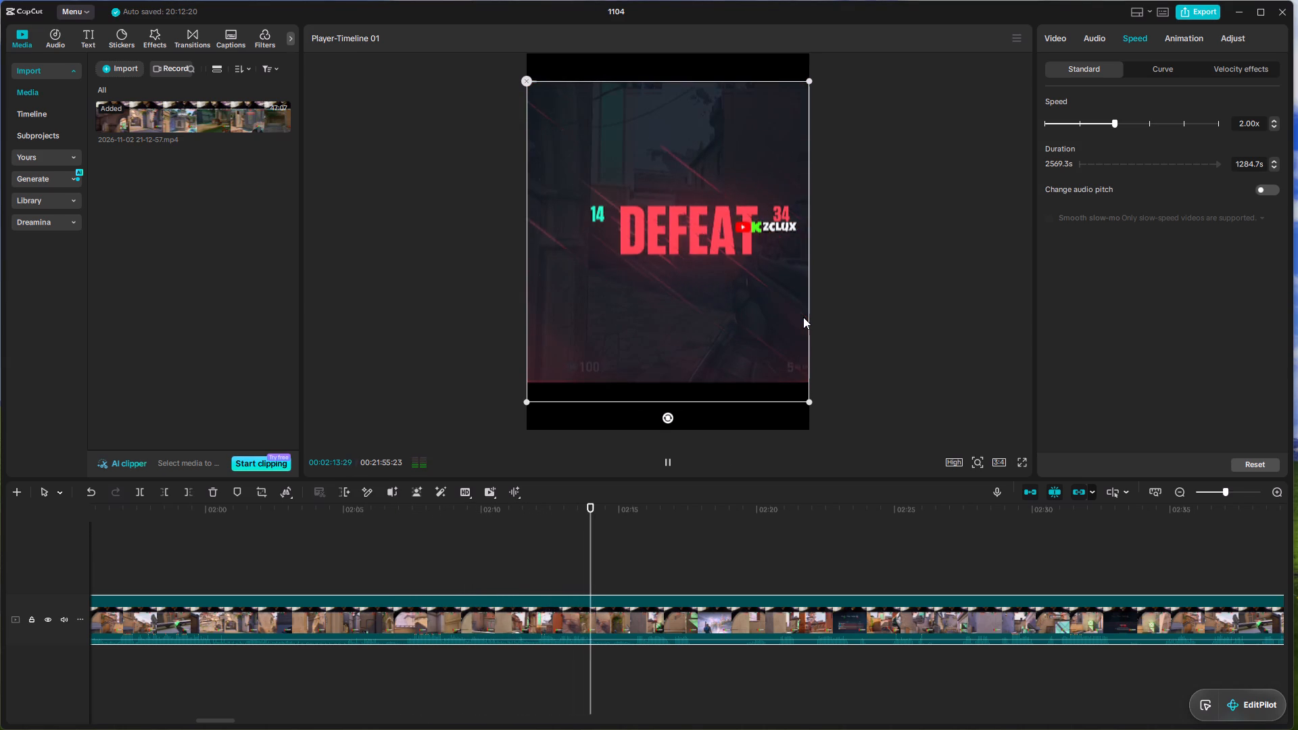
{"action": "left_click", "coordinate": [946, 596]}
{"action": "left_click_drag", "start_coordinate": [1019, 589], "coordinate": [1010, 586]}
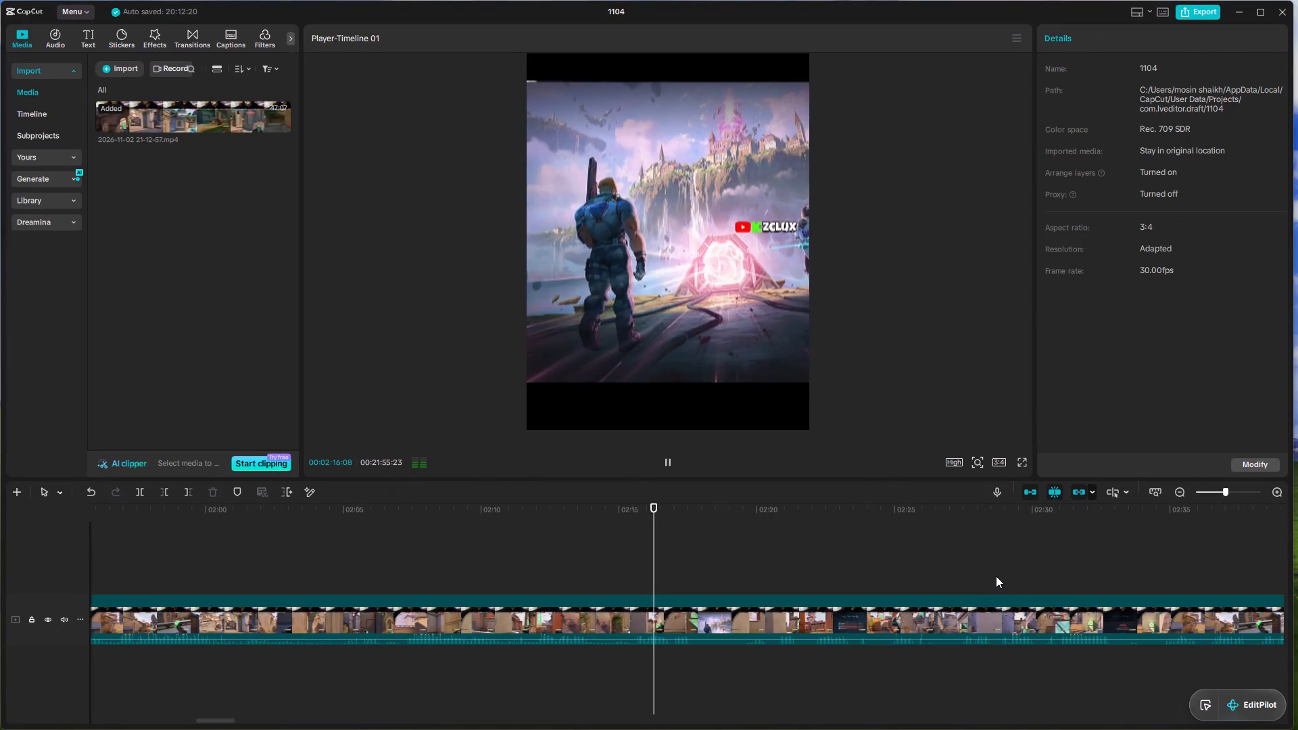
{"action": "left_click", "coordinate": [994, 574]}
{"action": "left_click_drag", "start_coordinate": [1086, 566], "coordinate": [1097, 566]}
{"action": "left_click", "coordinate": [1191, 571]}
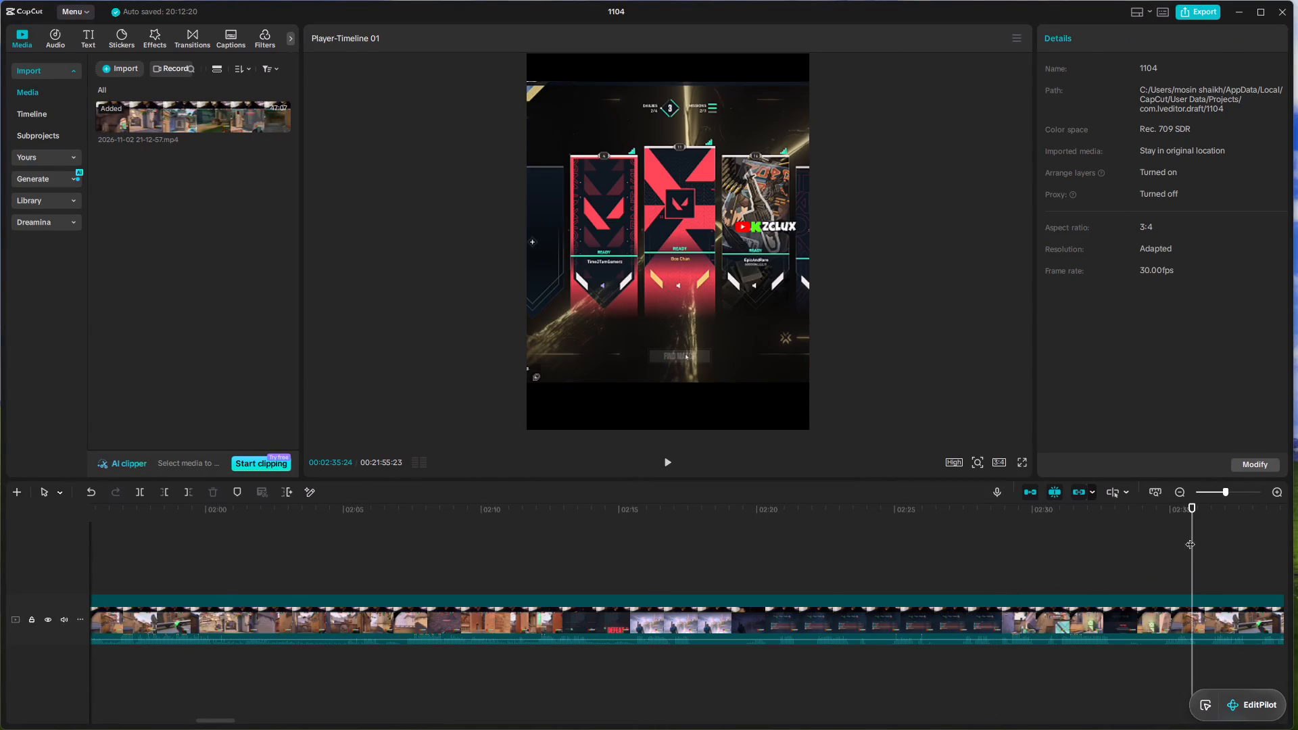
{"action": "left_click_drag", "start_coordinate": [1188, 537], "coordinate": [1297, 564]}
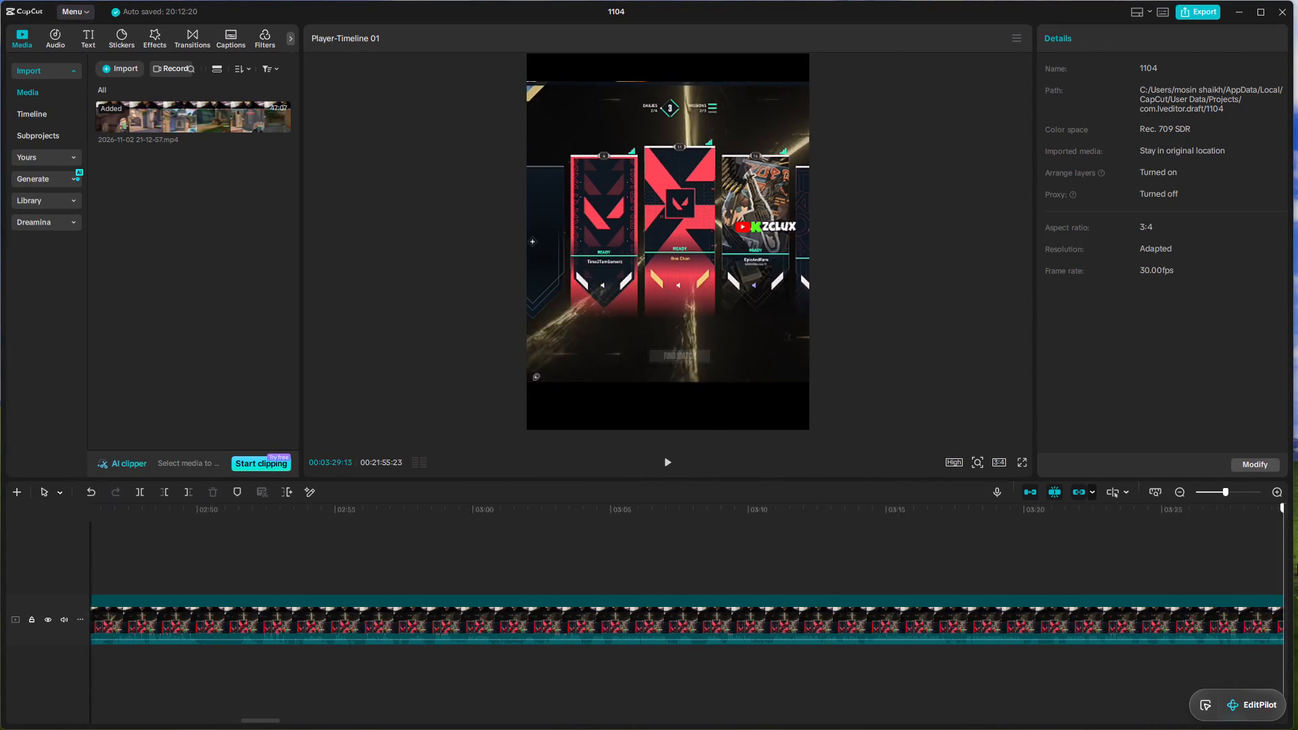
{"action": "left_click_drag", "start_coordinate": [1297, 564], "coordinate": [1297, 564]}
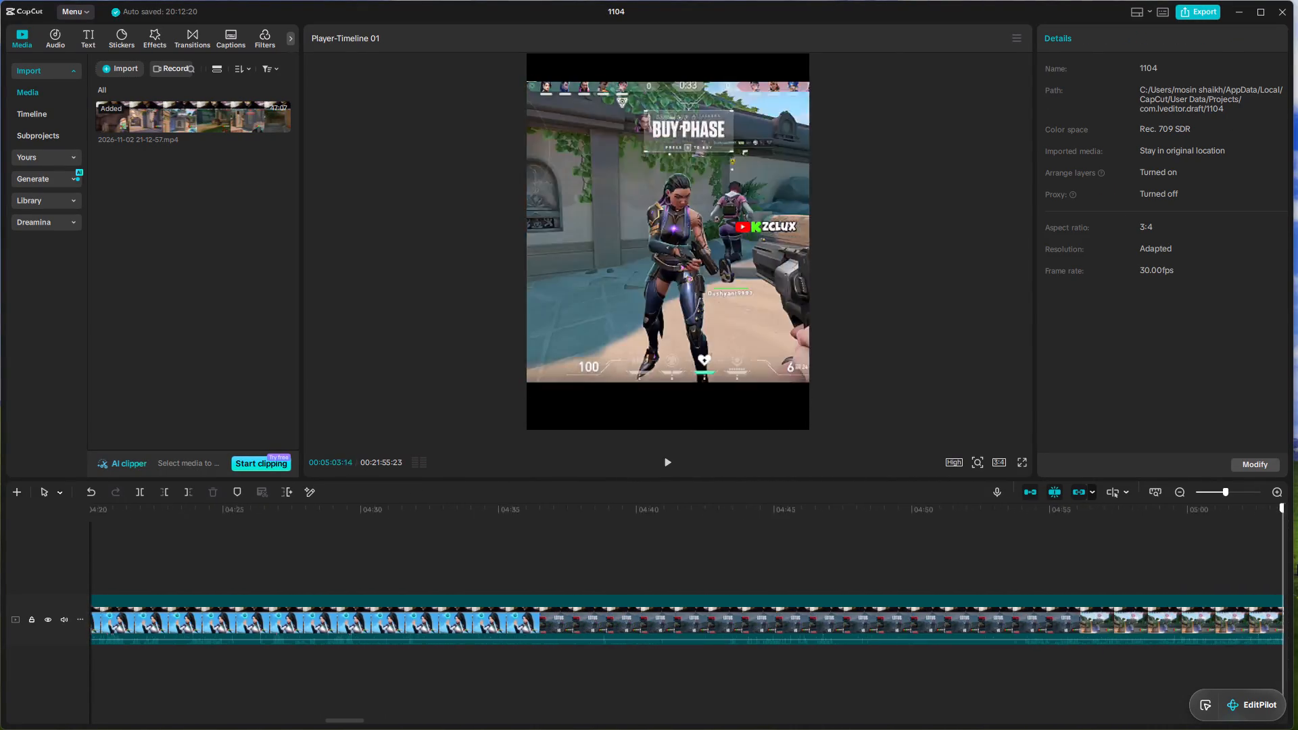
{"action": "left_click_drag", "start_coordinate": [1297, 564], "coordinate": [1003, 548]}
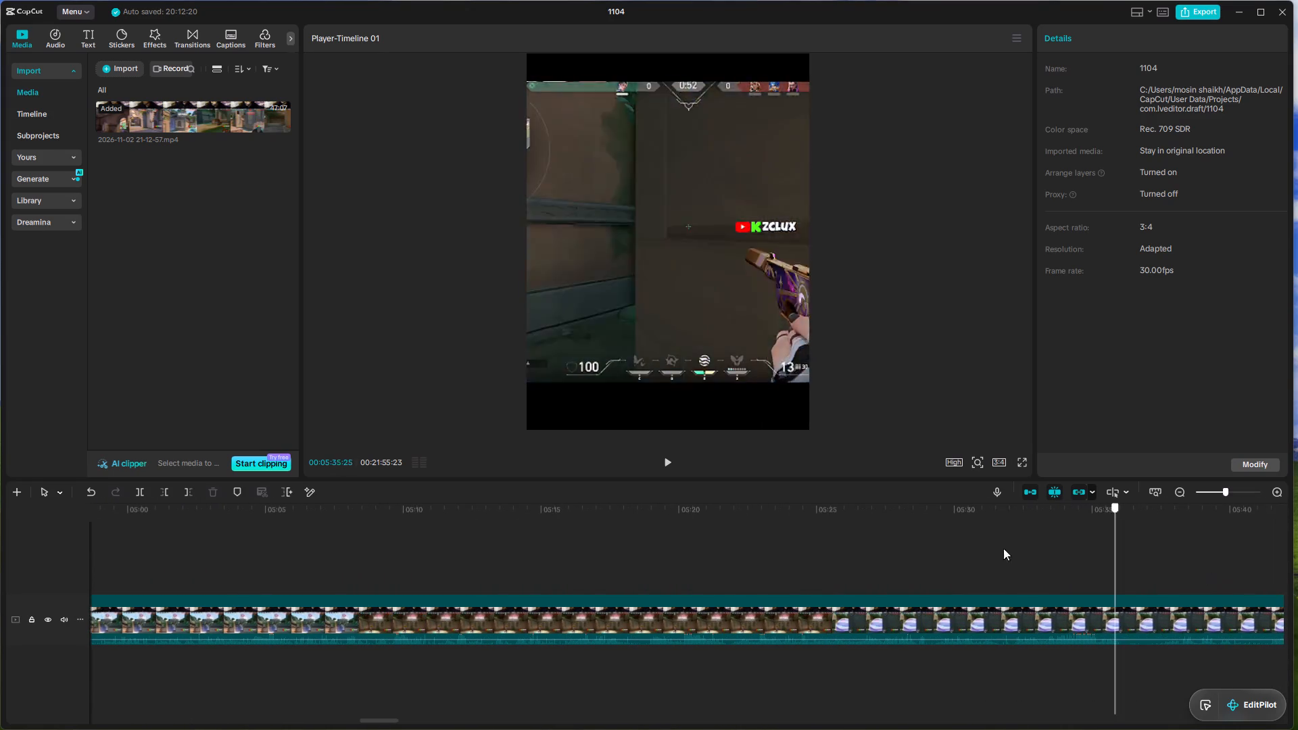
{"action": "left_click_drag", "start_coordinate": [1003, 548], "coordinate": [728, 514]}
{"action": "key", "text": "space"}
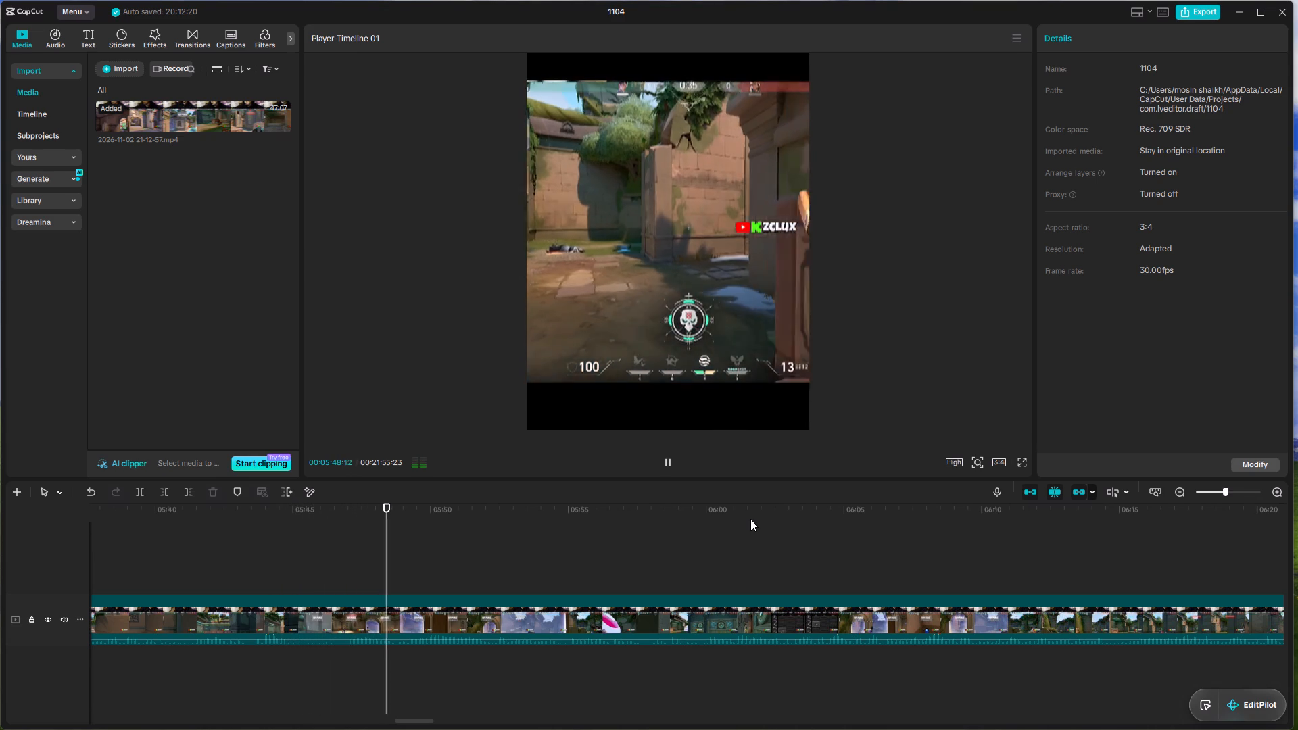
{"action": "key", "text": "space"}
{"action": "left_click", "coordinate": [313, 572]}
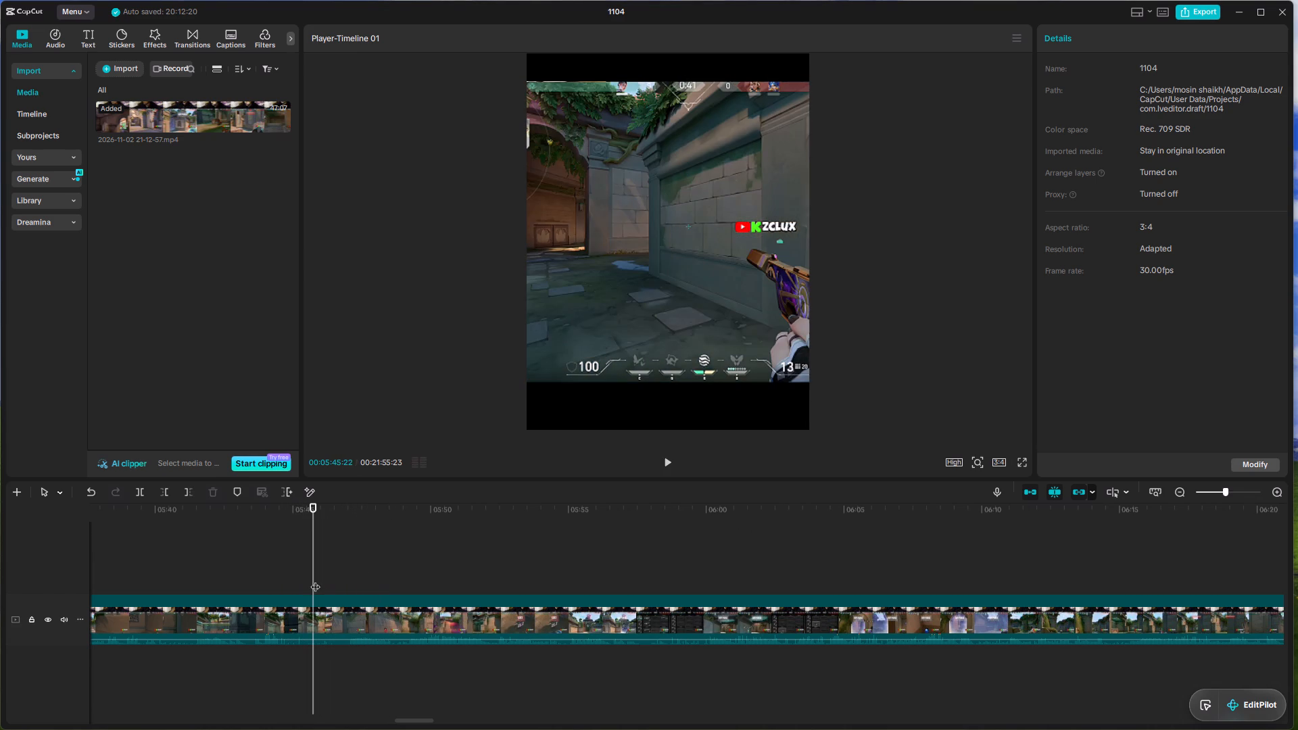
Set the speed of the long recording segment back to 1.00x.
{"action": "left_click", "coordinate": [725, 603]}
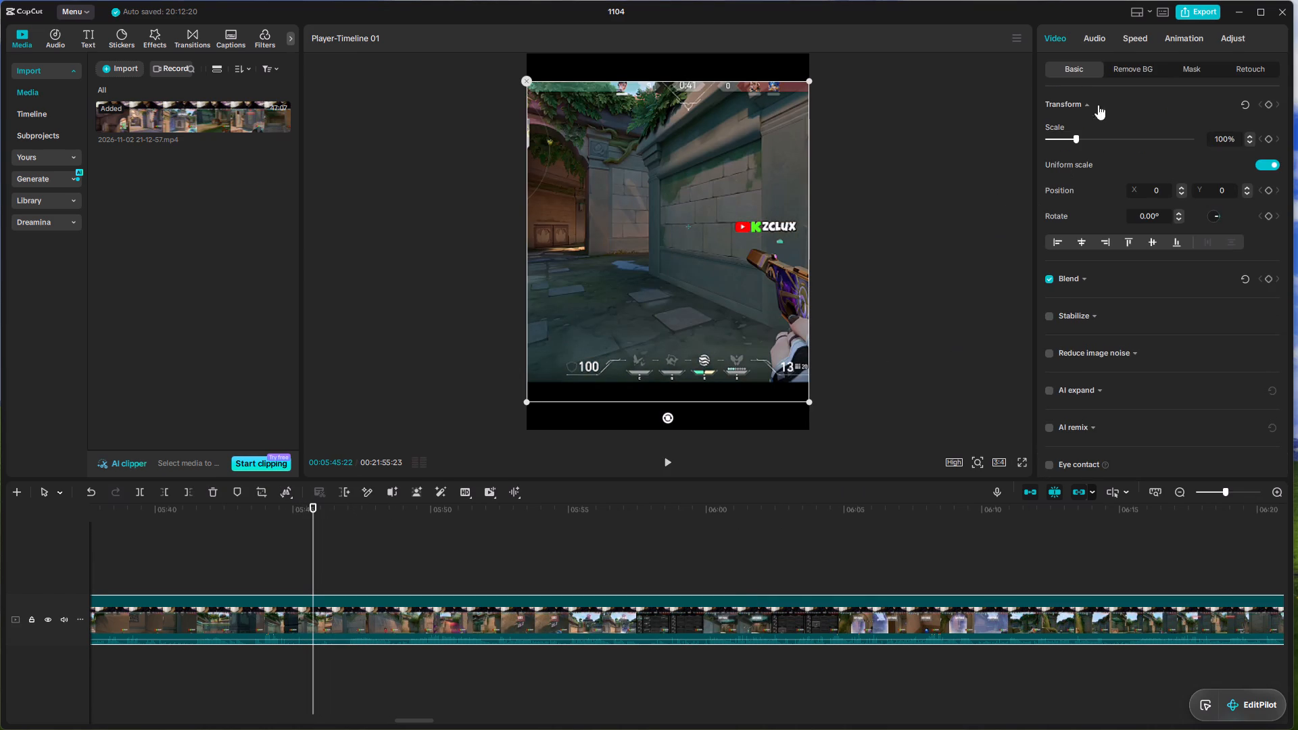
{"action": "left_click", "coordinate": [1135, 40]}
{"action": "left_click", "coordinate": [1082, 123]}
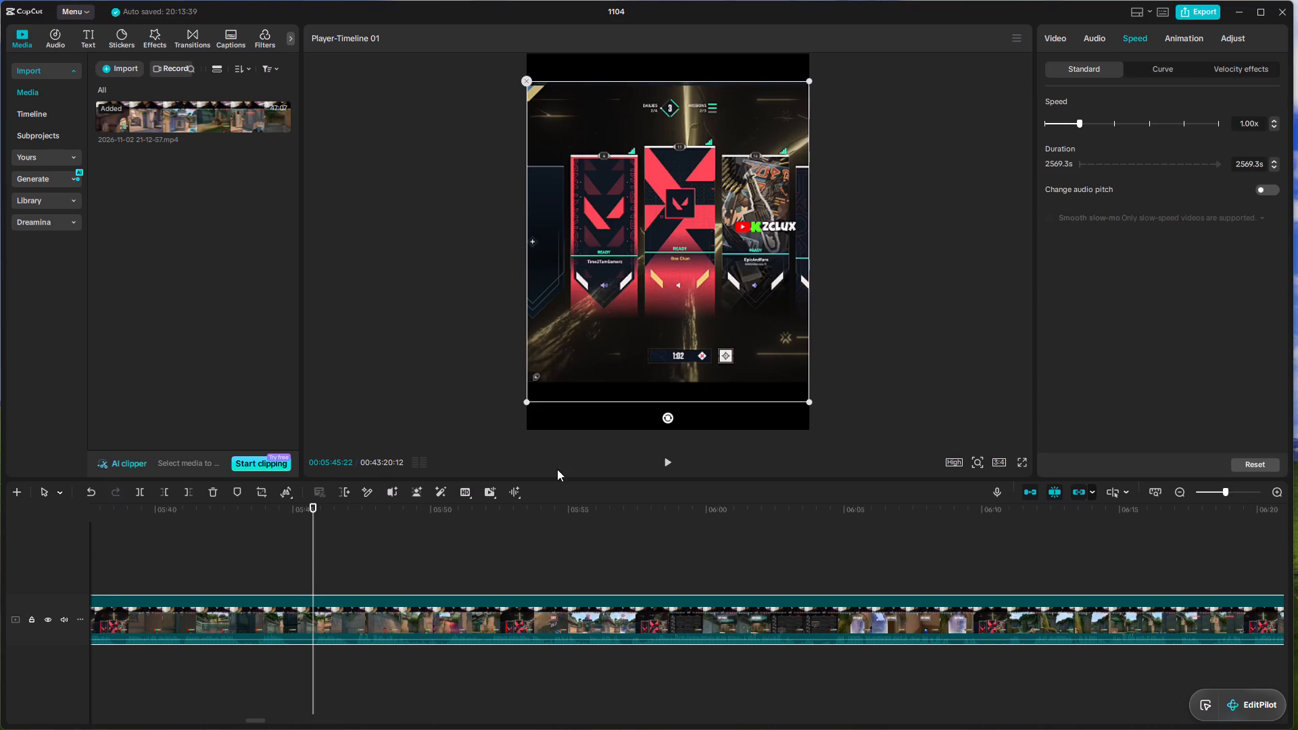
Find the new match's kill footage at normal speed and split the recording just before it, at 00:11:02:02.
{"action": "key", "text": "space"}
{"action": "key", "text": "space"}
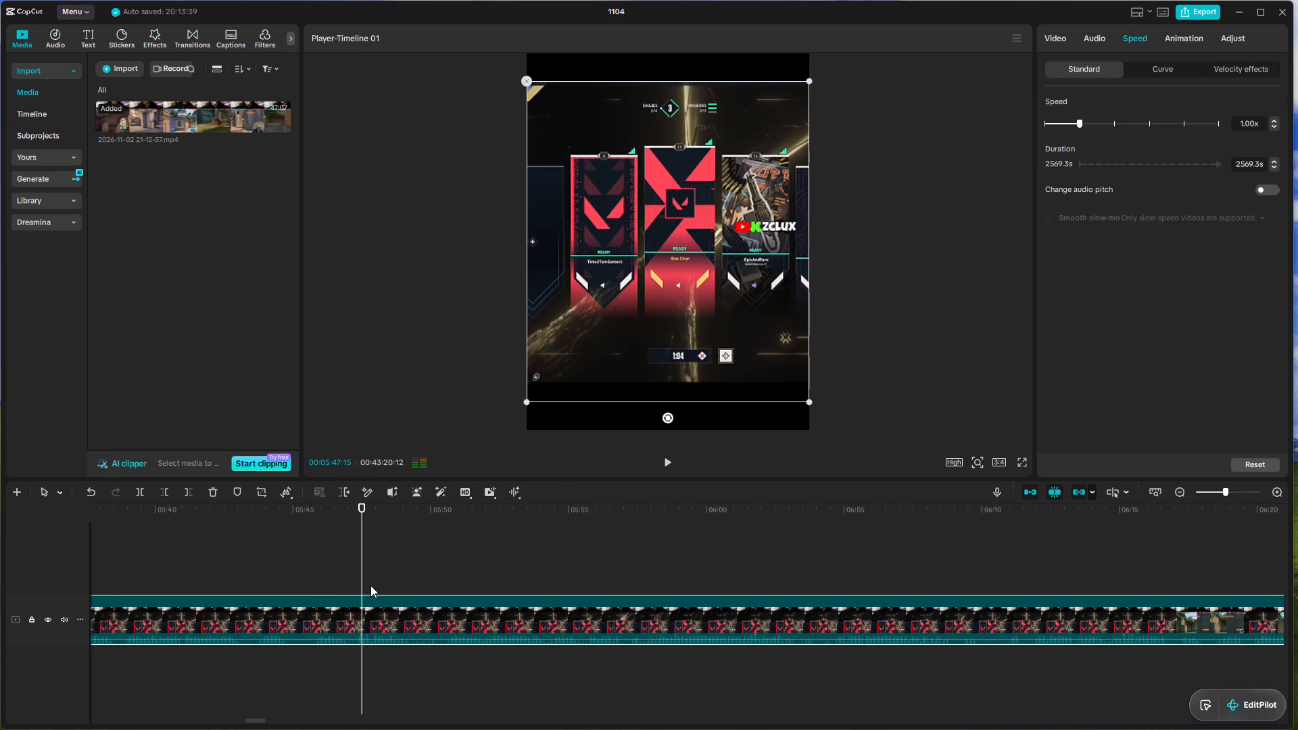
{"action": "left_click_drag", "start_coordinate": [358, 574], "coordinate": [1297, 583]}
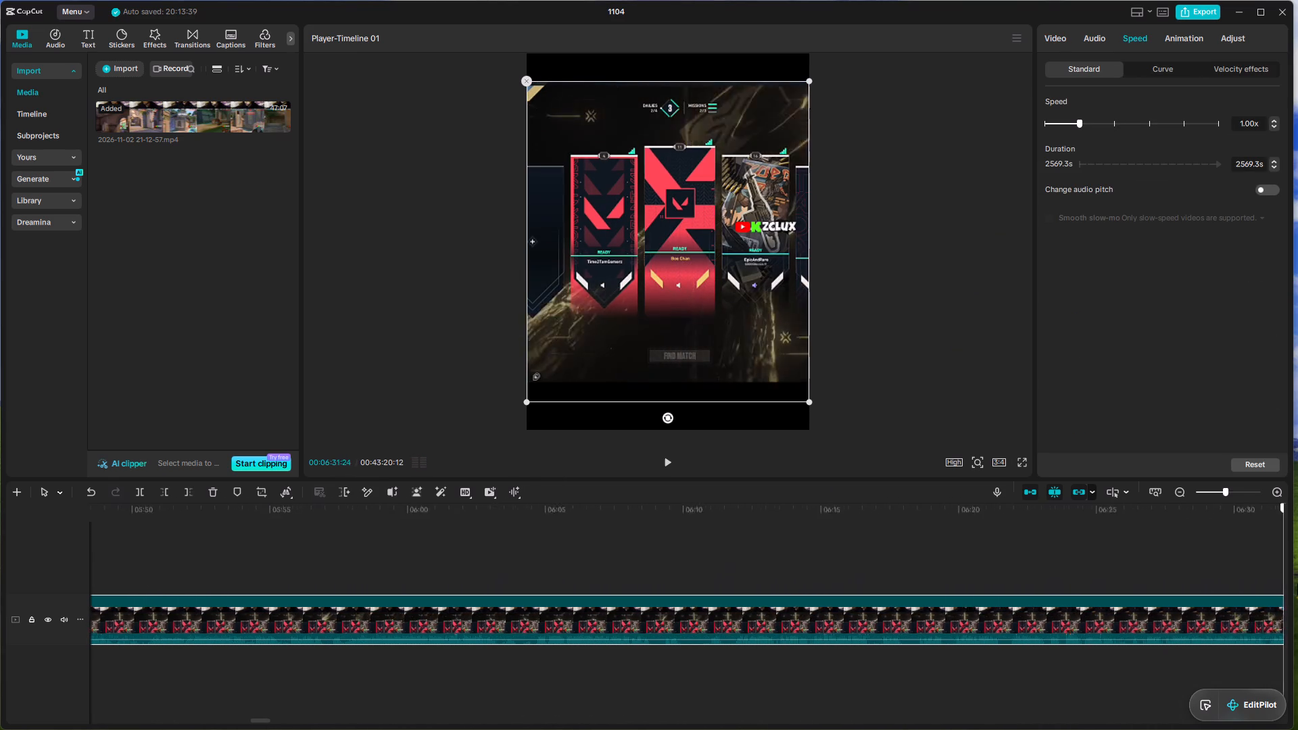
{"action": "left_click_drag", "start_coordinate": [1297, 583], "coordinate": [1297, 577]}
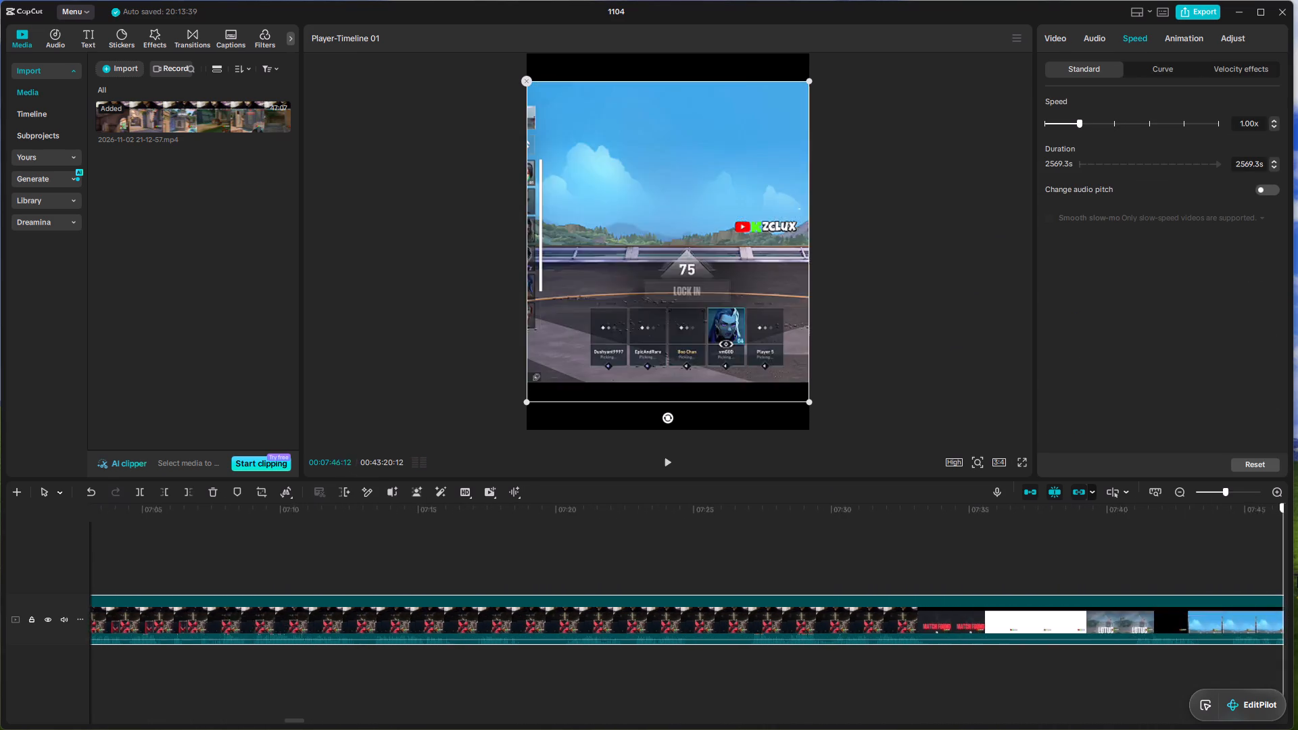
{"action": "left_click_drag", "start_coordinate": [1297, 577], "coordinate": [1291, 573]}
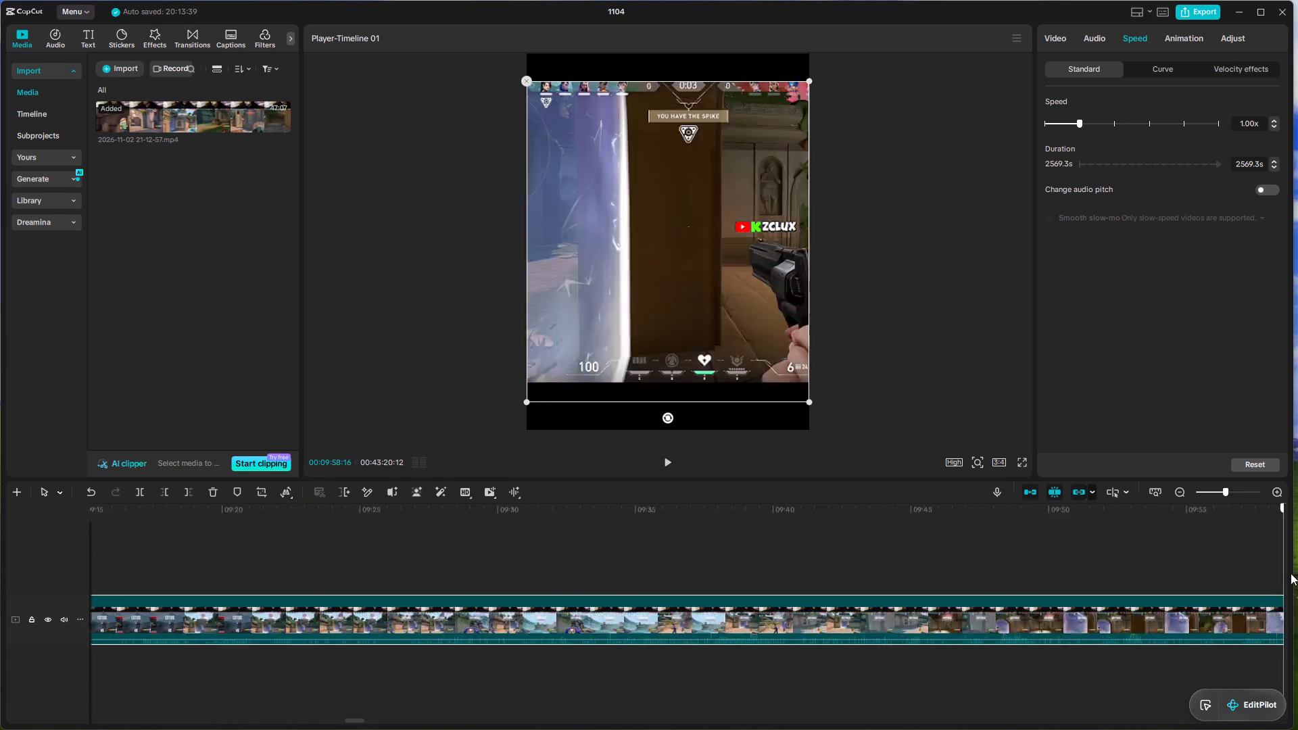
{"action": "left_click_drag", "start_coordinate": [1291, 573], "coordinate": [1297, 576]}
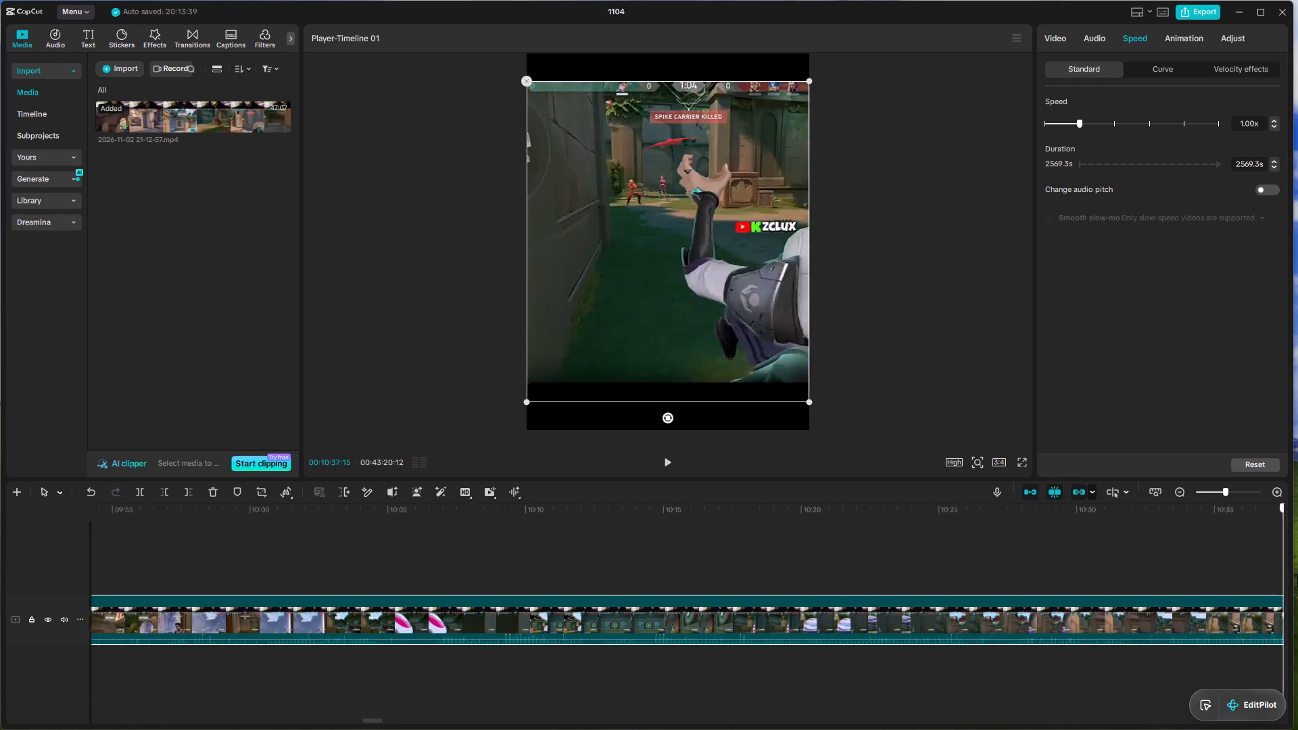
{"action": "left_click_drag", "start_coordinate": [1297, 576], "coordinate": [874, 558]}
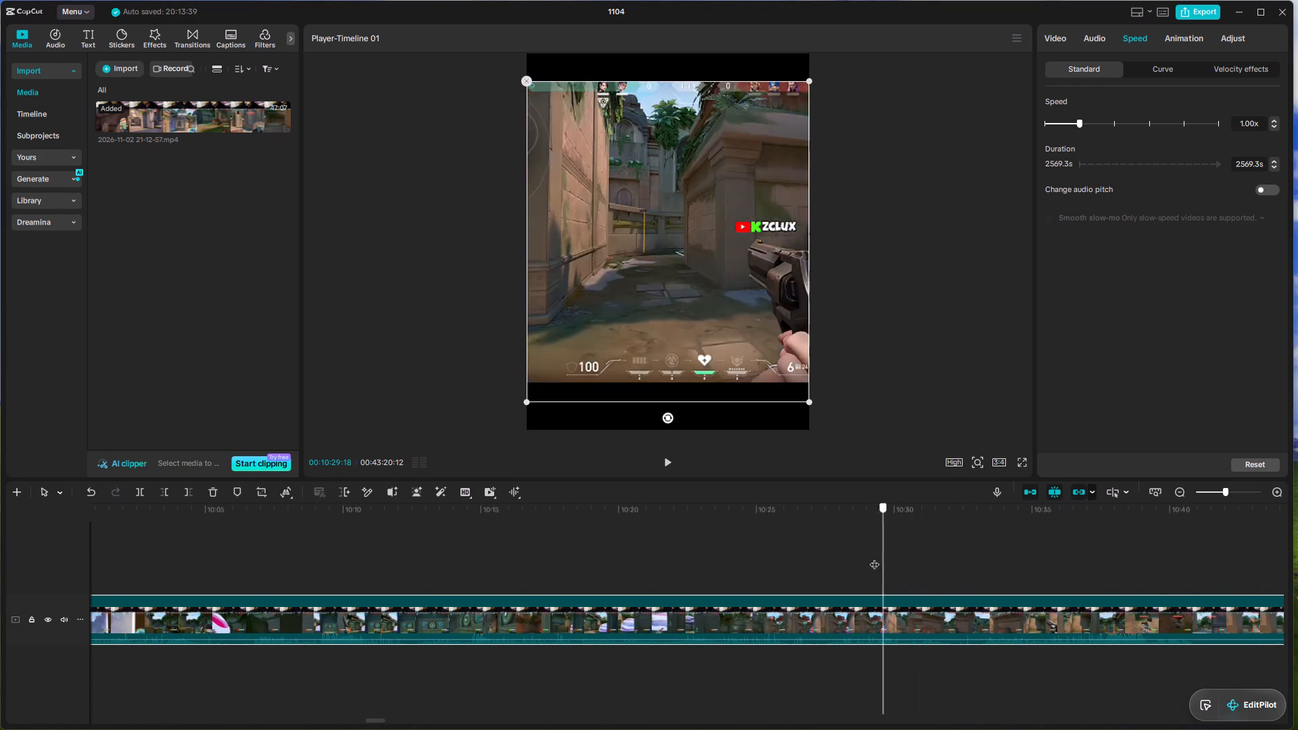
{"action": "left_click_drag", "start_coordinate": [874, 558], "coordinate": [1268, 583]}
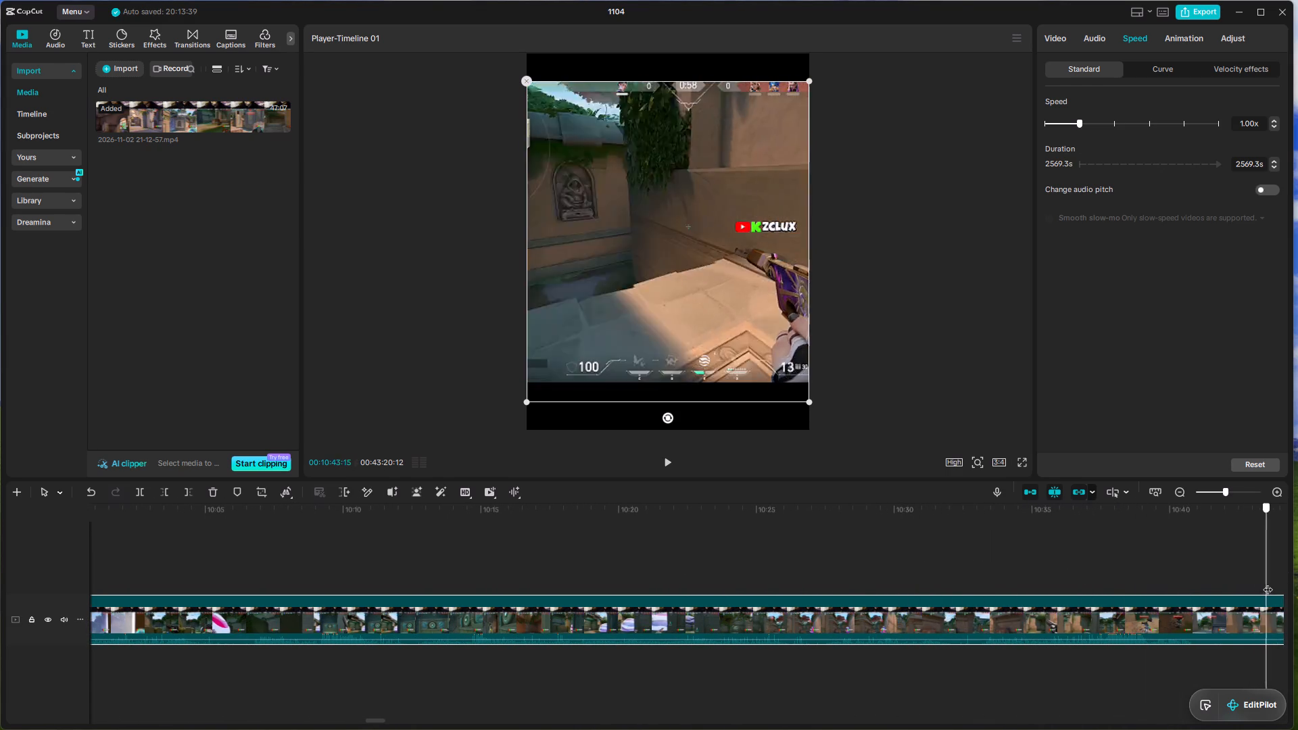
{"action": "left_click_drag", "start_coordinate": [1268, 583], "coordinate": [1171, 589]}
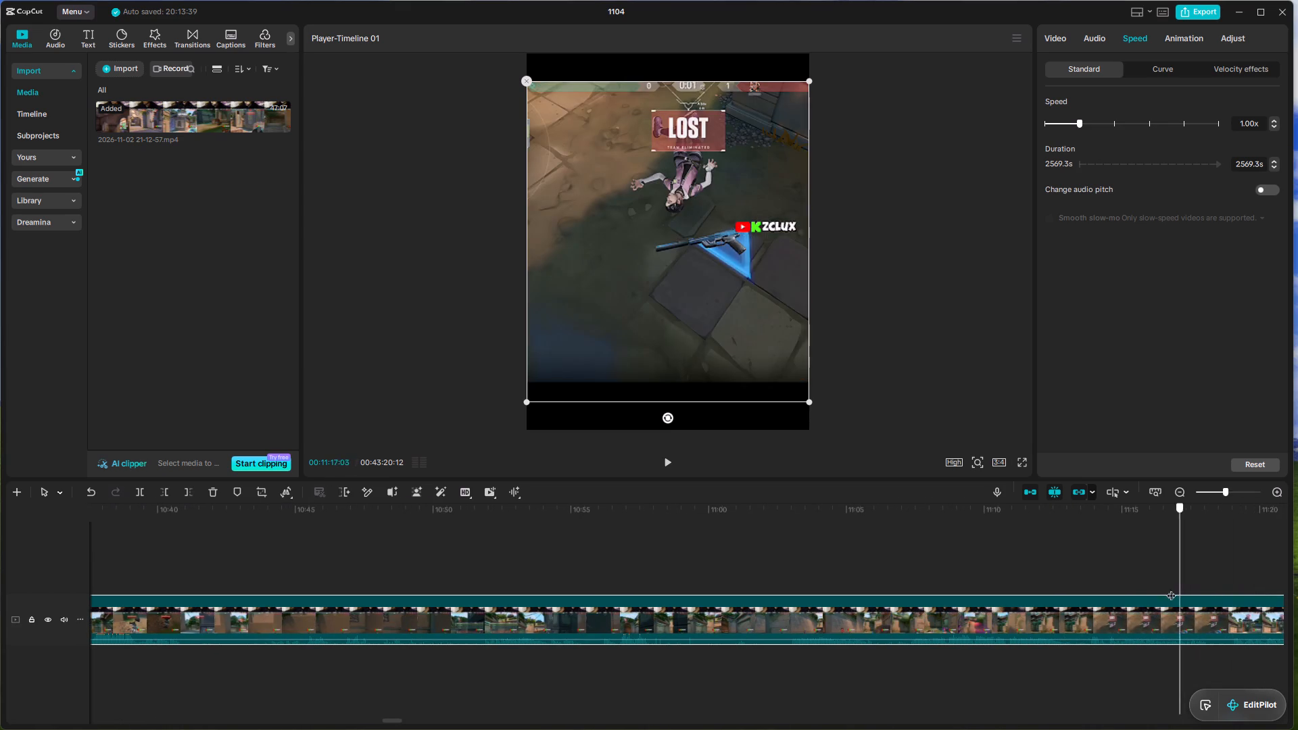
{"action": "left_click_drag", "start_coordinate": [1171, 589], "coordinate": [892, 583]}
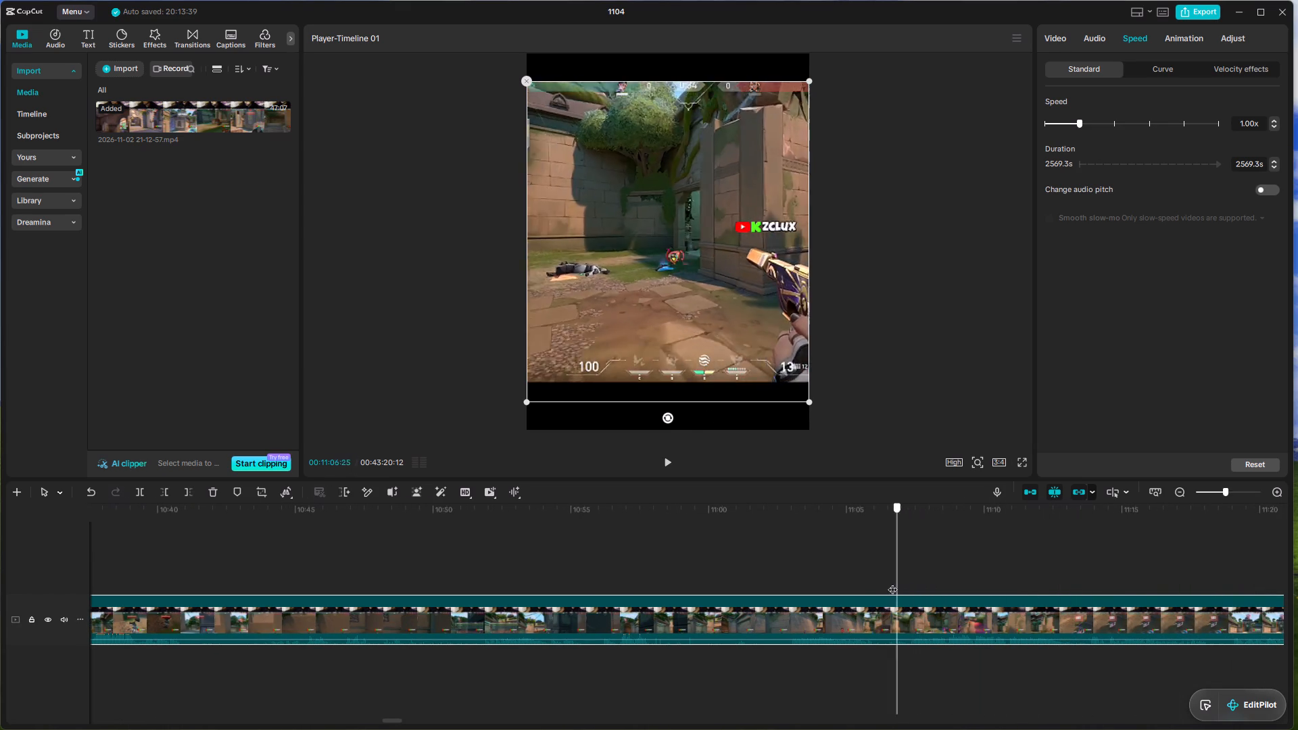
{"action": "left_click_drag", "start_coordinate": [892, 583], "coordinate": [765, 579]}
{"action": "left_click", "coordinate": [790, 611]}
{"action": "left_click", "coordinate": [589, 625]}
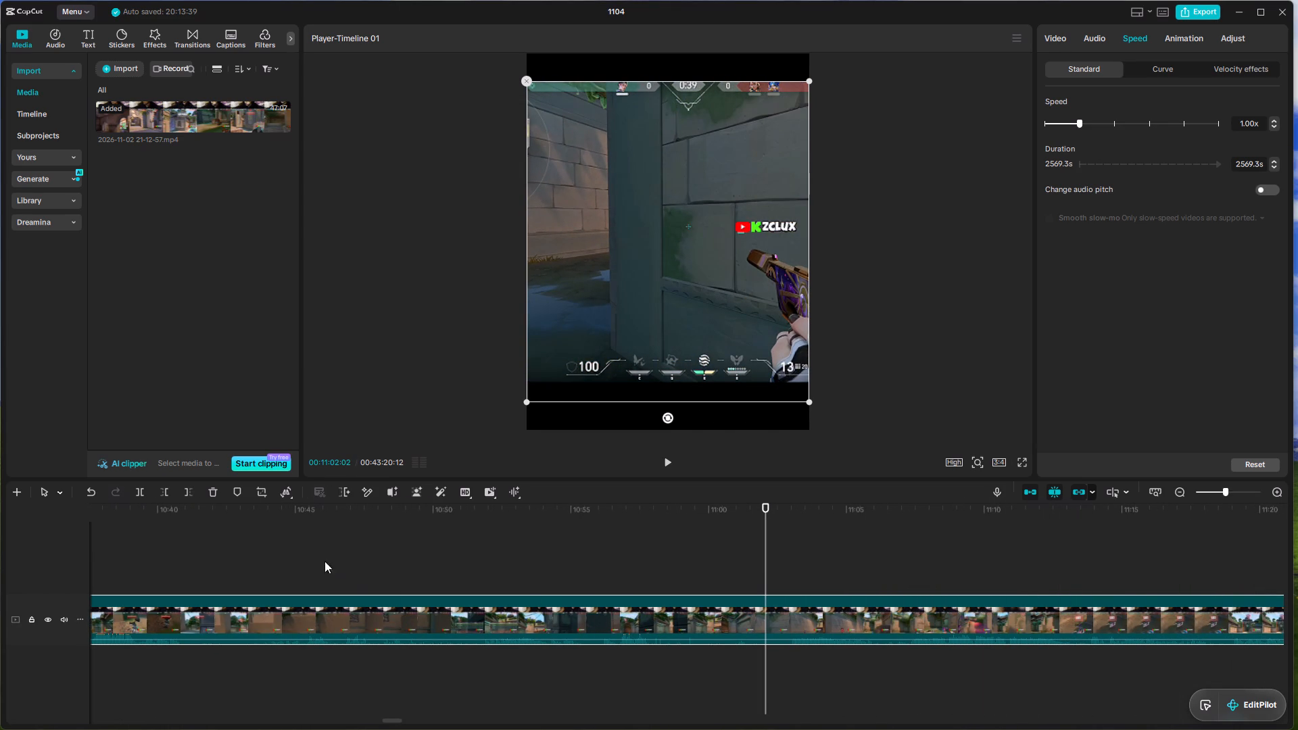
{"action": "left_click", "coordinate": [139, 489]}
Delete the long segment of lobby and lead-up footage before the split at 00:11:02:02.
{"action": "left_click", "coordinate": [344, 586]}
{"action": "left_click", "coordinate": [360, 604]}
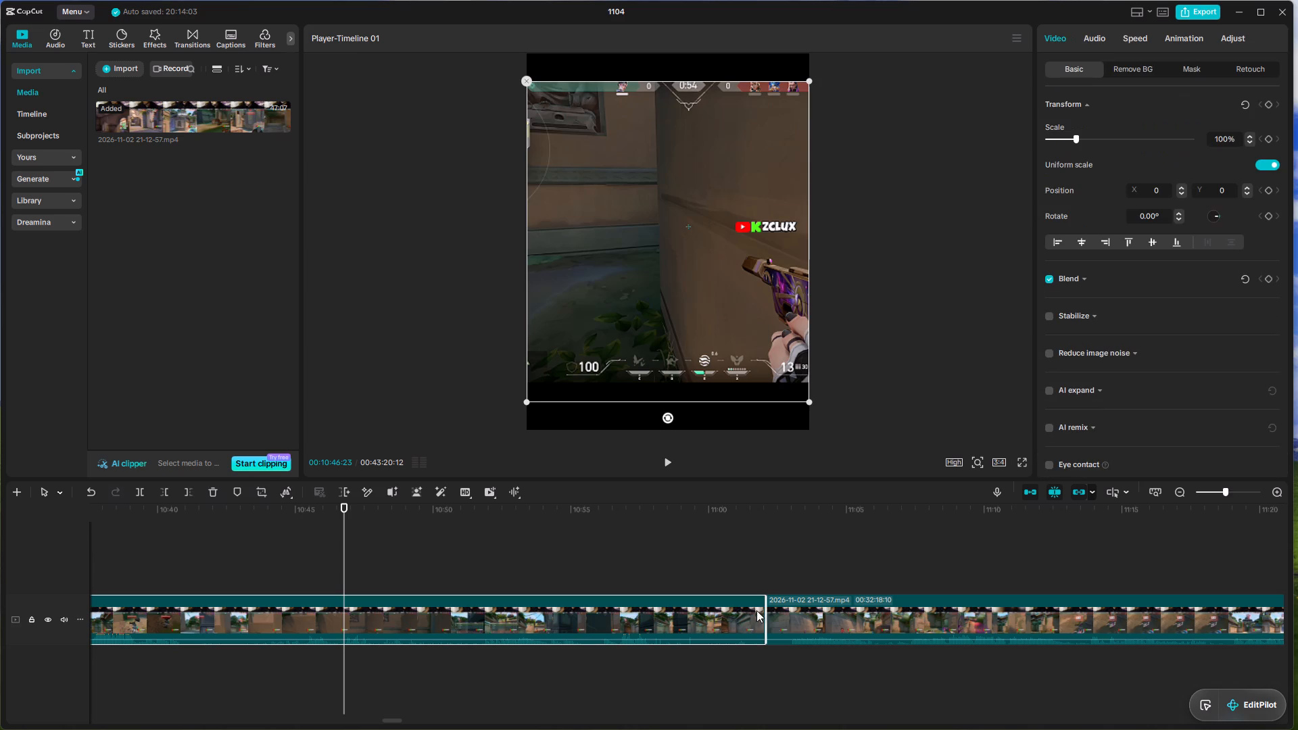
{"action": "key", "text": "Delete"}
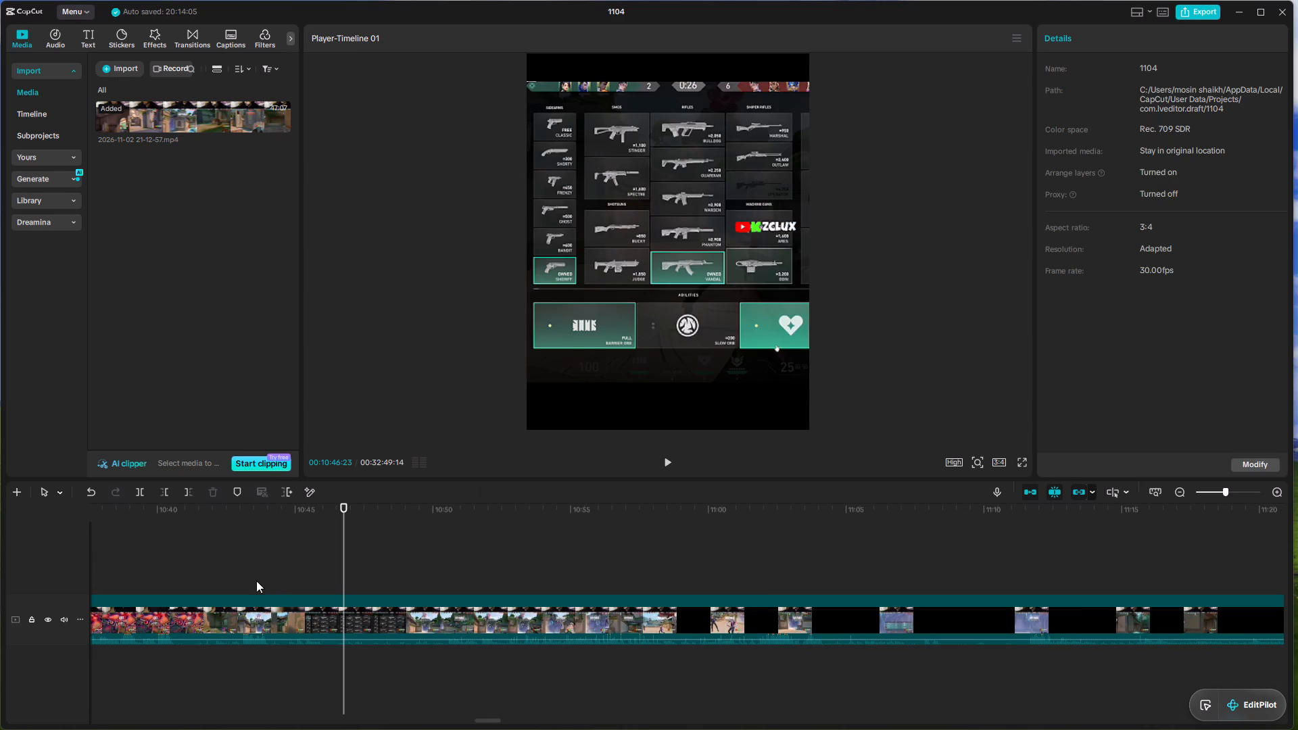
Return to the start of the remaining recording, just after the short kept clips, and replay the kill there.
{"action": "middle_click", "coordinate": [258, 594], "text": "ctrl"}
{"action": "scroll", "coordinate": [256, 571], "scroll_direction": "down", "scroll_amount": 13, "text": "ctrl"}
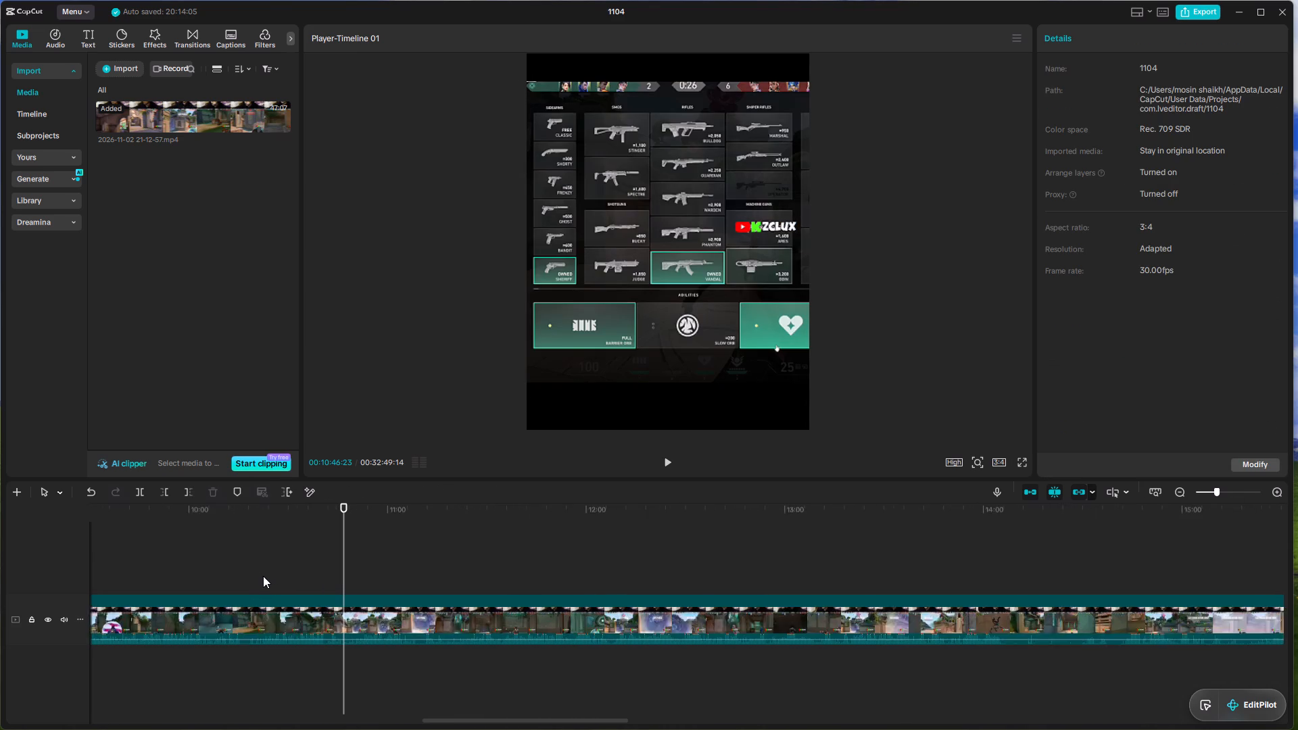
{"action": "scroll", "coordinate": [263, 576], "scroll_direction": "down", "scroll_amount": 17, "text": "ctrl"}
{"action": "left_click_drag", "start_coordinate": [343, 566], "coordinate": [302, 570]}
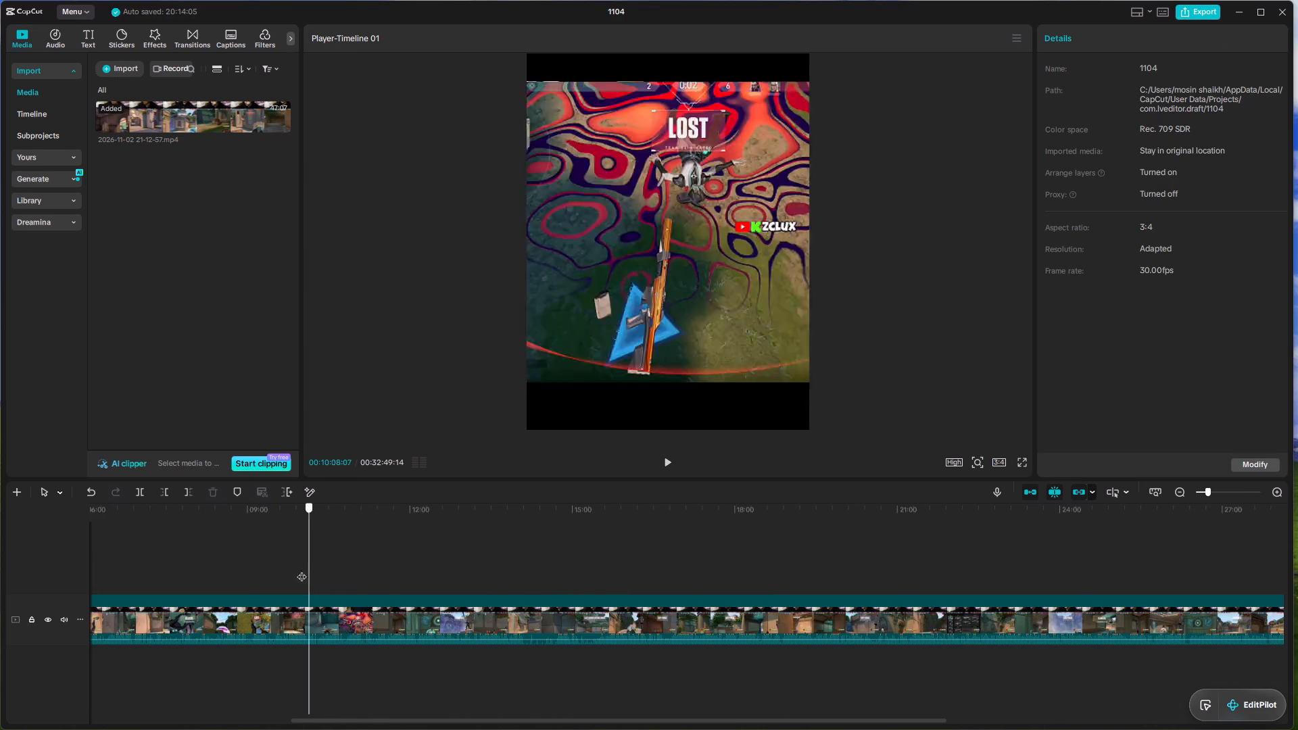
{"action": "left_click_drag", "start_coordinate": [302, 570], "coordinate": [160, 565]}
{"action": "scroll", "coordinate": [172, 605], "scroll_direction": "up", "scroll_amount": 3, "text": "ctrl"}
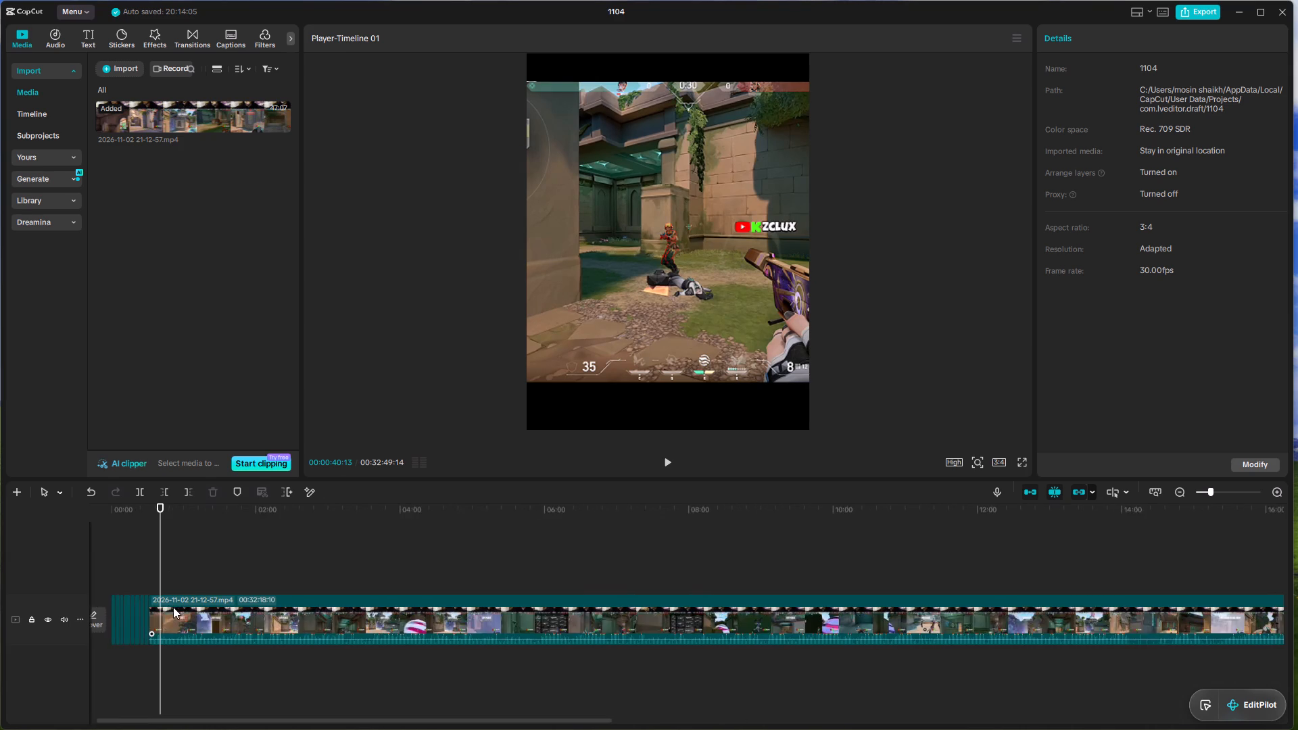
{"action": "scroll", "coordinate": [173, 607], "scroll_direction": "up", "scroll_amount": 13, "text": "ctrl"}
{"action": "scroll", "coordinate": [171, 614], "scroll_direction": "down", "scroll_amount": 1, "text": "ctrl"}
{"action": "left_click", "coordinate": [132, 577]}
{"action": "key", "text": "space"}
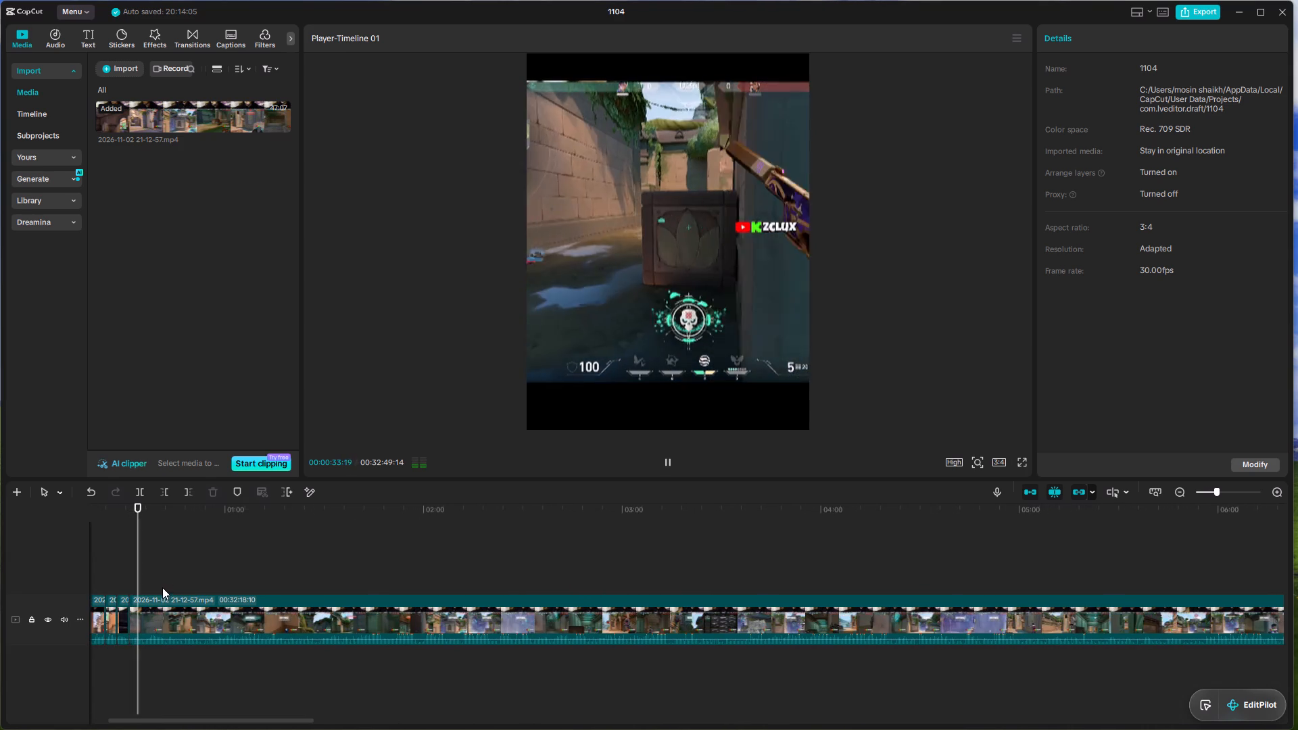
{"action": "key", "text": "space"}
Look through the recording between about 00:01:30 and 00:01:47 and replay the fight around 00:01:40 for a usable kill.
{"action": "left_click_drag", "start_coordinate": [139, 568], "coordinate": [328, 570]}
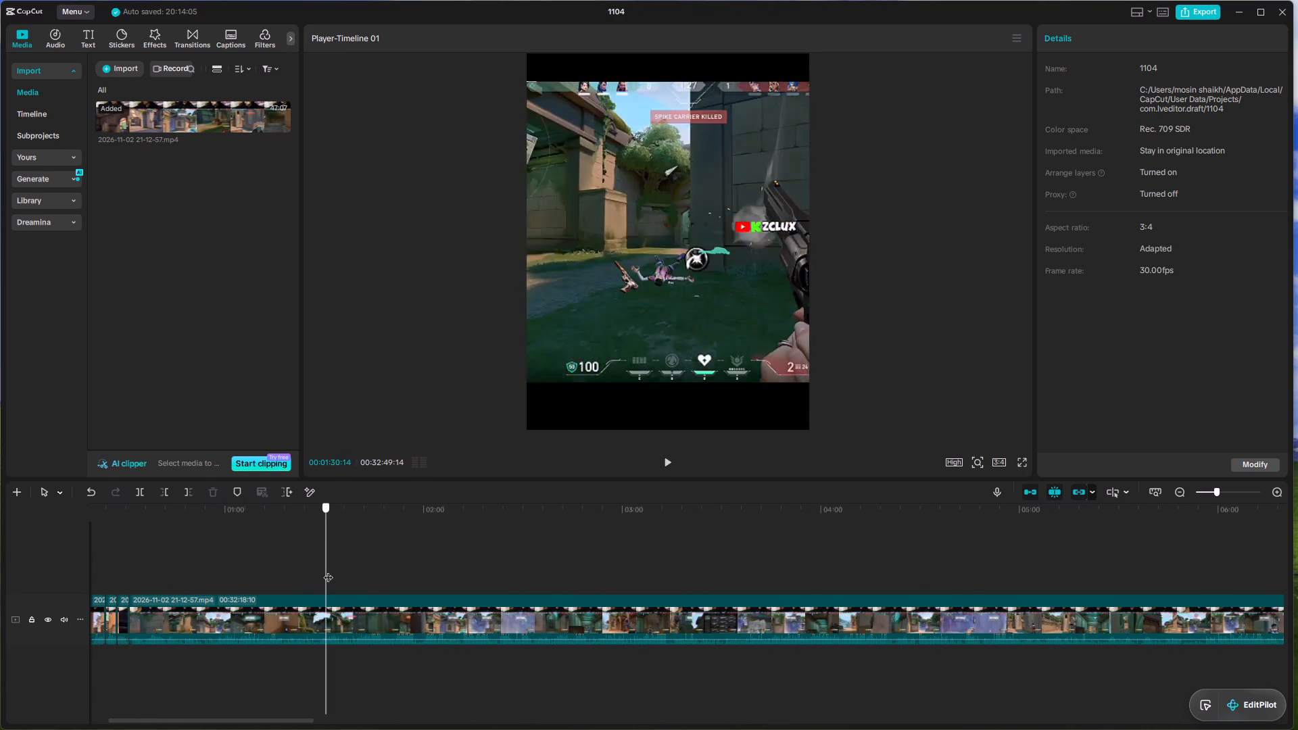
{"action": "left_click_drag", "start_coordinate": [328, 570], "coordinate": [371, 573]}
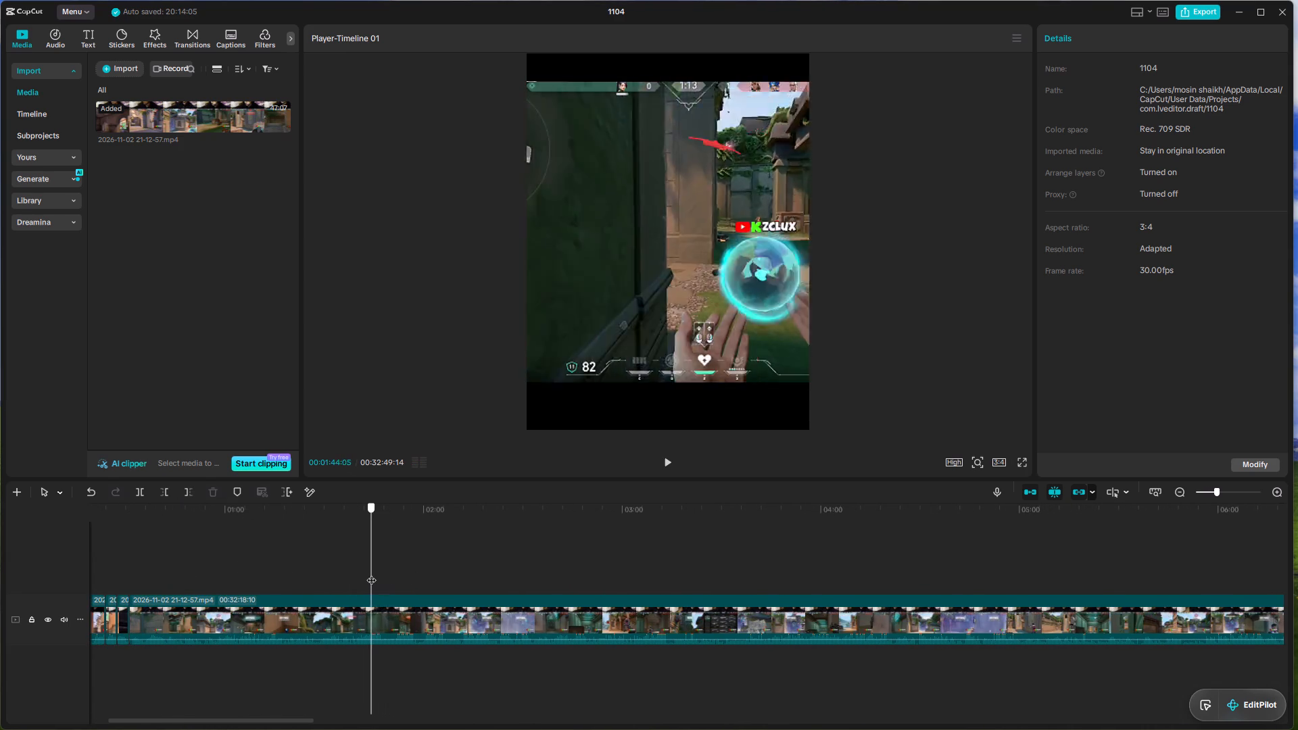
{"action": "left_click_drag", "start_coordinate": [371, 573], "coordinate": [362, 573]}
{"action": "left_click", "coordinate": [362, 573]}
{"action": "key", "text": "space"}
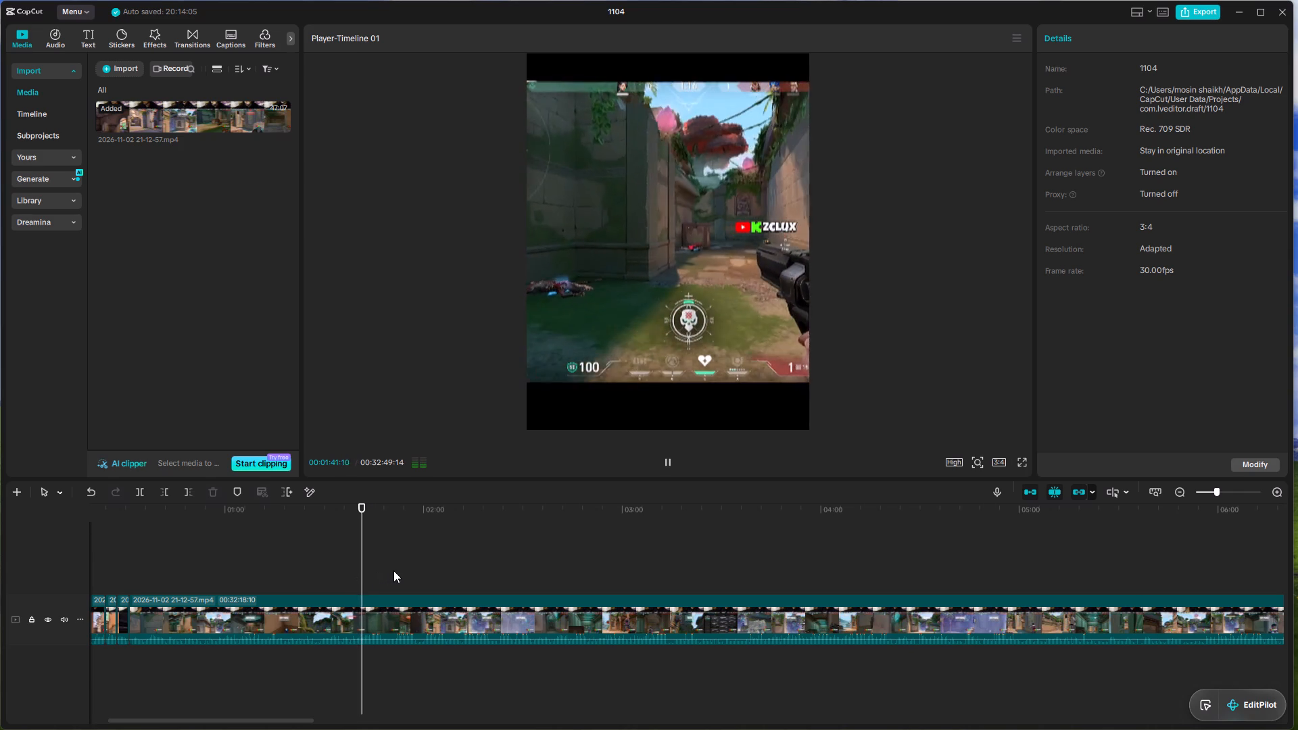
{"action": "left_click", "coordinate": [331, 558]}
{"action": "key", "text": "space"}
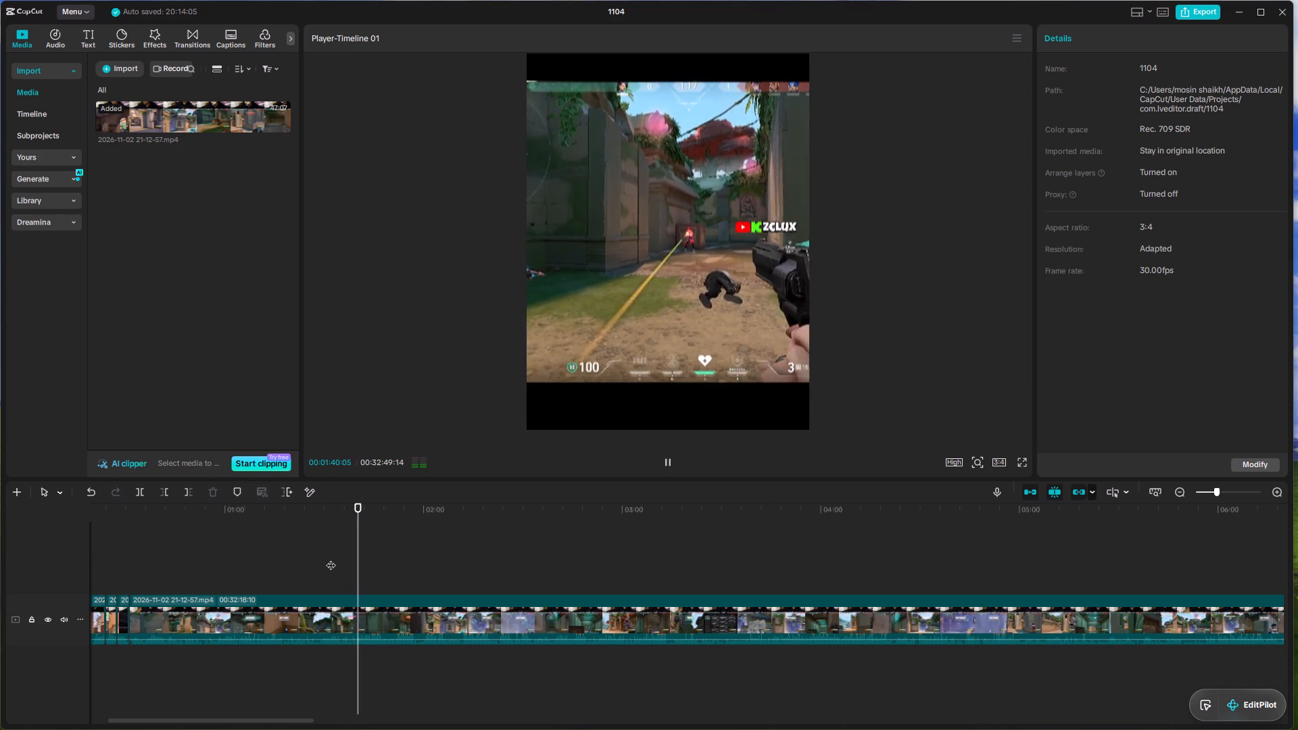
{"action": "left_click", "coordinate": [381, 562]}
{"action": "left_click_drag", "start_coordinate": [379, 562], "coordinate": [383, 562]}
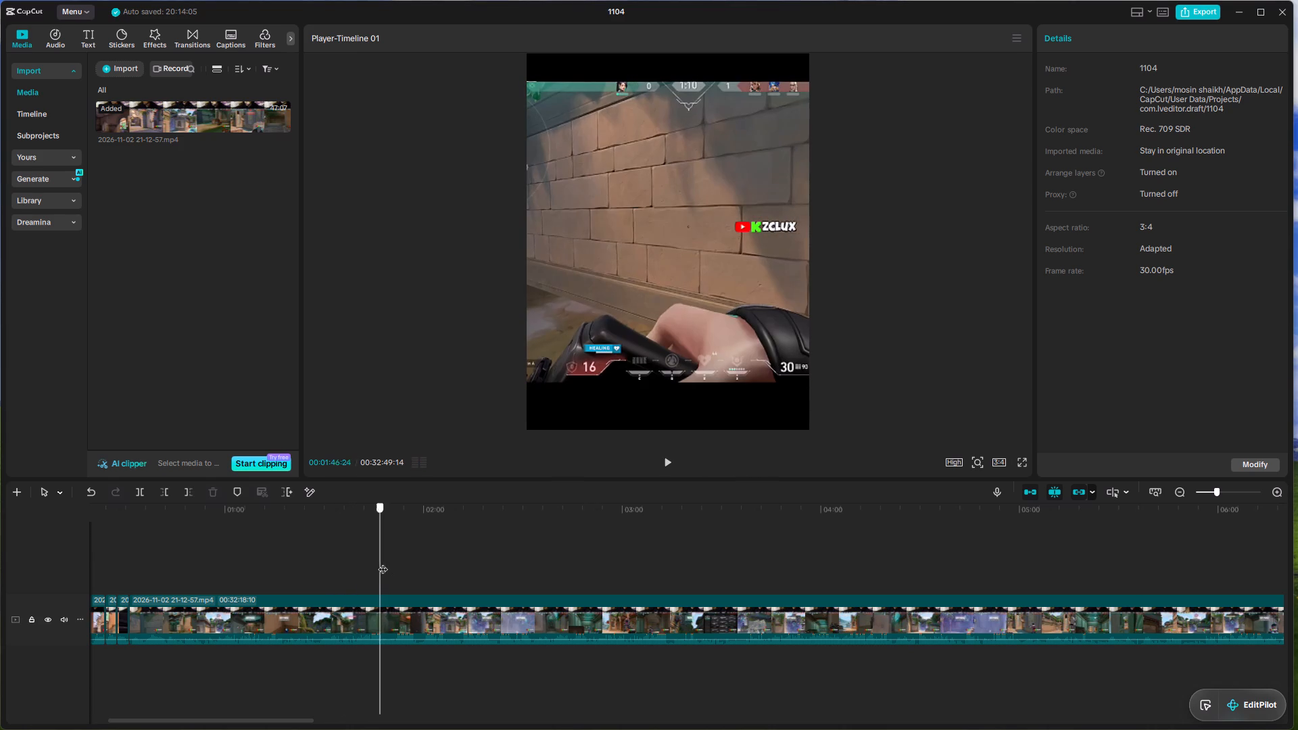
Scan the following rounds of the recording, up to about 00:05:13, for the player's next kill.
{"action": "left_click_drag", "start_coordinate": [383, 562], "coordinate": [584, 573]}
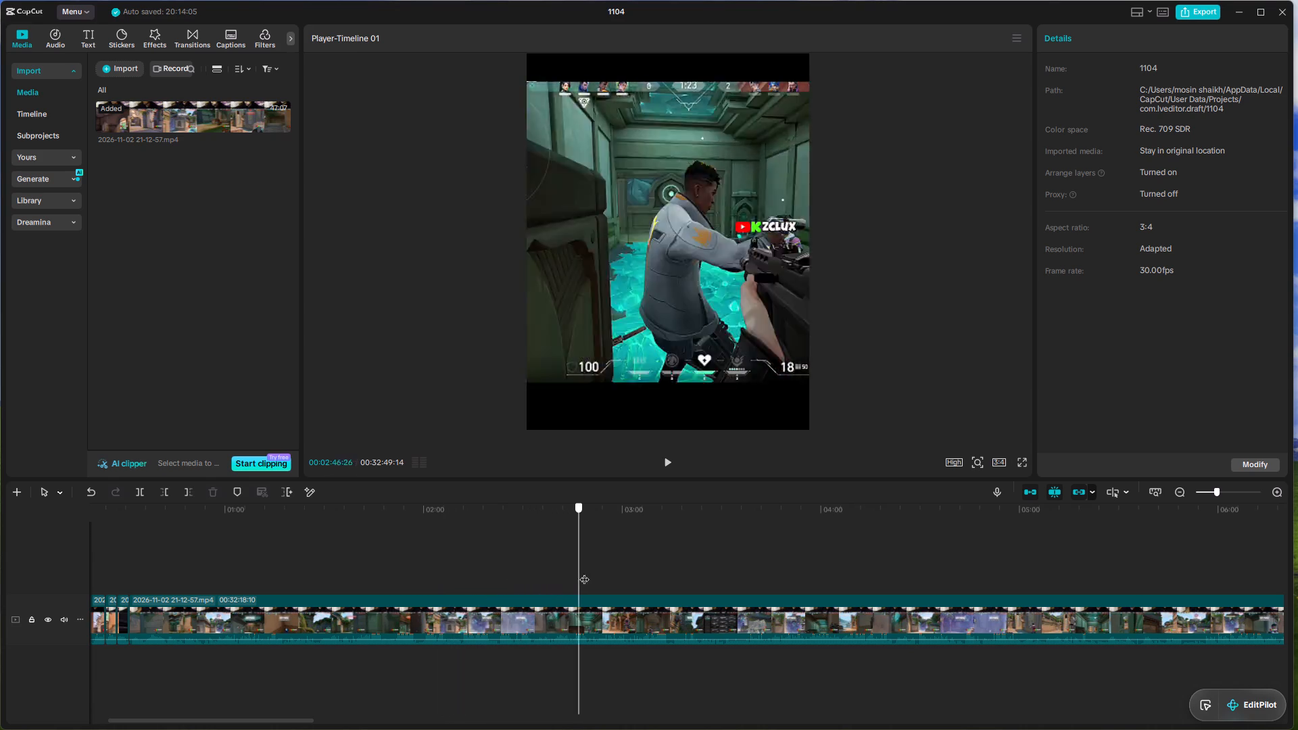
{"action": "left_click_drag", "start_coordinate": [584, 573], "coordinate": [566, 570]}
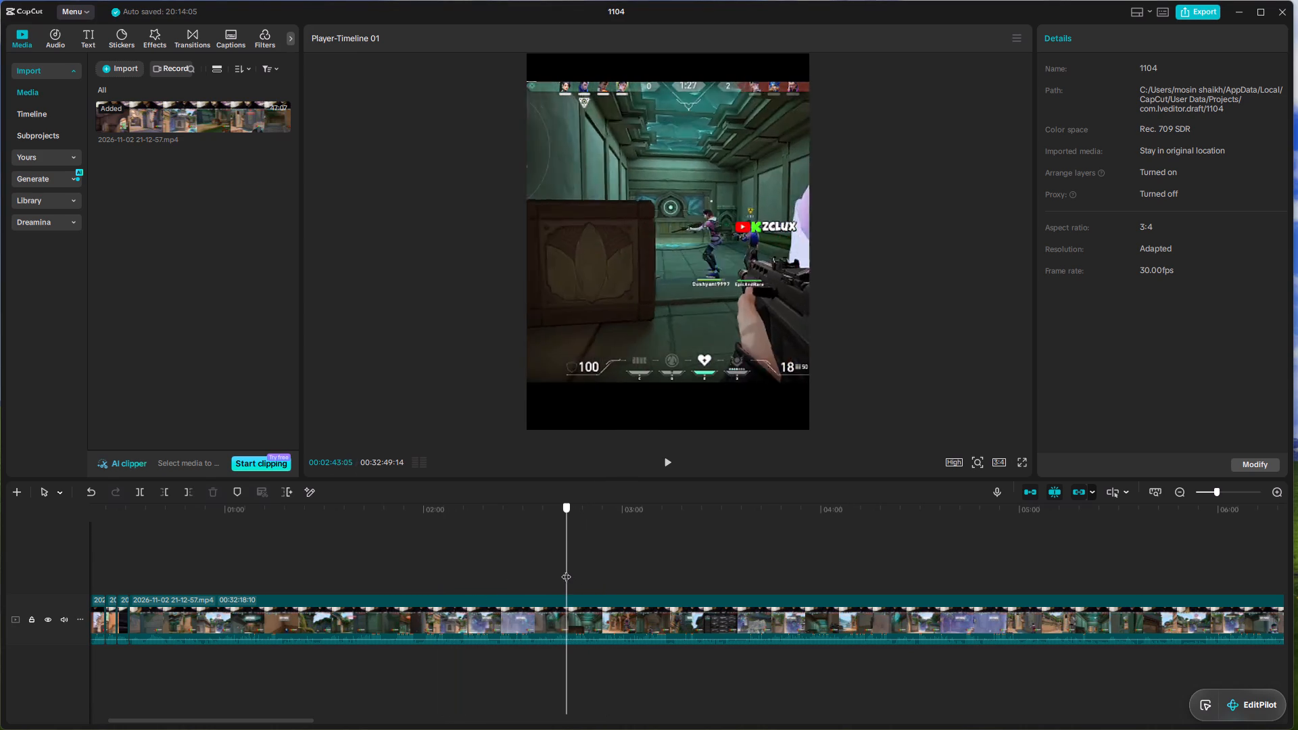
{"action": "left_click_drag", "start_coordinate": [566, 570], "coordinate": [560, 564]}
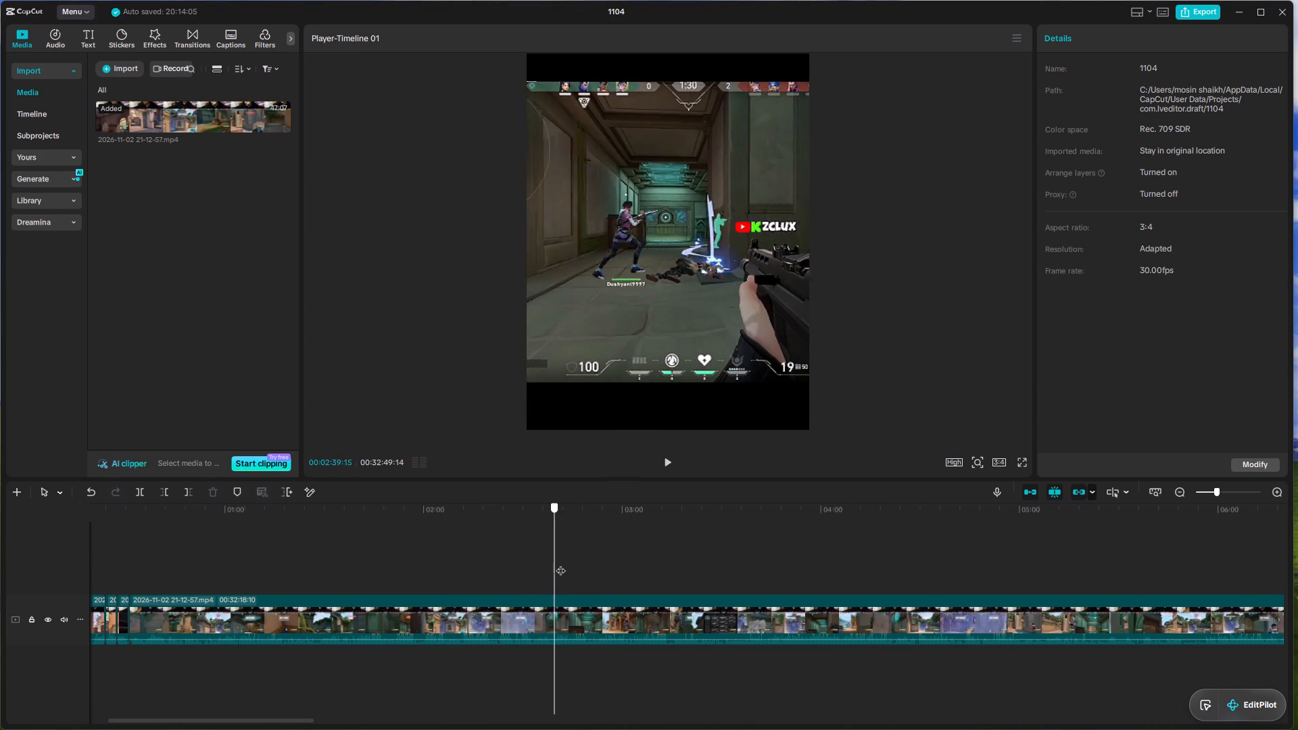
{"action": "left_click_drag", "start_coordinate": [560, 564], "coordinate": [651, 564]}
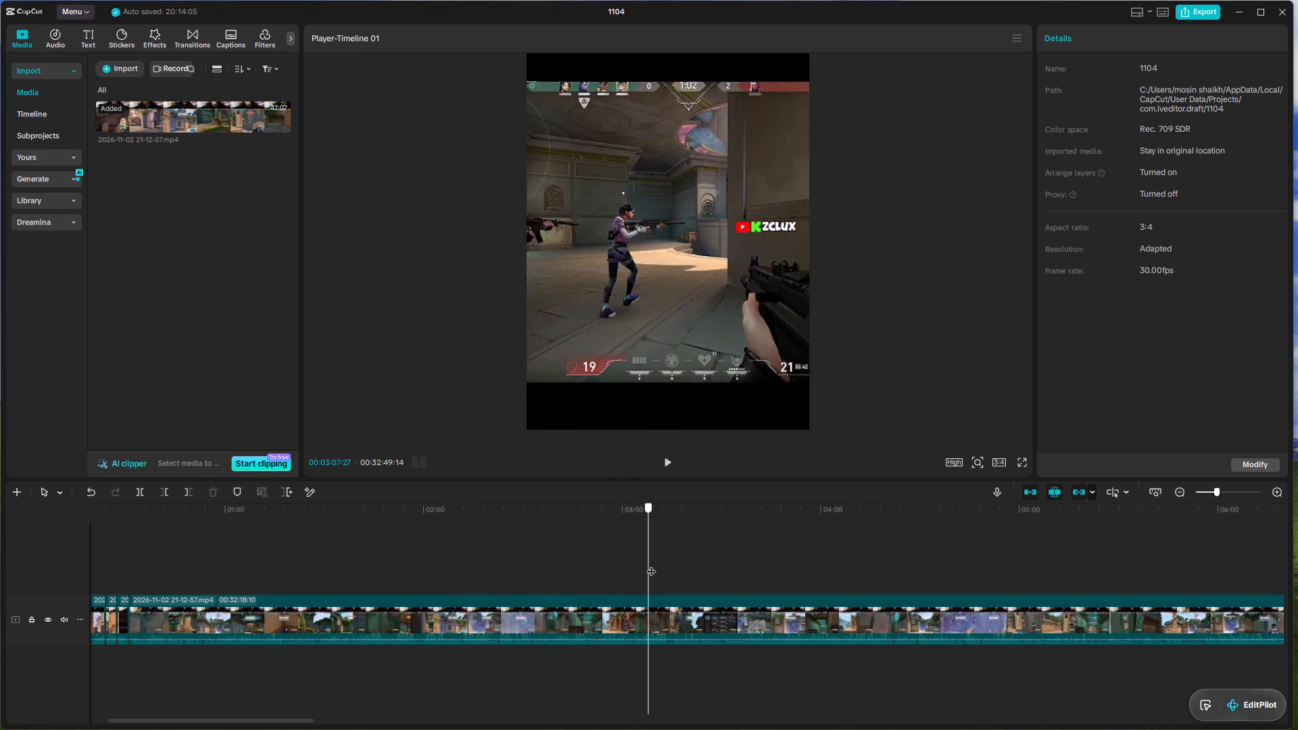
{"action": "left_click_drag", "start_coordinate": [651, 564], "coordinate": [745, 563]}
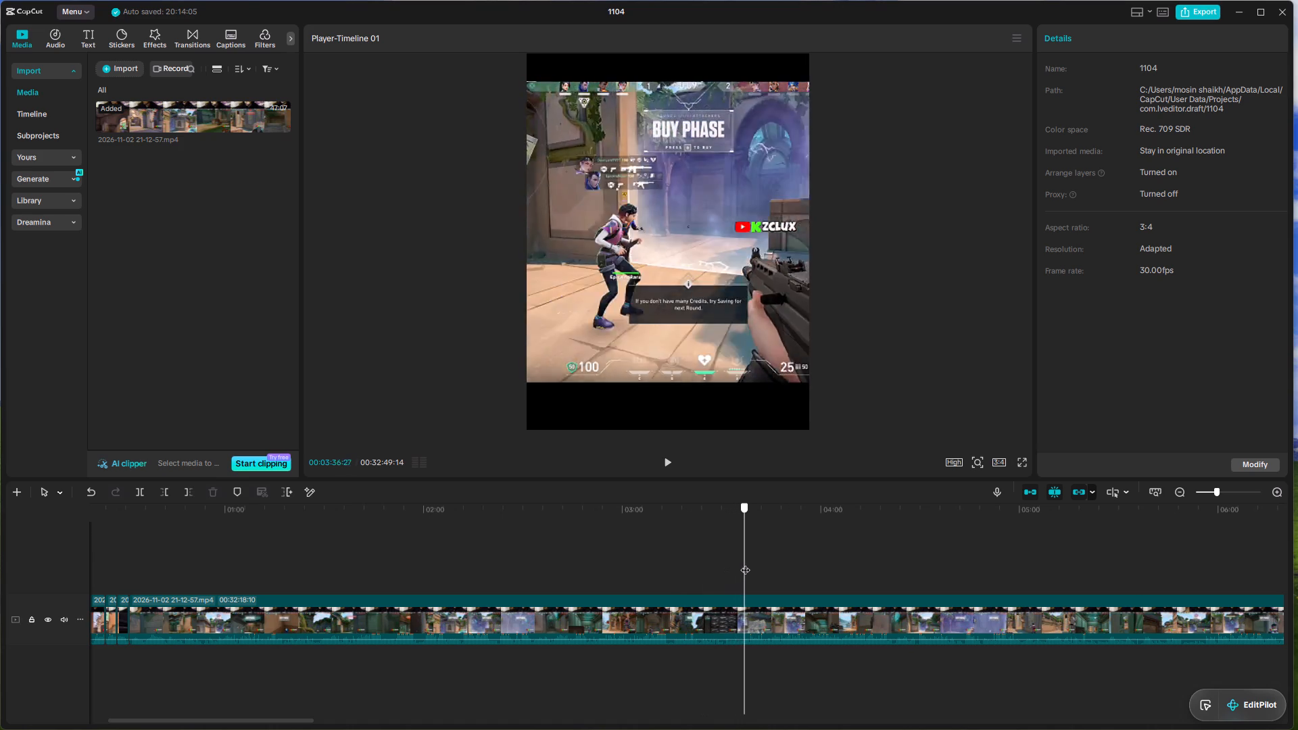
{"action": "left_click_drag", "start_coordinate": [745, 563], "coordinate": [880, 564]}
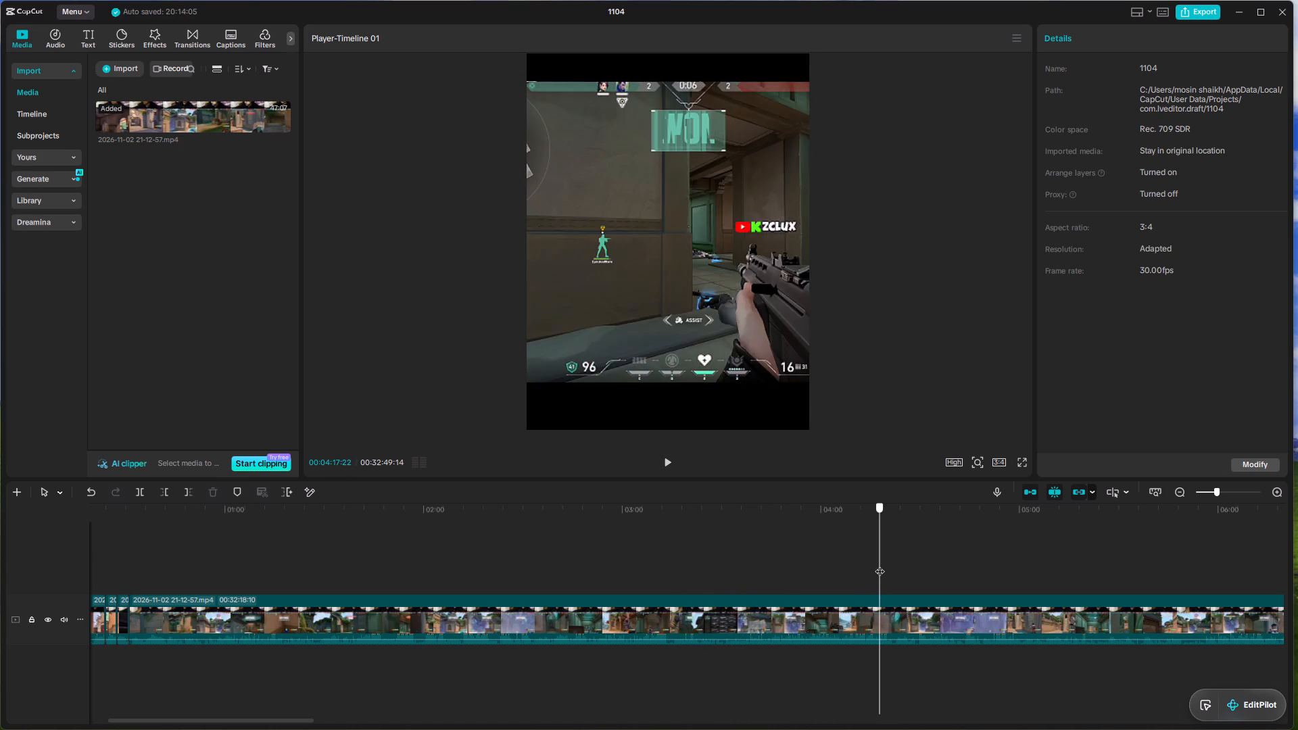
{"action": "left_click_drag", "start_coordinate": [880, 564], "coordinate": [871, 560]}
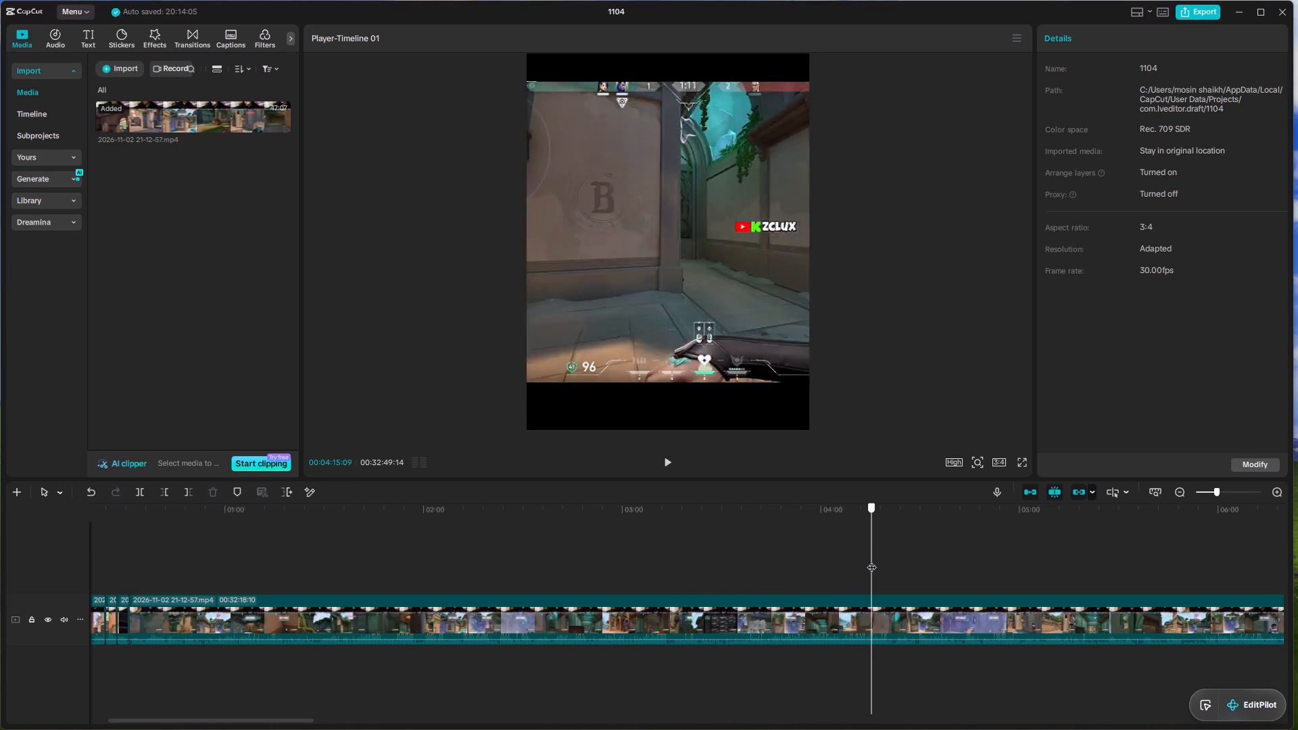
{"action": "left_click_drag", "start_coordinate": [871, 560], "coordinate": [952, 562]}
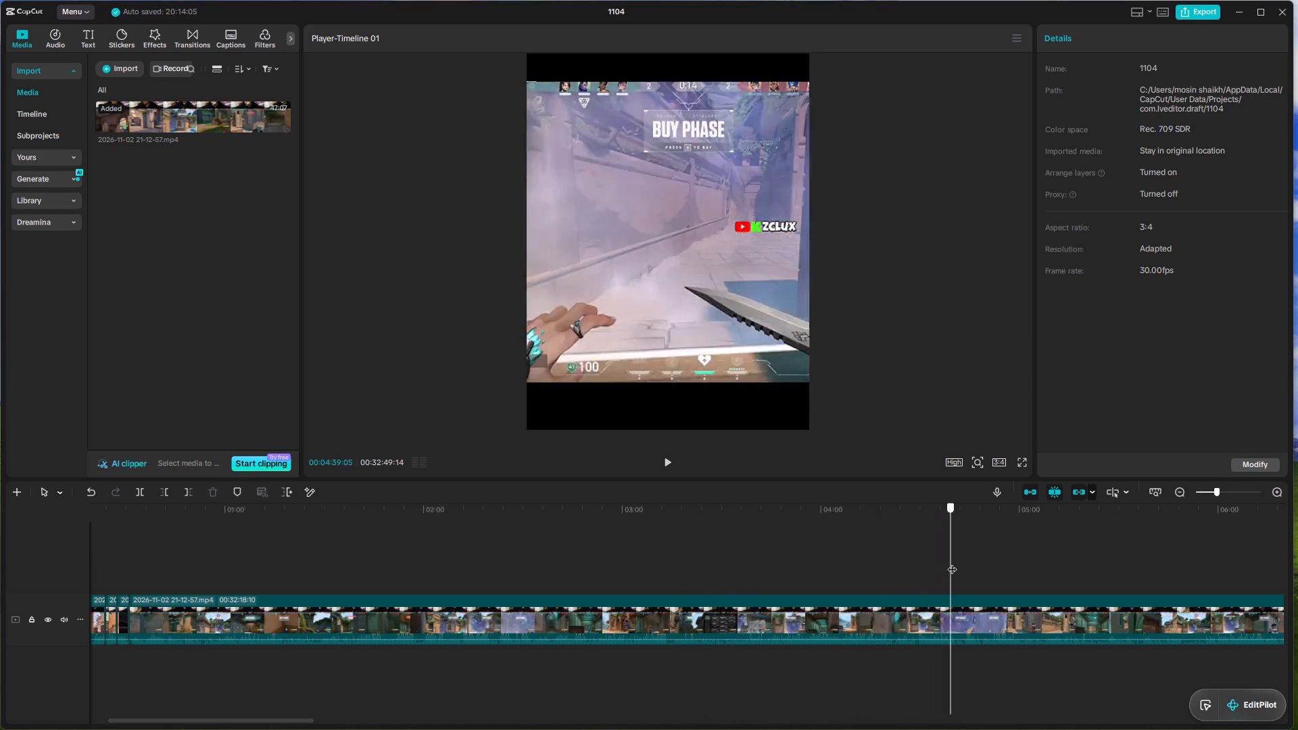
{"action": "left_click_drag", "start_coordinate": [952, 562], "coordinate": [1030, 566]}
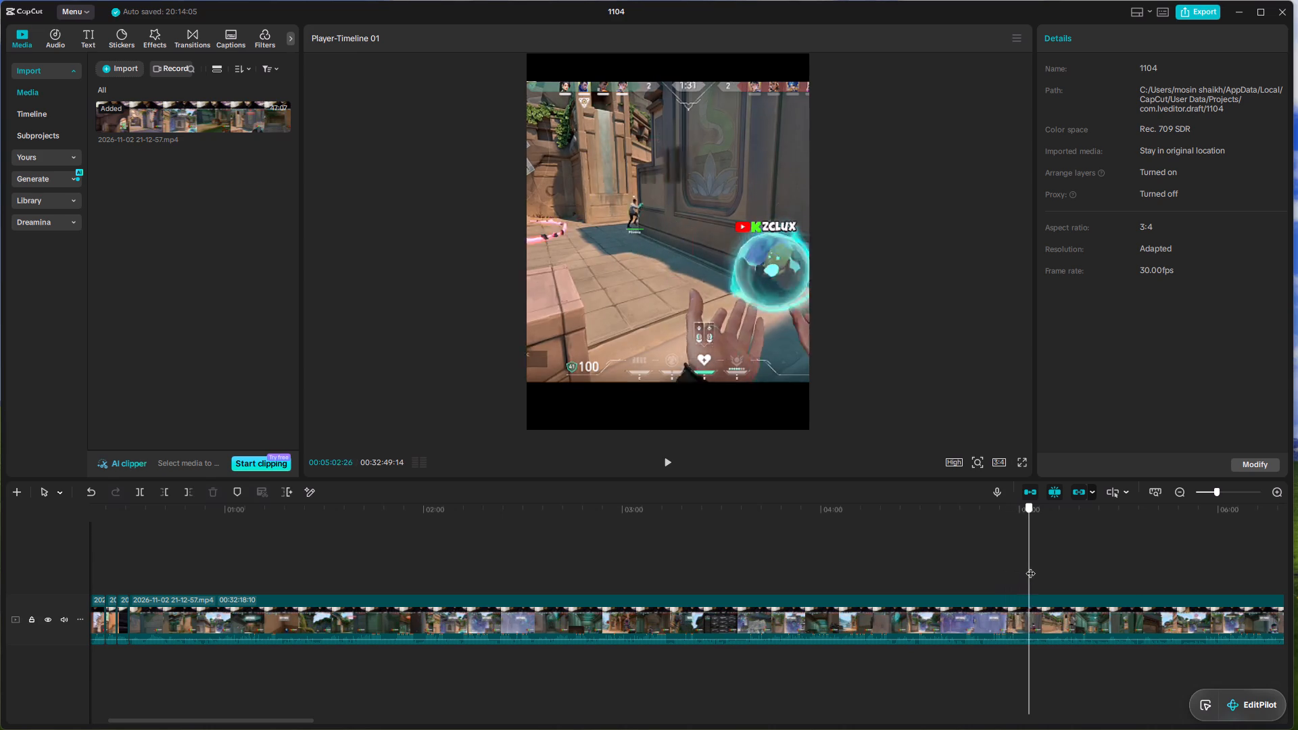
{"action": "left_click_drag", "start_coordinate": [1030, 566], "coordinate": [1063, 571]}
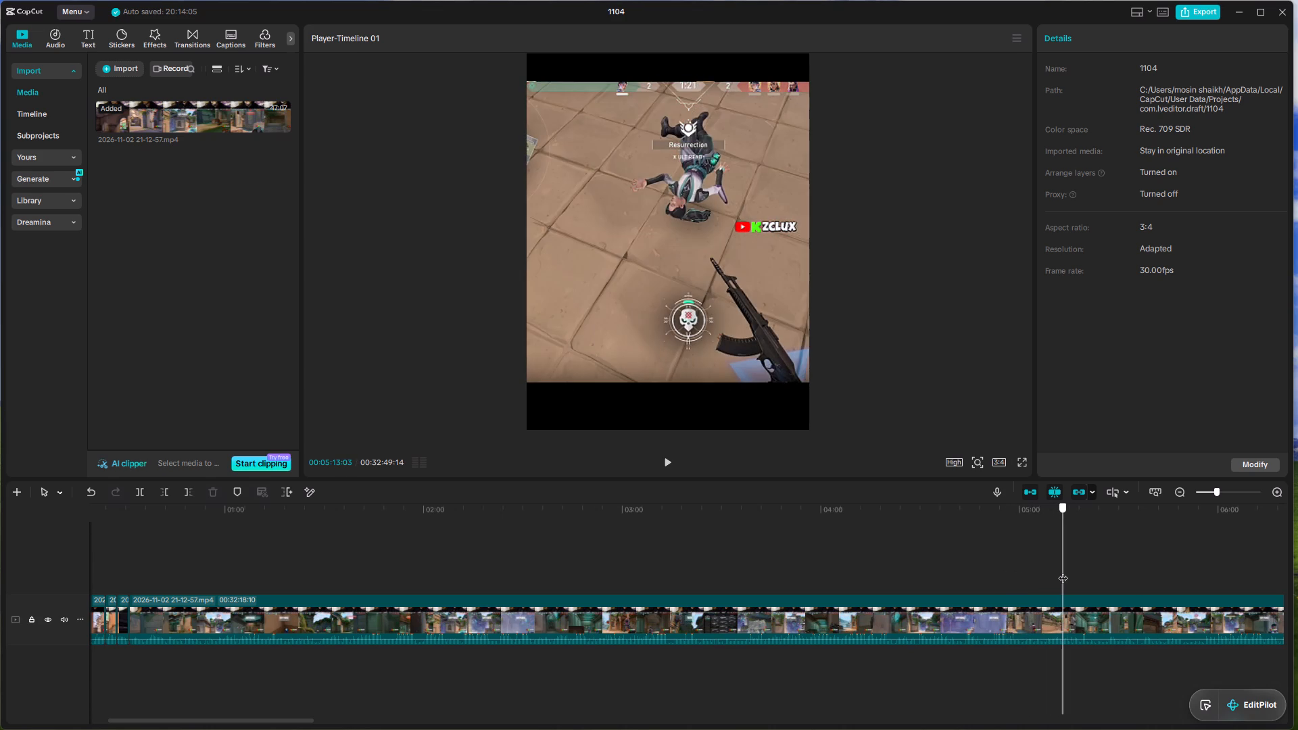
Replay the fight around 00:05:12 to 00:05:18 and split the recording just before the kill, at 00:05:14:28.
{"action": "left_click_drag", "start_coordinate": [1063, 571], "coordinate": [1054, 566]}
{"action": "key", "text": "space"}
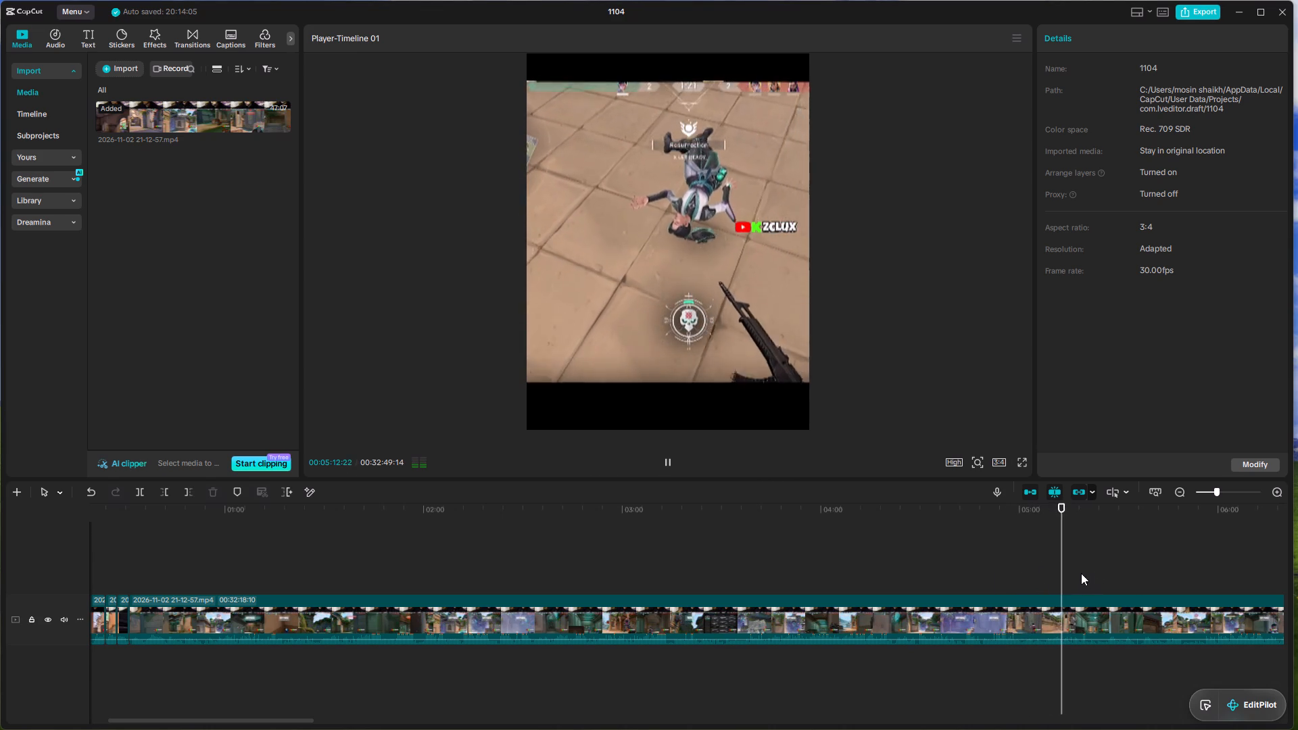
{"action": "left_click_drag", "start_coordinate": [1065, 568], "coordinate": [1081, 571]}
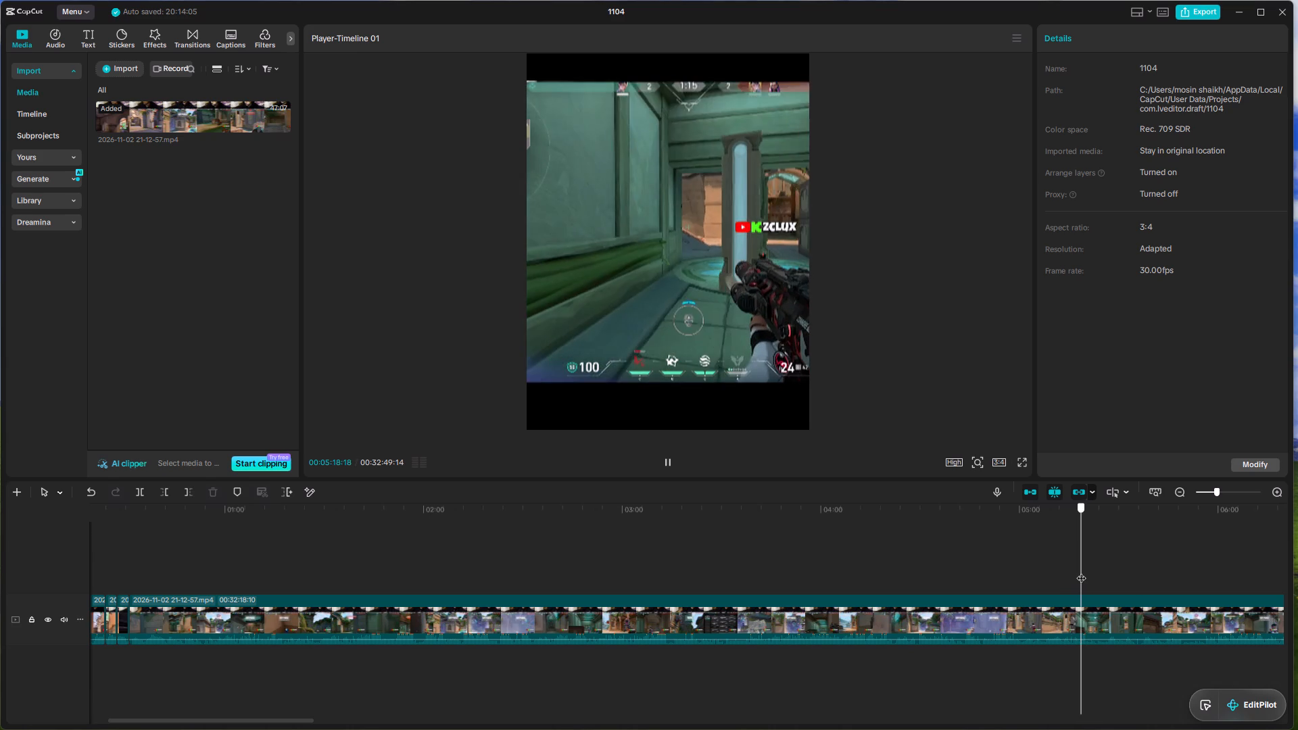
{"action": "left_click_drag", "start_coordinate": [1081, 571], "coordinate": [1072, 570]}
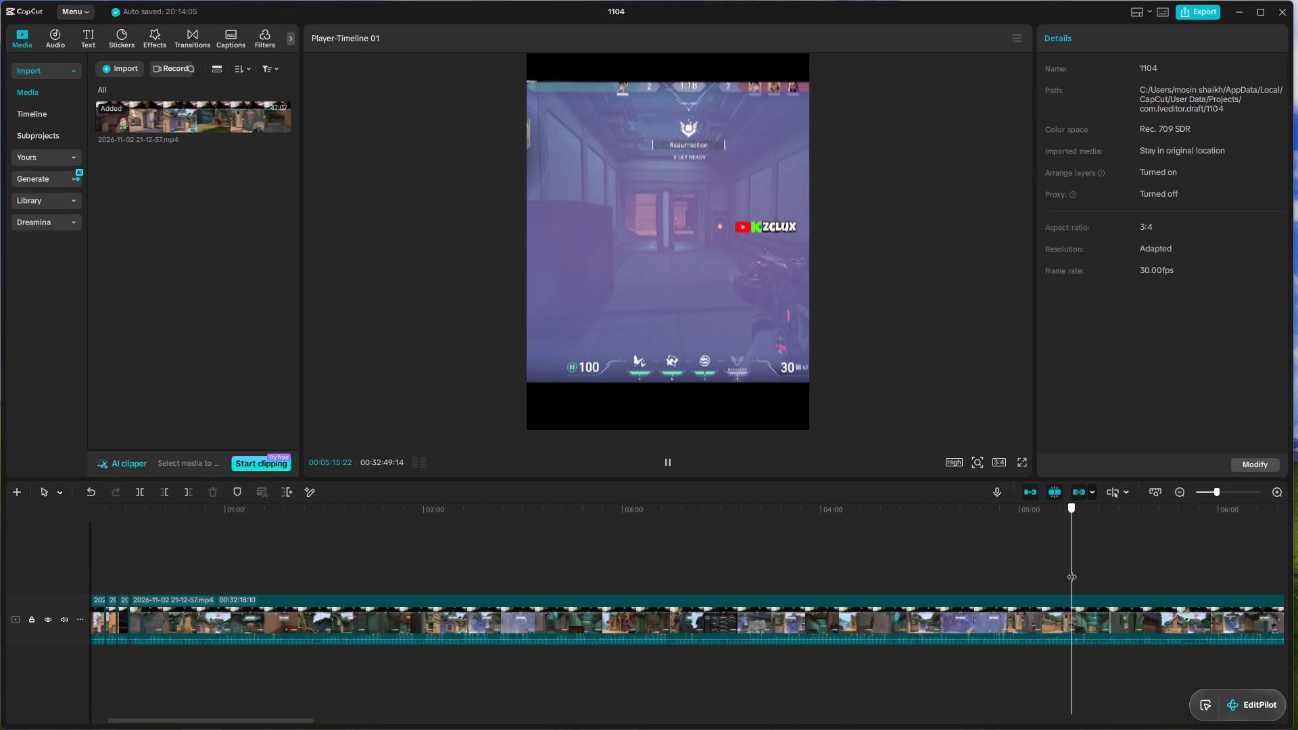
{"action": "key", "text": "space"}
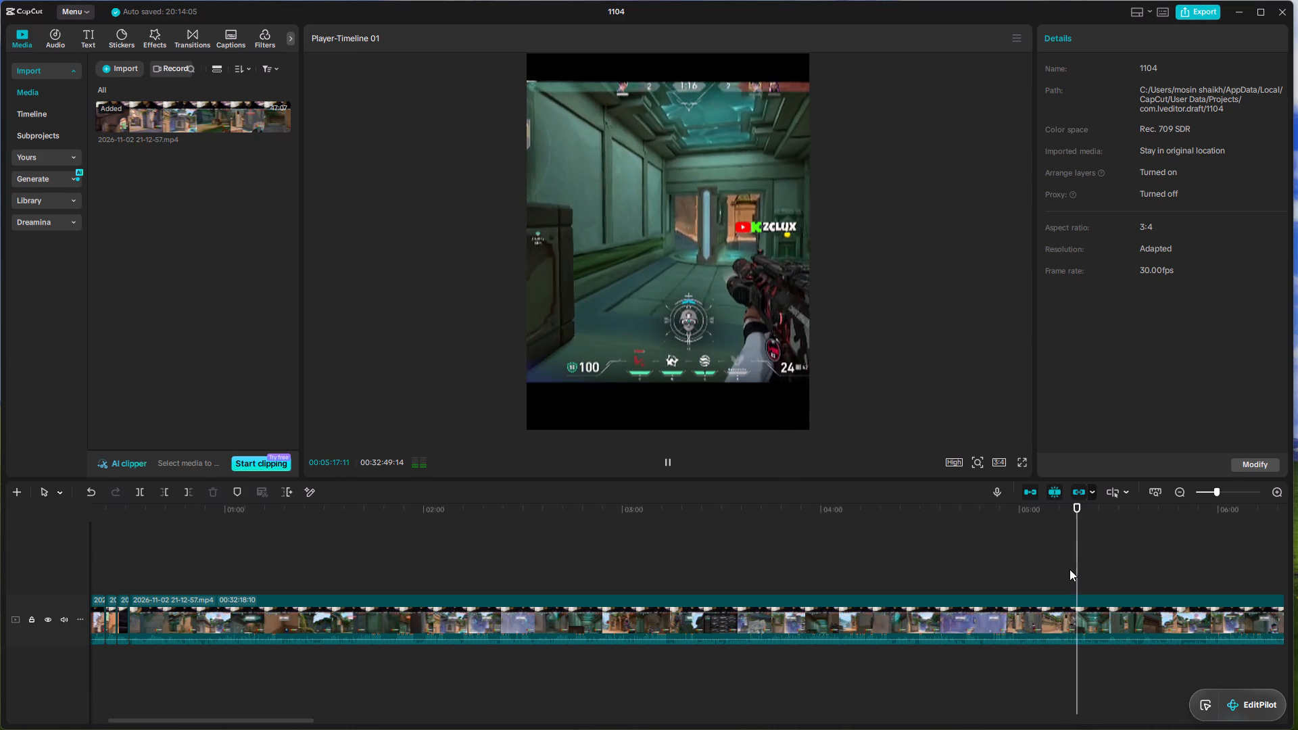
{"action": "key", "text": "space"}
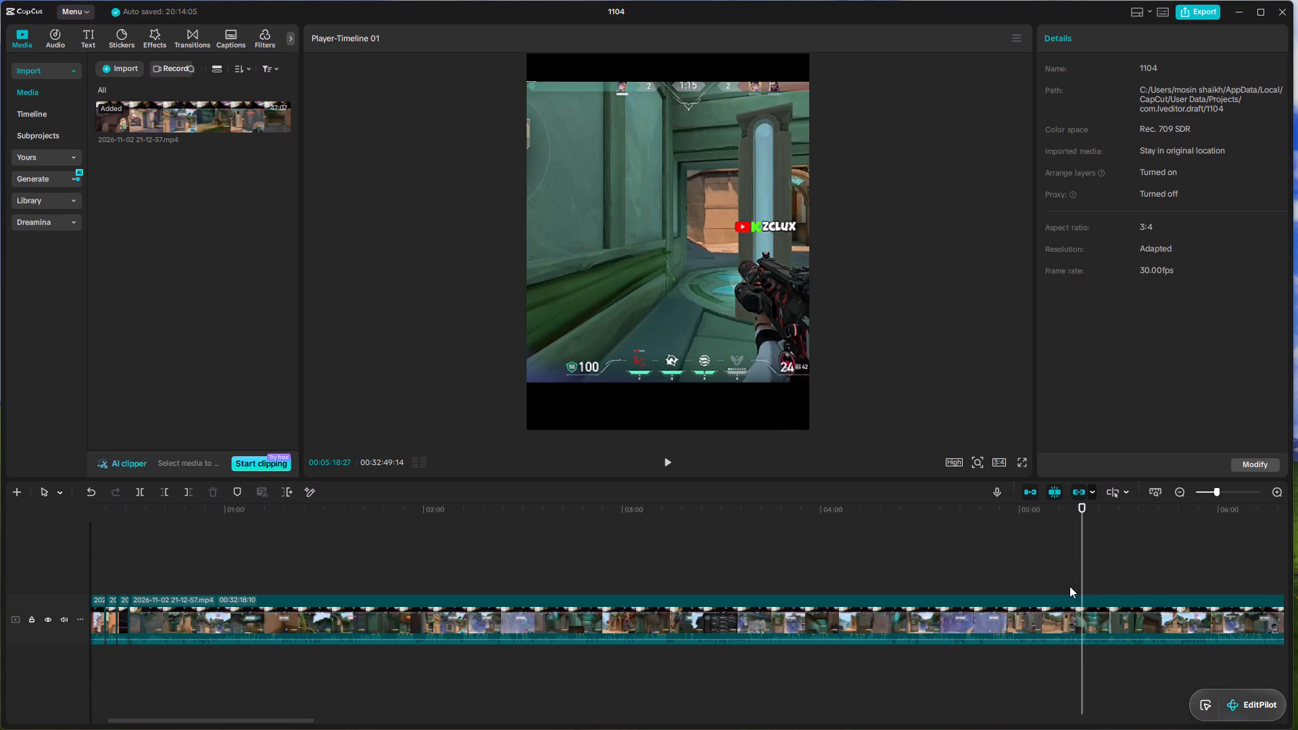
{"action": "left_click", "coordinate": [1069, 586]}
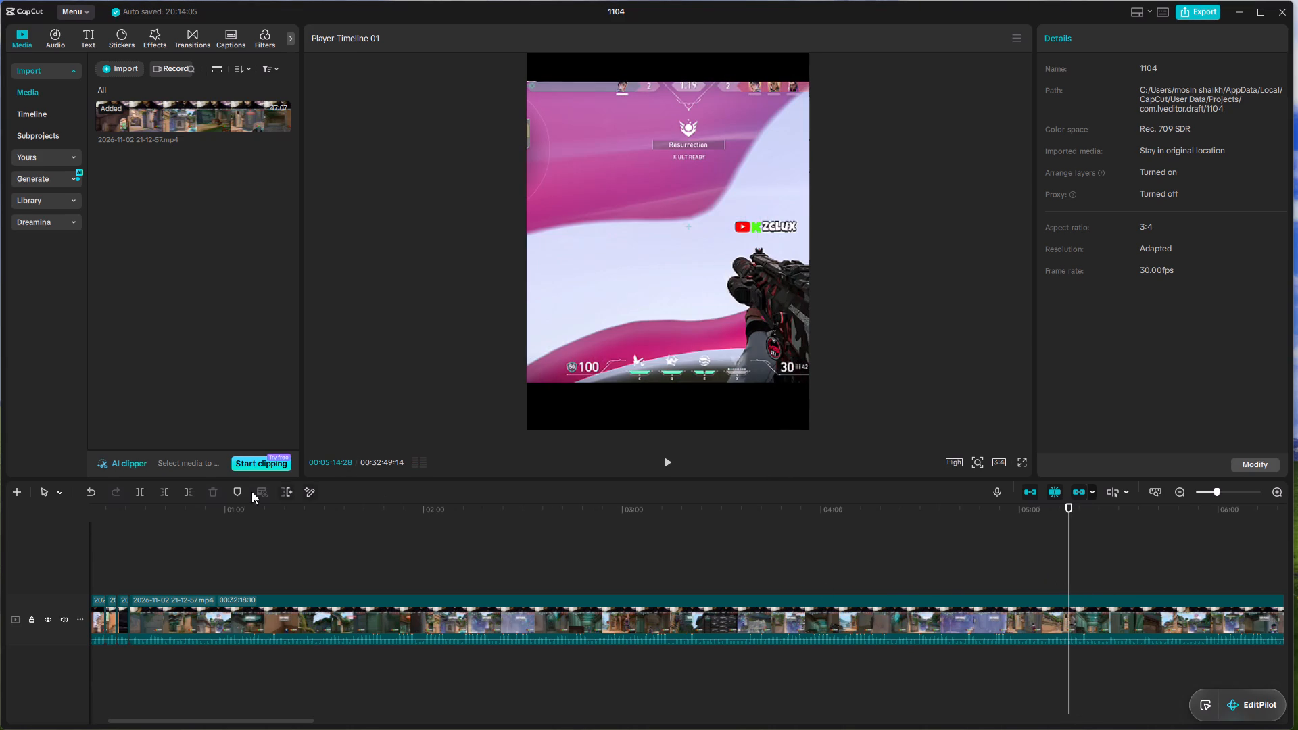
{"action": "left_click", "coordinate": [139, 487]}
Delete the long segment of footage before the split at 00:05:14:28.
{"action": "left_click", "coordinate": [838, 616]}
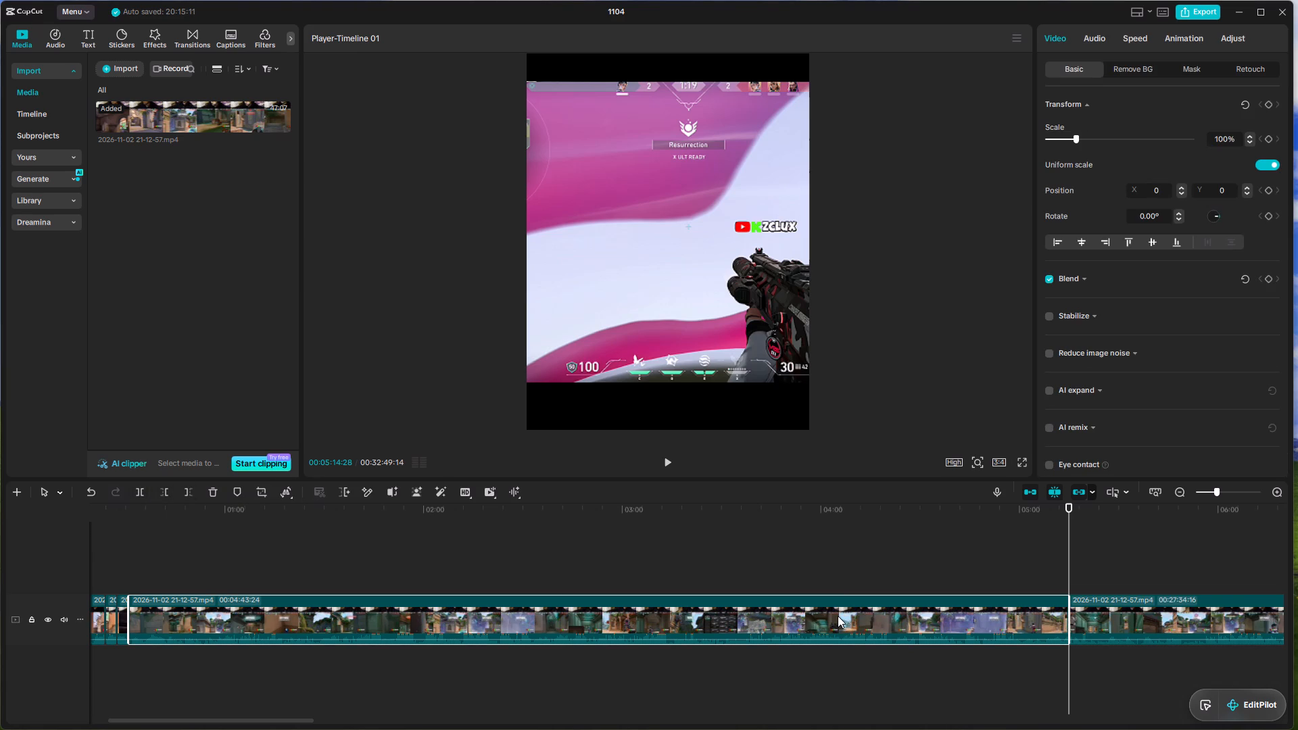
{"action": "key", "text": "Delete"}
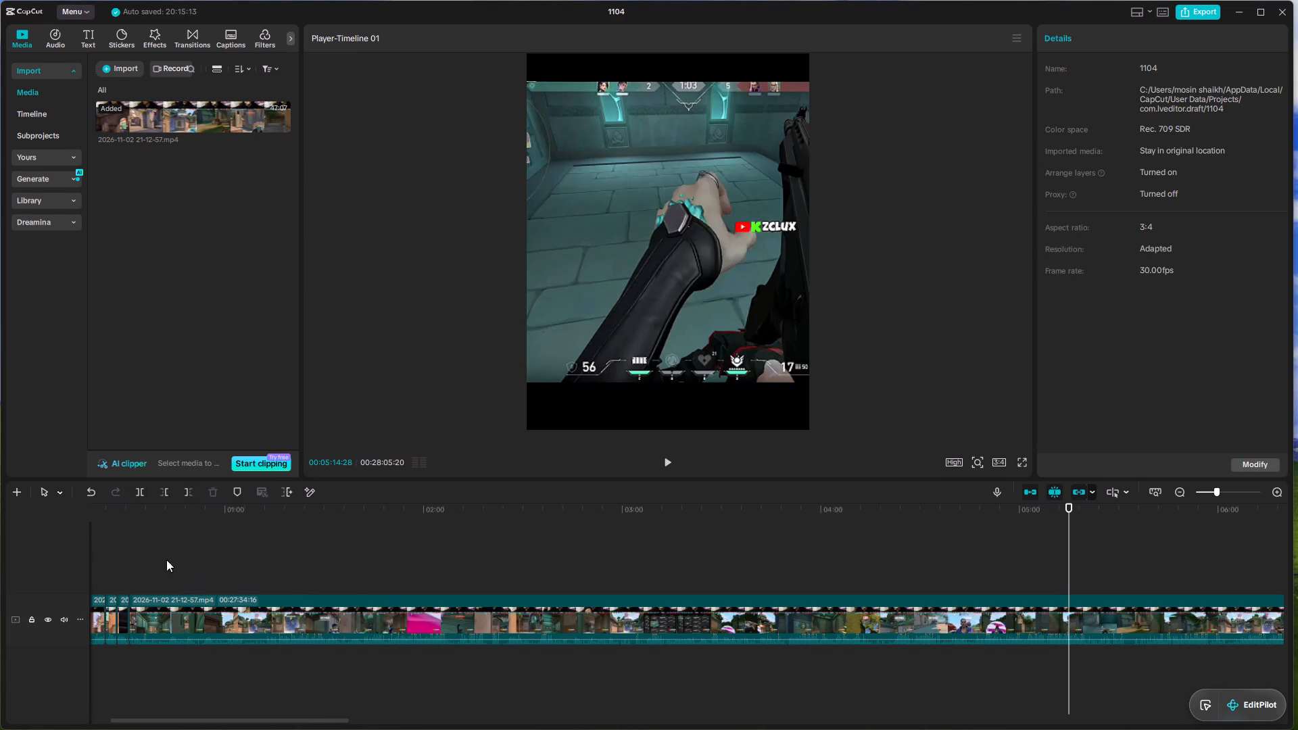
Replay the kill at the start of the remaining recording and split the recording just after it, at 00:00:35:04.
{"action": "left_click", "coordinate": [156, 558]}
{"action": "scroll", "coordinate": [141, 595], "scroll_direction": "up", "scroll_amount": 1}
{"action": "scroll", "coordinate": [141, 598], "scroll_direction": "down", "scroll_amount": 1}
{"action": "scroll", "coordinate": [141, 598], "scroll_direction": "up", "scroll_amount": 1}
{"action": "scroll", "coordinate": [141, 595], "scroll_direction": "up", "scroll_amount": 4, "text": "ctrl"}
{"action": "scroll", "coordinate": [142, 595], "scroll_direction": "down", "scroll_amount": 1, "text": "ctrl"}
{"action": "scroll", "coordinate": [144, 595], "scroll_direction": "up", "scroll_amount": 3, "text": "ctrl"}
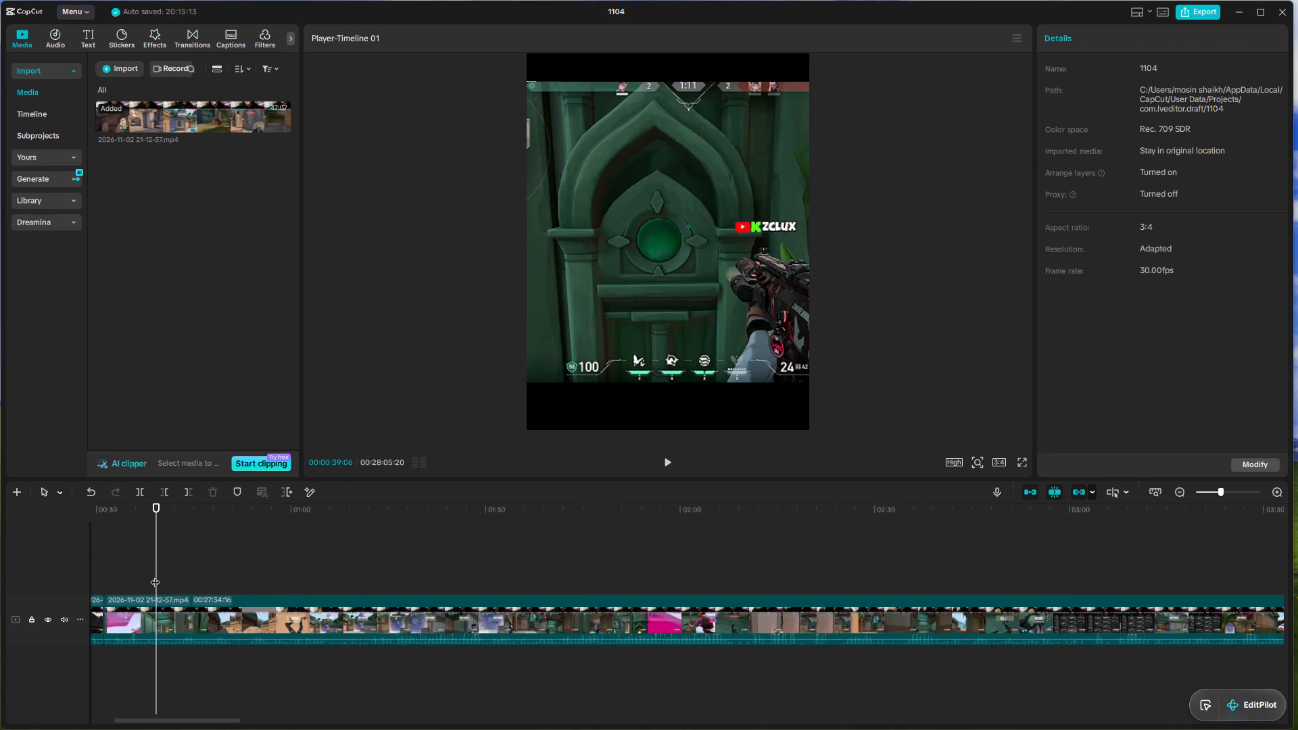
{"action": "left_click_drag", "start_coordinate": [155, 575], "coordinate": [283, 545]}
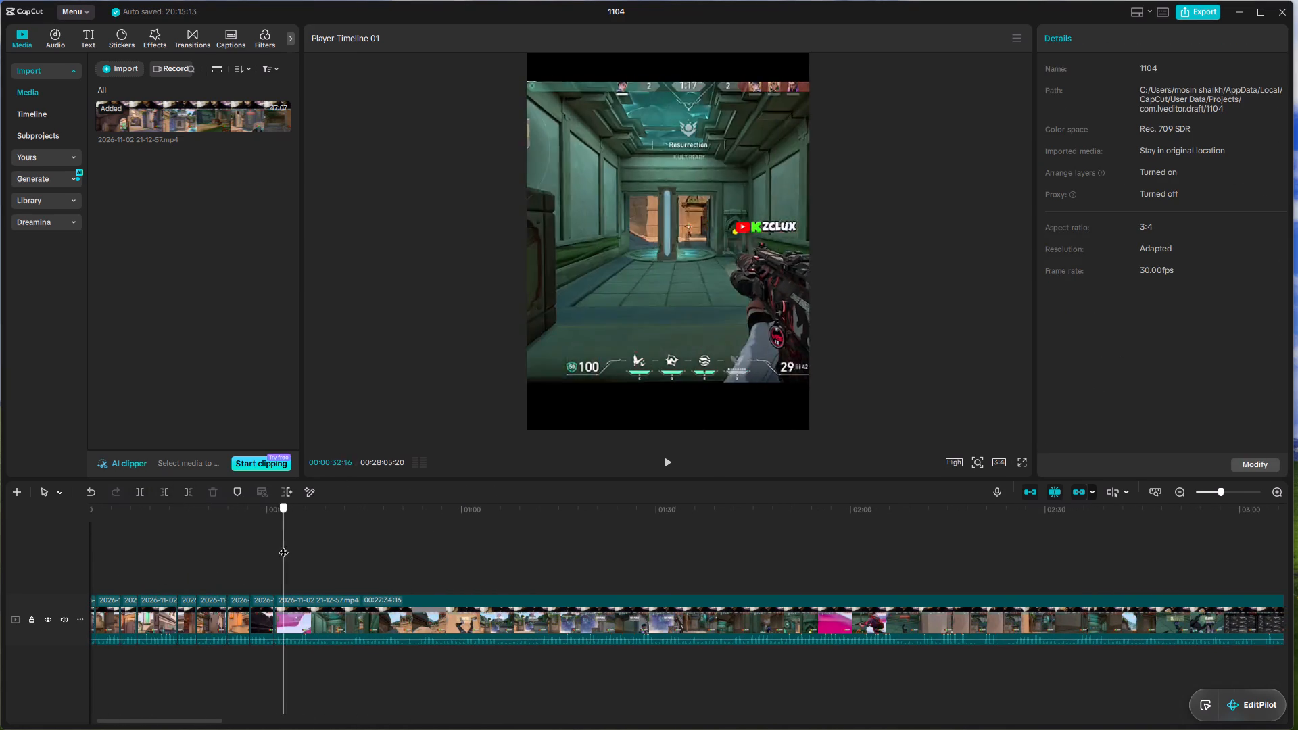
{"action": "left_click_drag", "start_coordinate": [283, 545], "coordinate": [266, 541]}
{"action": "key", "text": "space"}
{"action": "left_click", "coordinate": [289, 566]}
{"action": "key", "text": "space"}
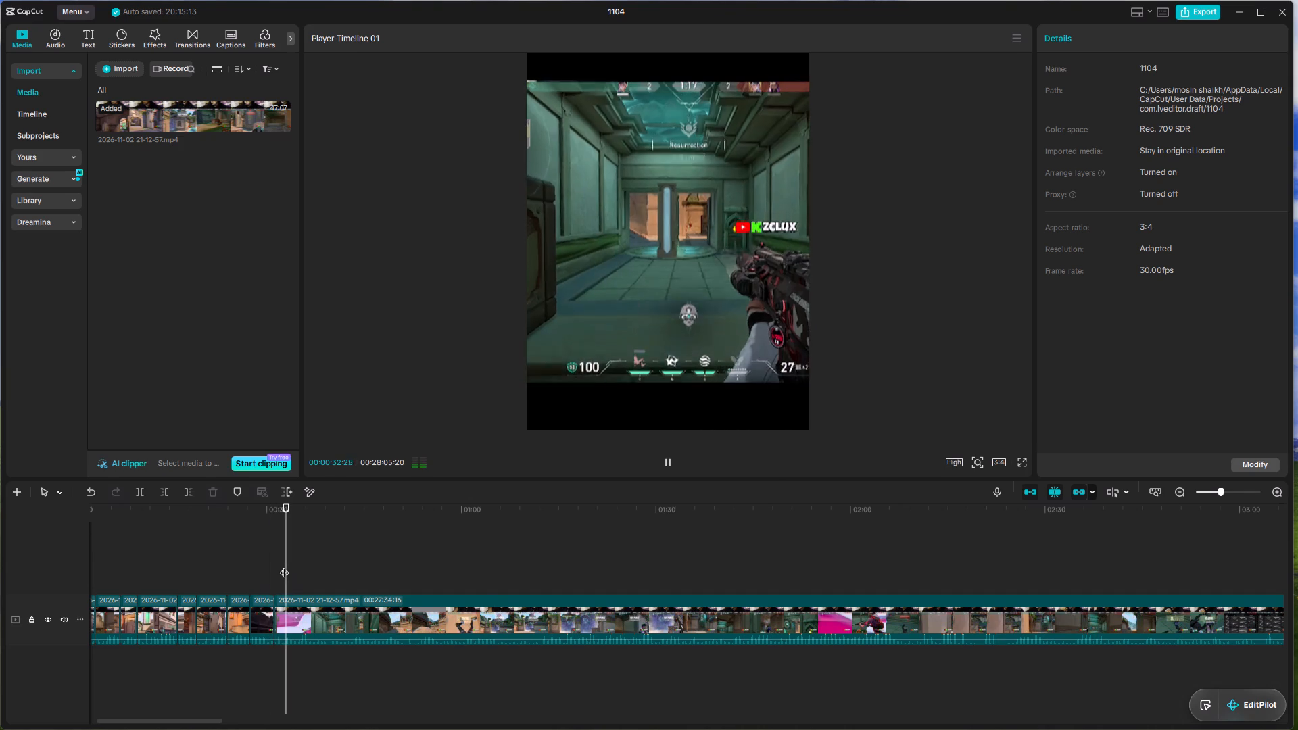
{"action": "key", "text": "space"}
{"action": "key", "text": "space"}
{"action": "key", "text": "space"}
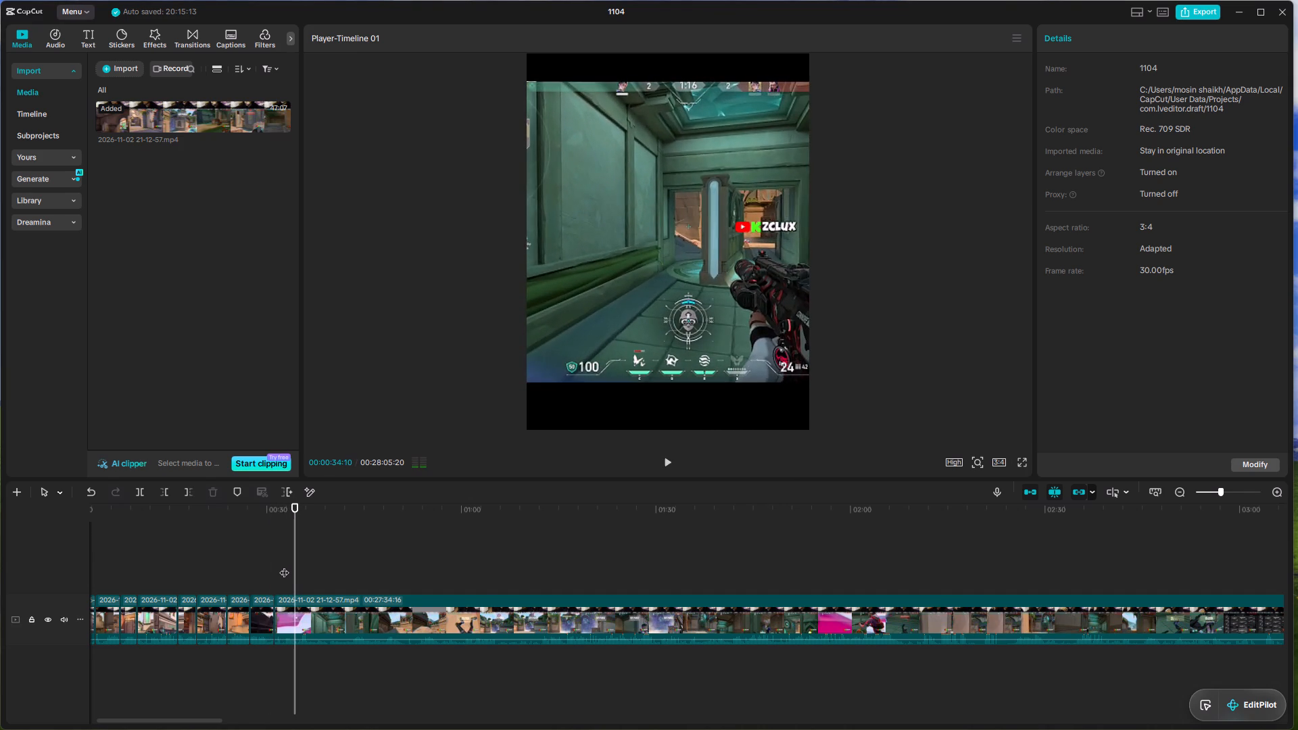
{"action": "key", "text": "space"}
{"action": "key", "text": "space"}
{"action": "left_click", "coordinate": [343, 629]}
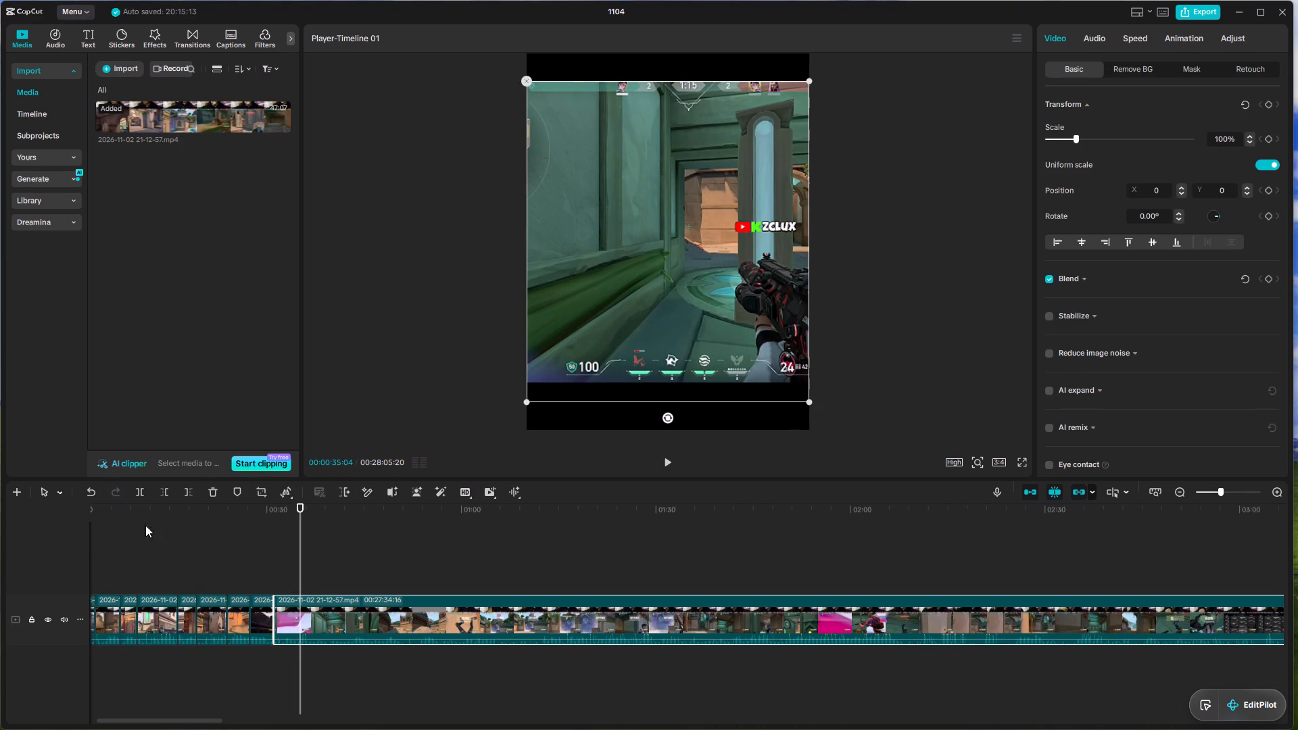
{"action": "left_click", "coordinate": [135, 495]}
Find the next kill shortly after the new clip and split the recording just before it, at 00:00:42:00.
{"action": "key", "text": "space"}
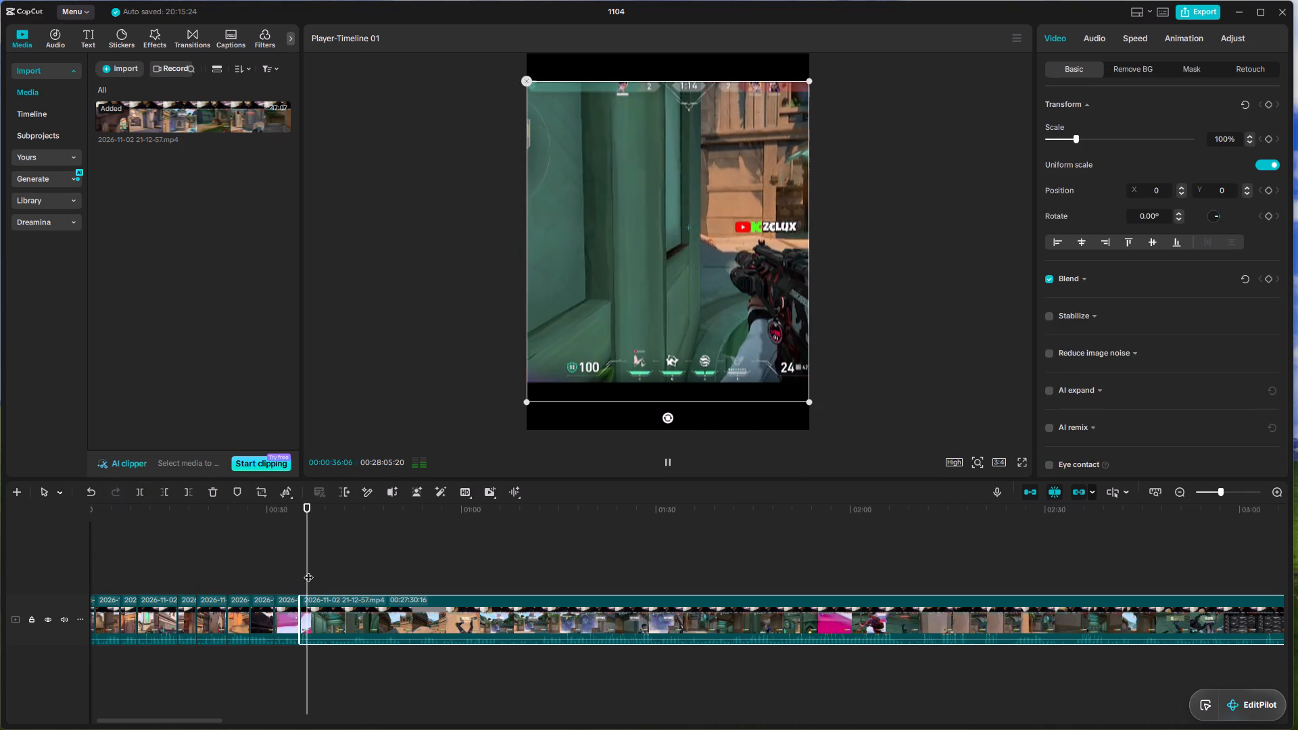
{"action": "left_click_drag", "start_coordinate": [308, 570], "coordinate": [342, 575]}
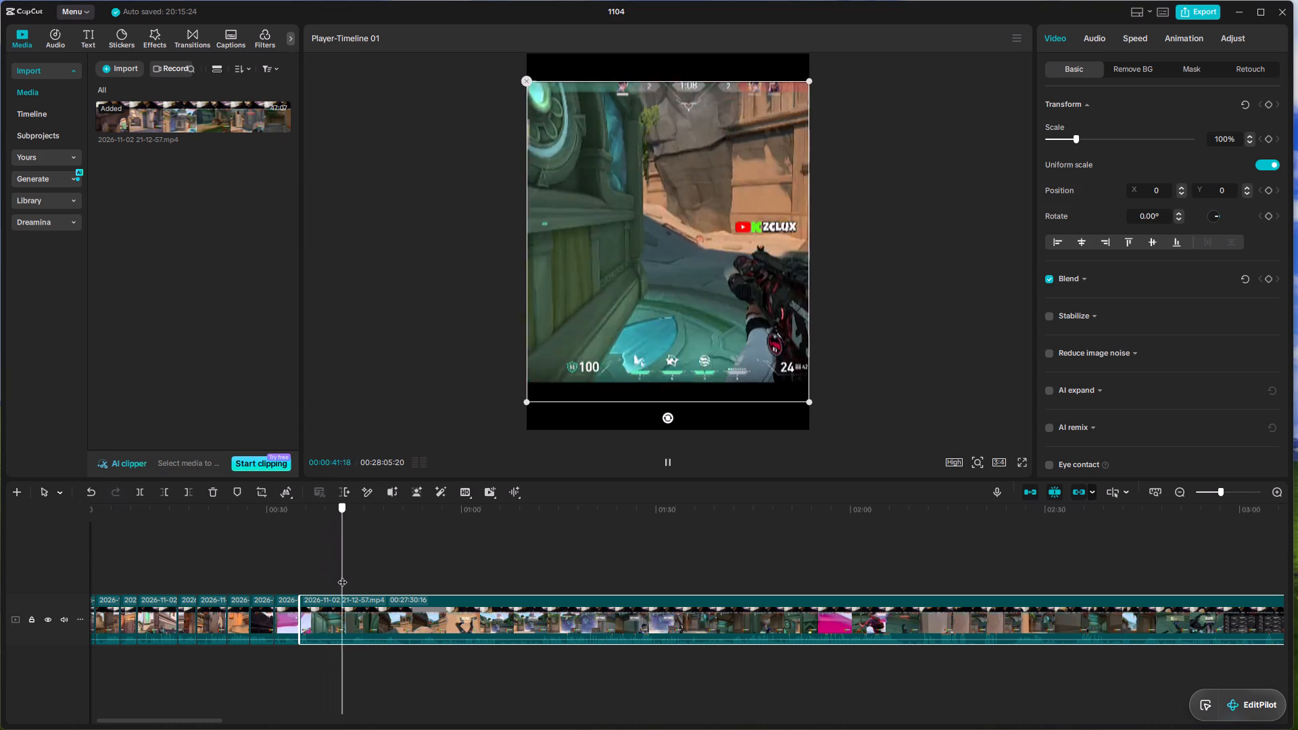
{"action": "left_click_drag", "start_coordinate": [342, 575], "coordinate": [346, 578]}
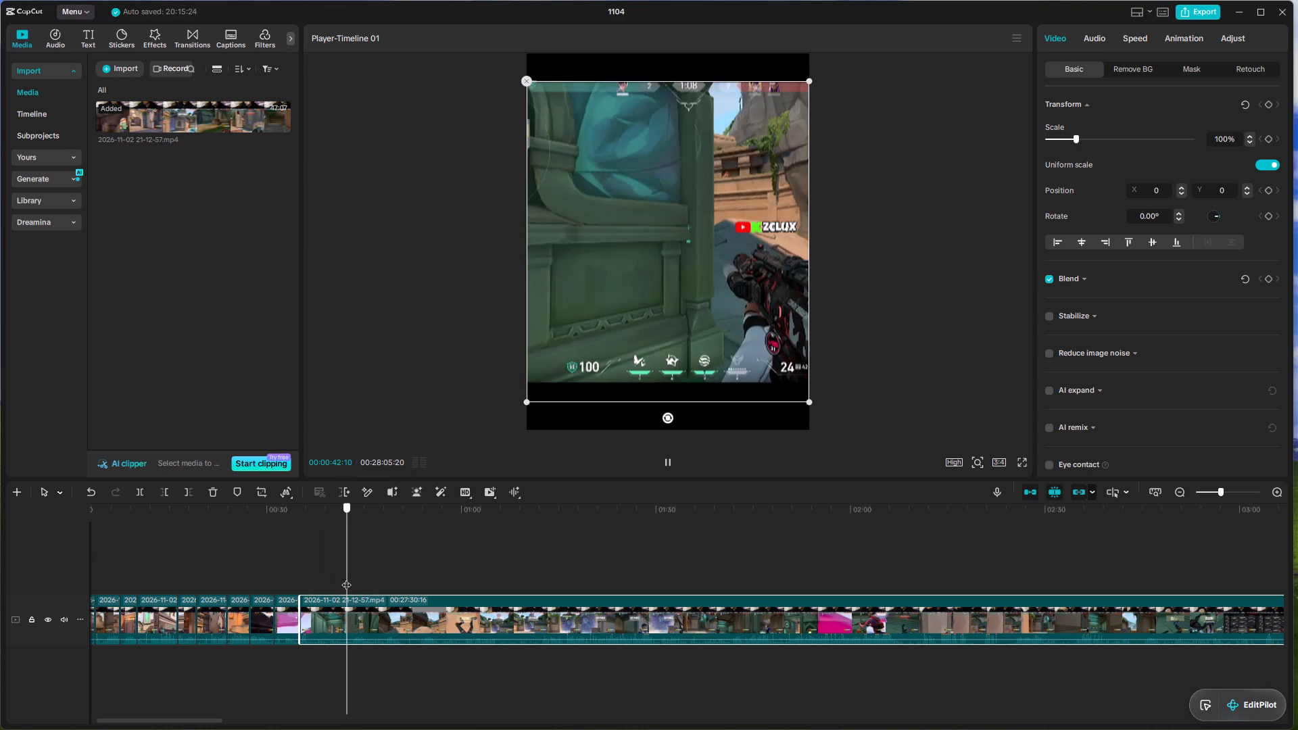
{"action": "left_click_drag", "start_coordinate": [346, 578], "coordinate": [345, 578]}
{"action": "key", "text": "space"}
{"action": "key", "text": "space"}
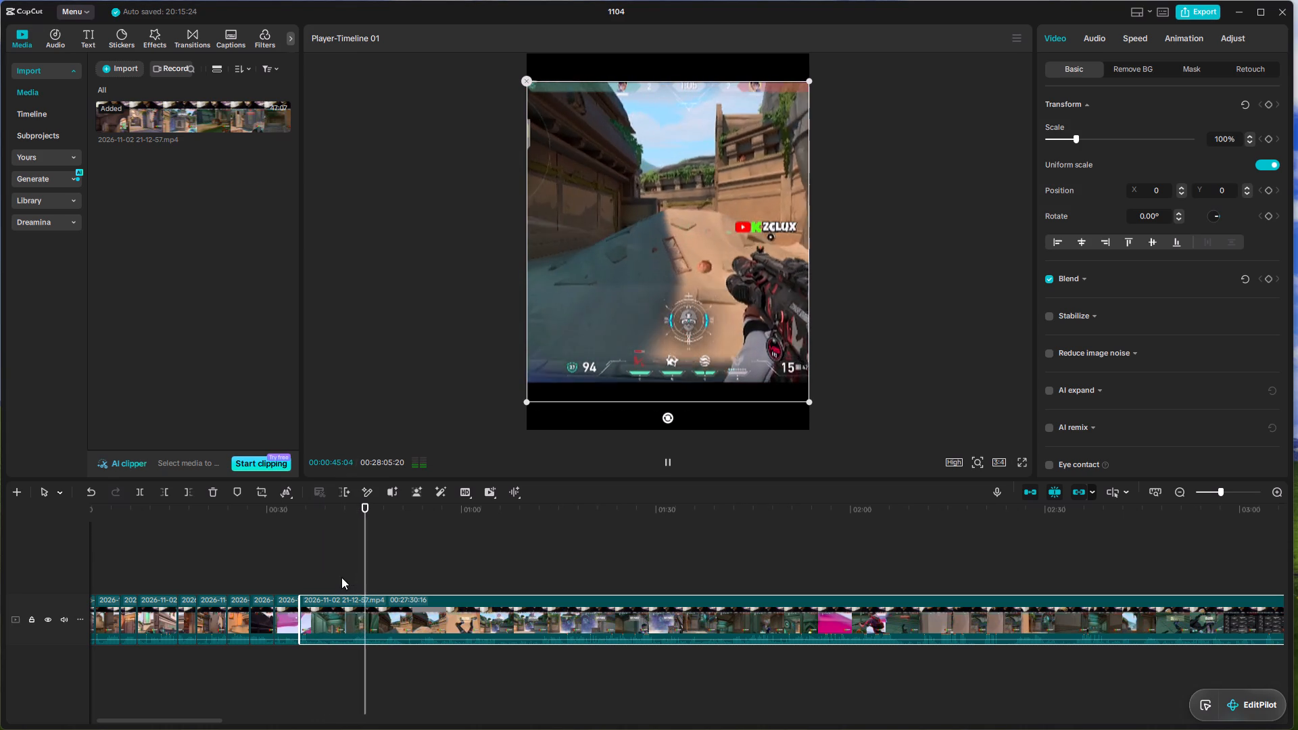
{"action": "key", "text": "space"}
{"action": "left_click", "coordinate": [341, 577]}
{"action": "key", "text": "space"}
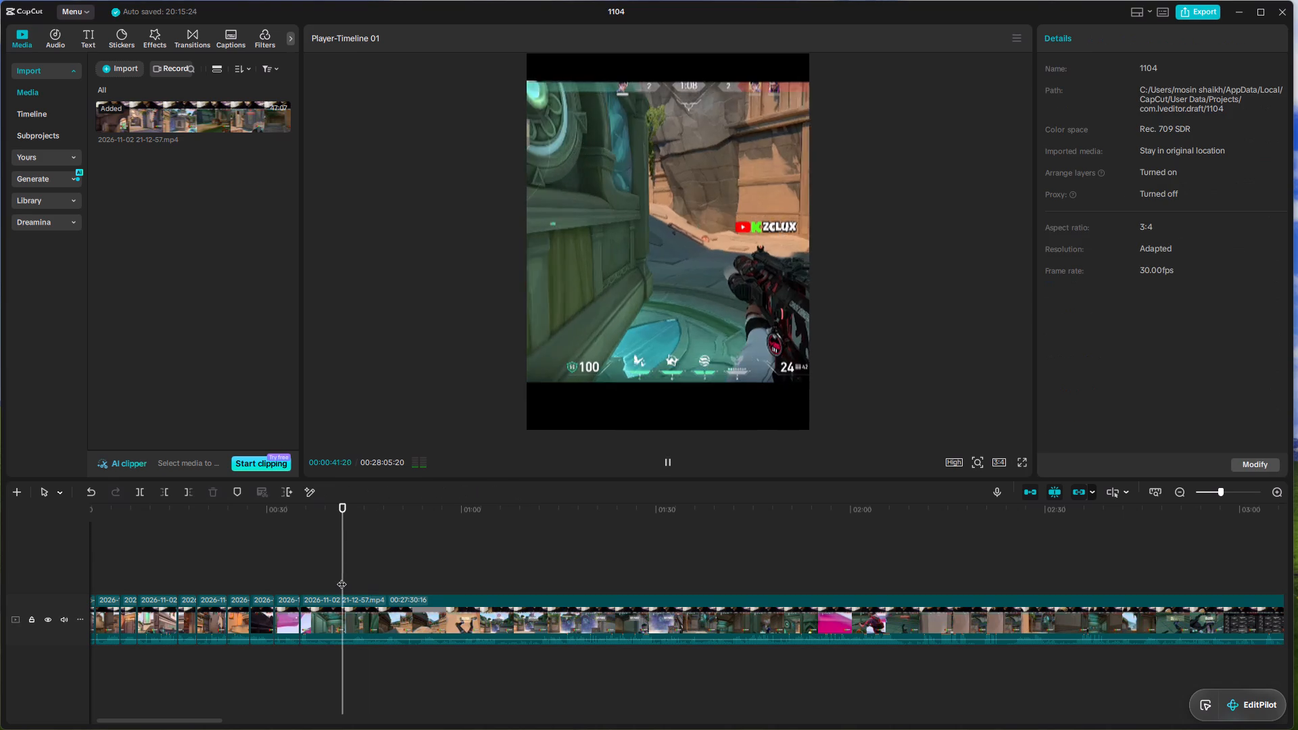
{"action": "key", "text": "space"}
{"action": "left_click", "coordinate": [350, 623]}
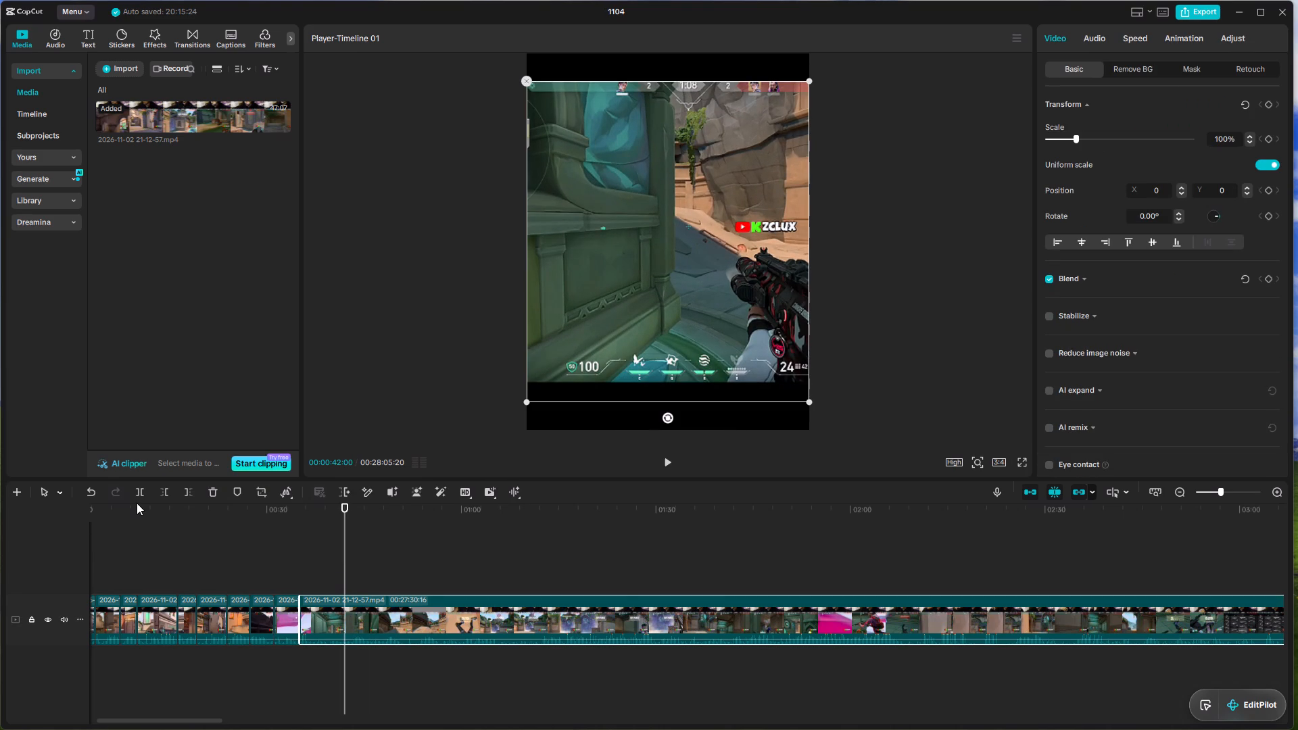
{"action": "left_click", "coordinate": [137, 497]}
Replay the kill from 00:00:42:00 and split the recording just after it, at 00:00:45:17.
{"action": "key", "text": "space"}
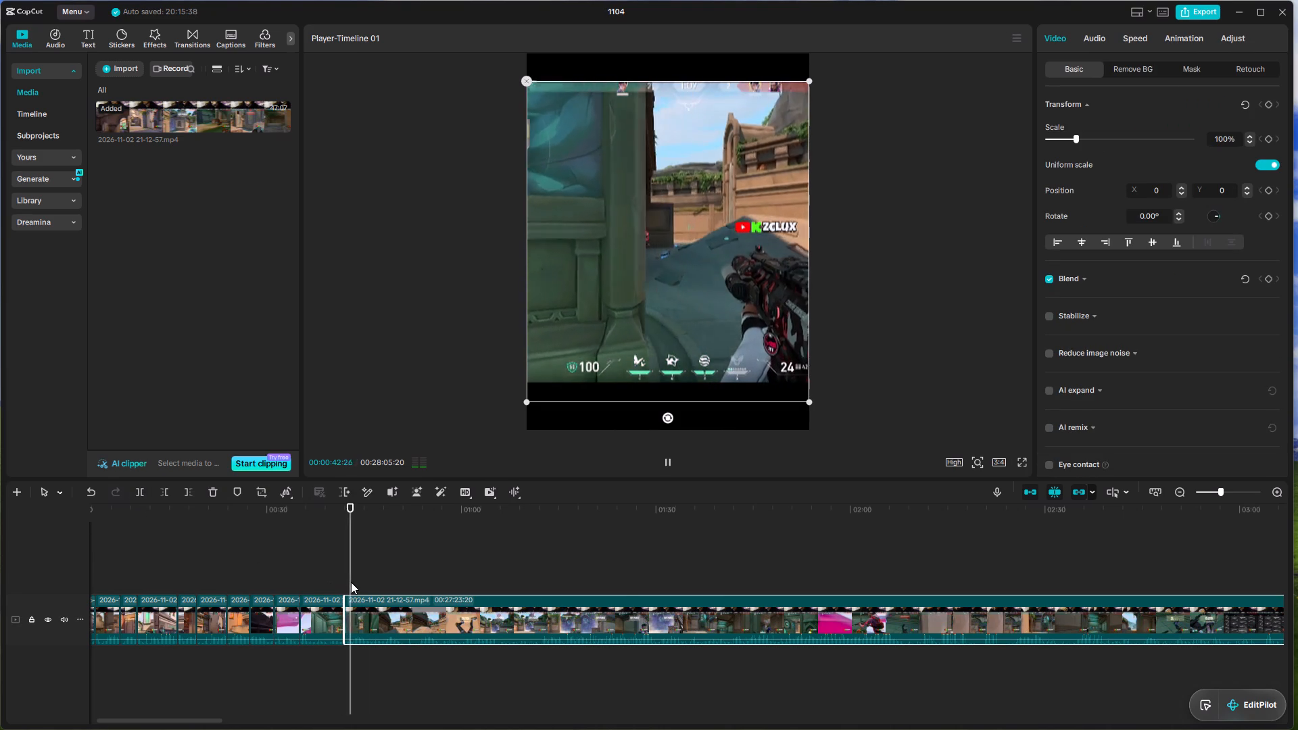
{"action": "key", "text": "space"}
{"action": "key", "text": "space"}
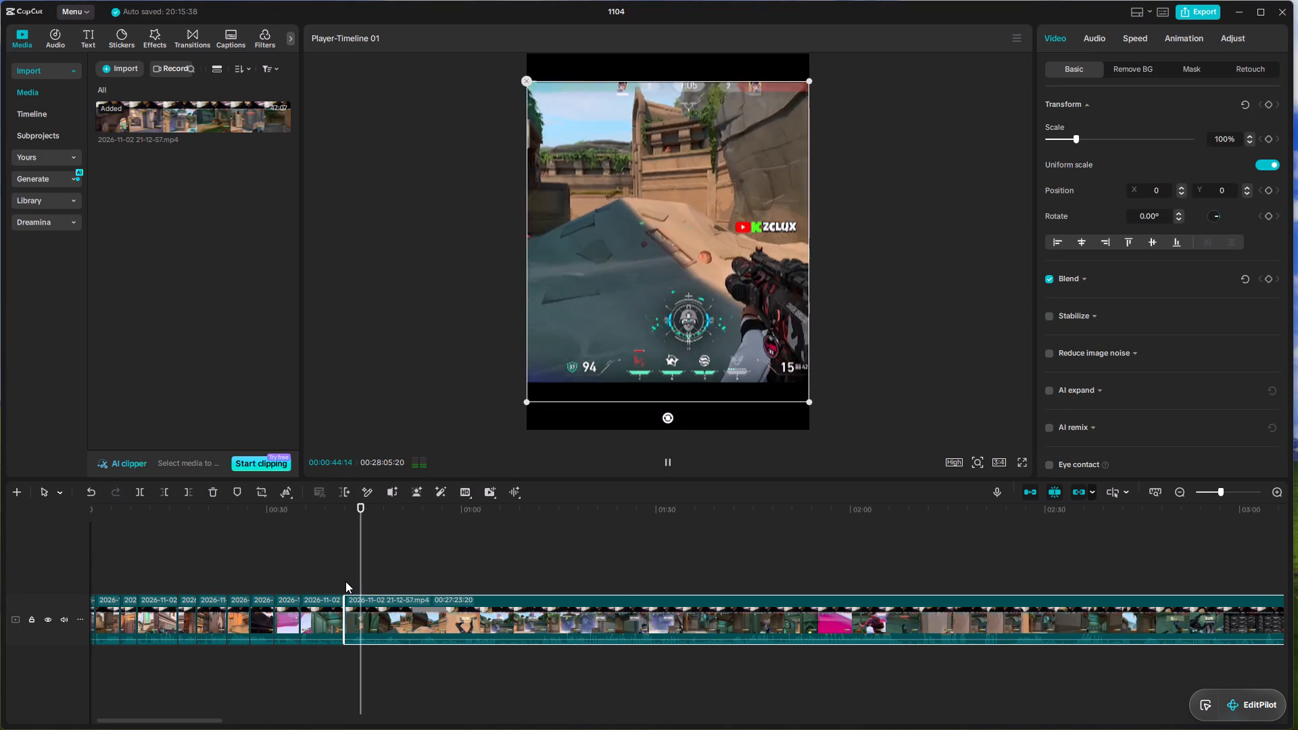
{"action": "key", "text": "space"}
{"action": "key", "text": "space"}
{"action": "key", "text": "space"}
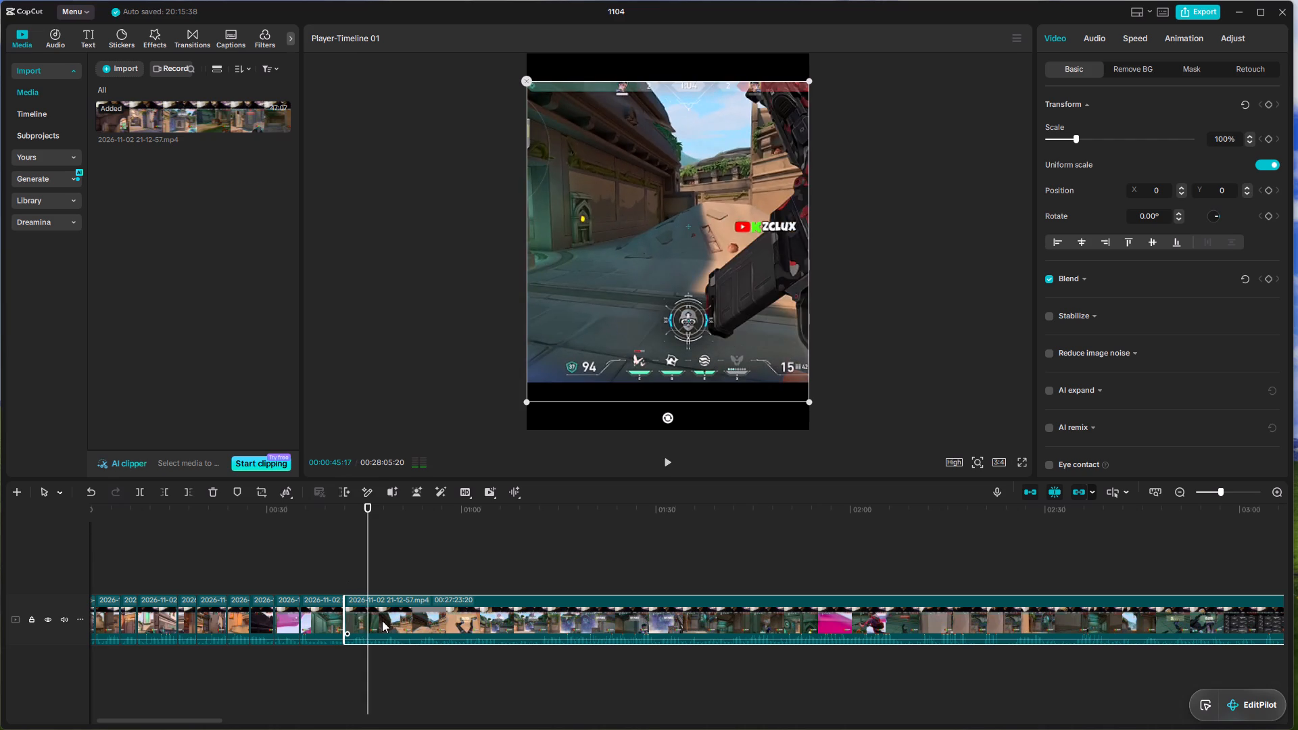
{"action": "key", "text": "space"}
{"action": "key", "text": "space"}
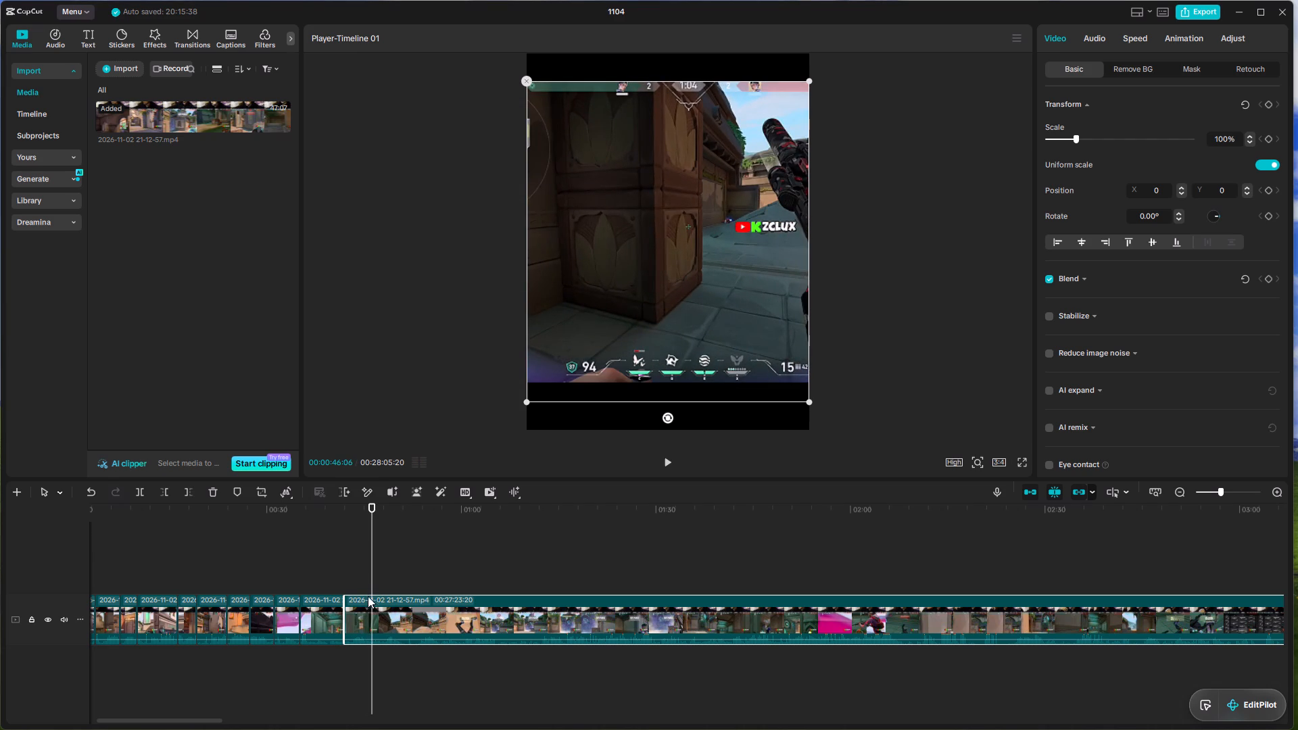
{"action": "left_click", "coordinate": [368, 590]}
{"action": "left_click", "coordinate": [146, 492]}
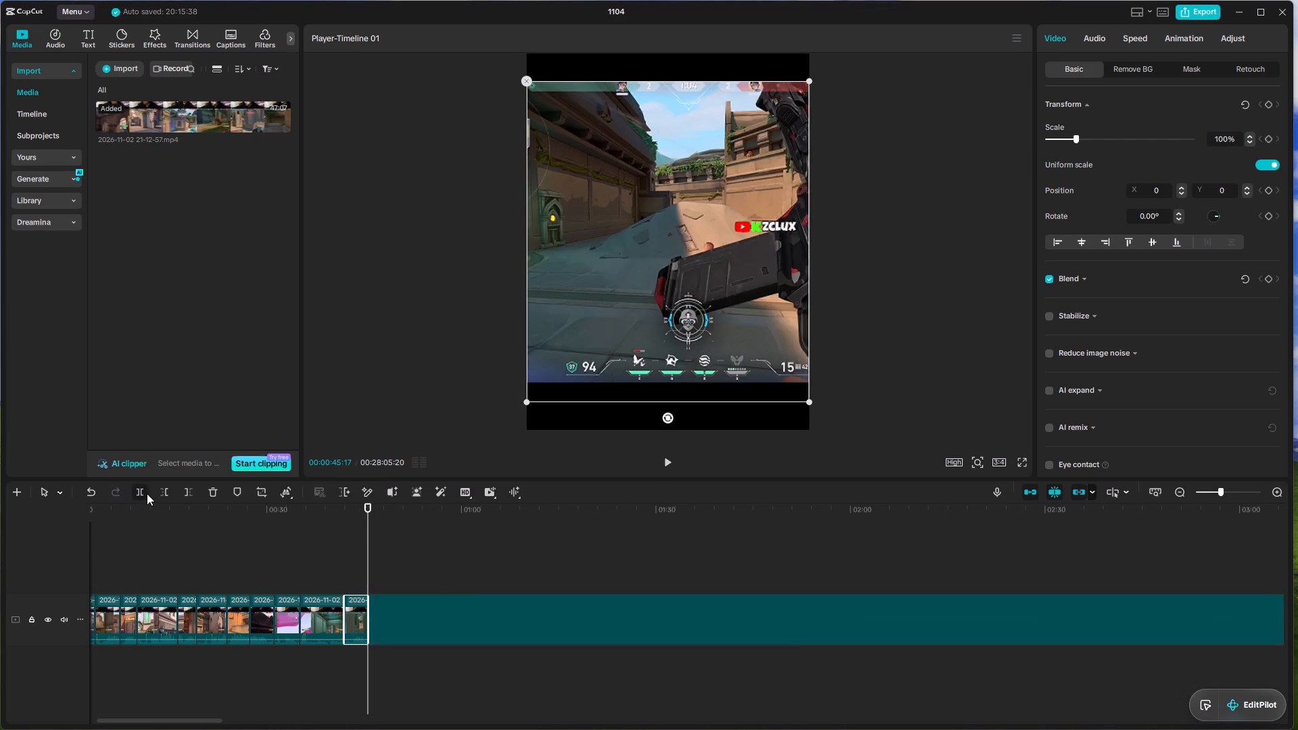
Delete the leftover footage before the new kill clip, between 00:00:35:04 and 00:00:42:00.
{"action": "left_click", "coordinate": [318, 611]}
{"action": "key", "text": "Delete"}
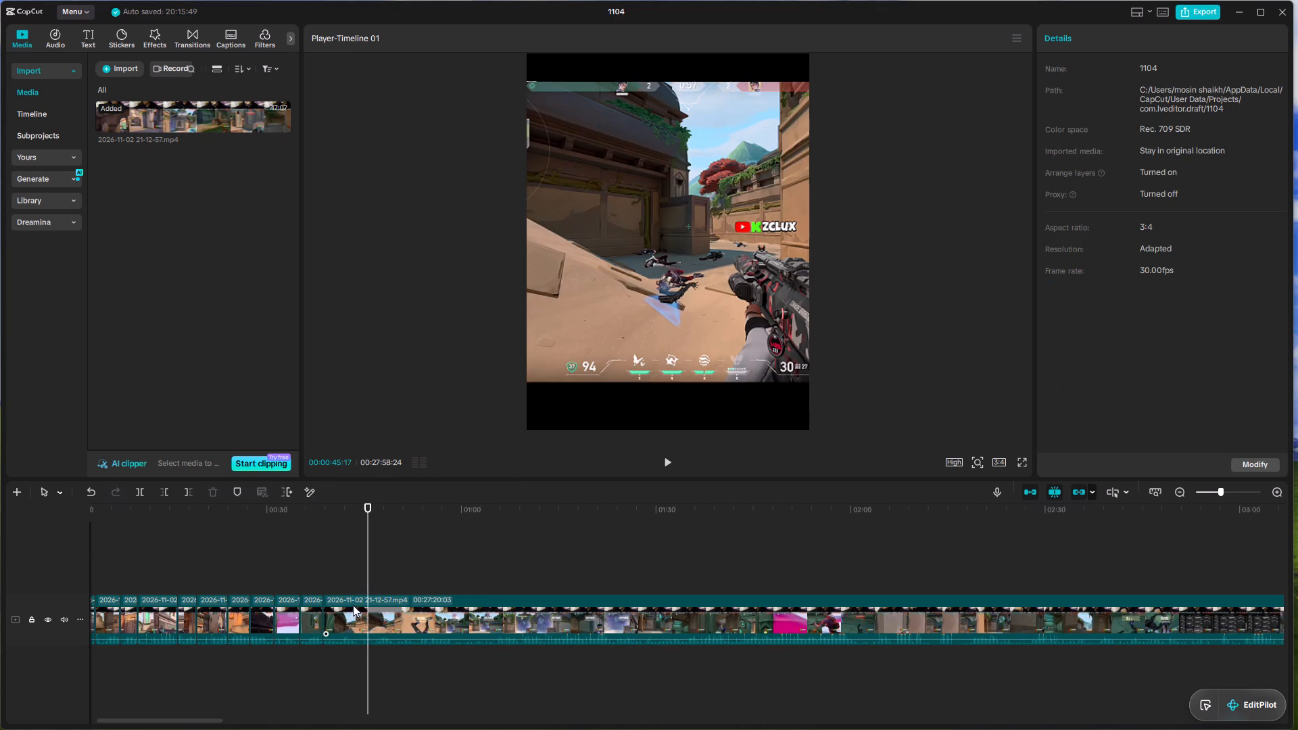
Scan the remaining recording from 00:00:45:17 to about 00:02:20 for the next kills and replay the fight around 00:02:20.
{"action": "key", "text": "space"}
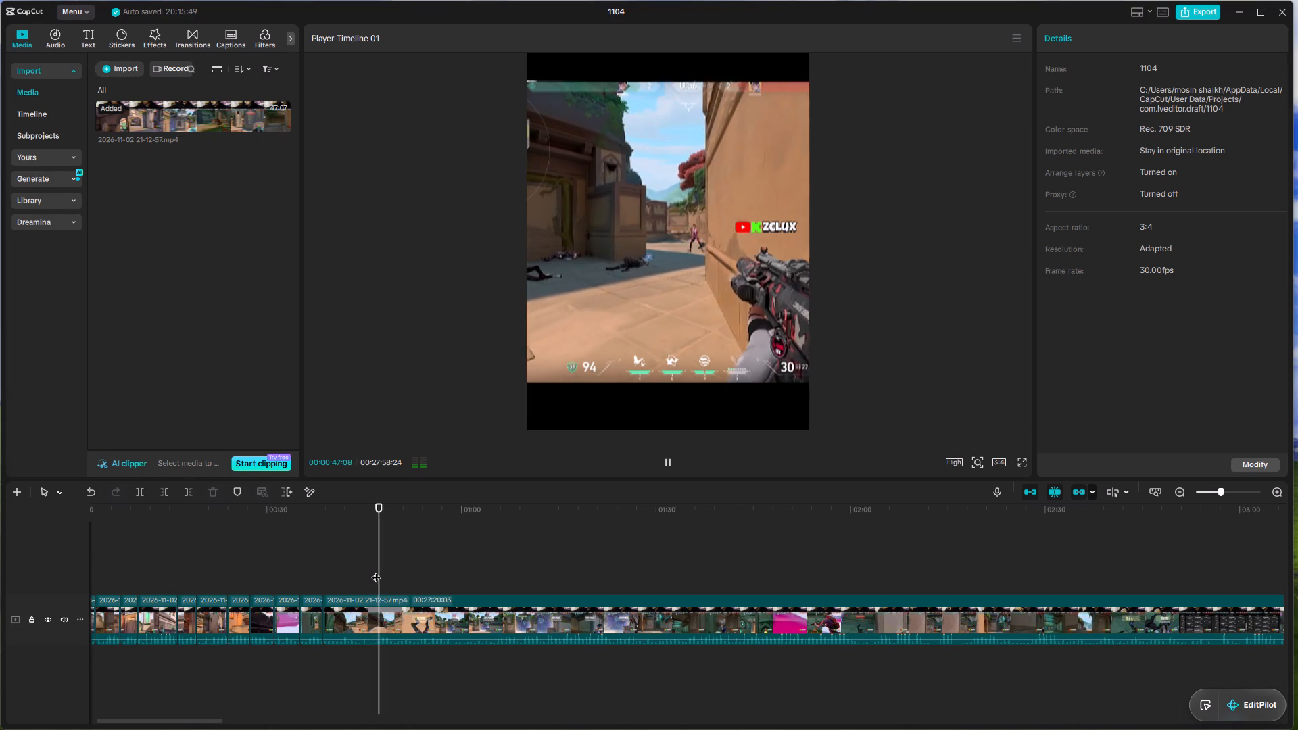
{"action": "scroll", "coordinate": [376, 570], "scroll_direction": "up", "scroll_amount": 1}
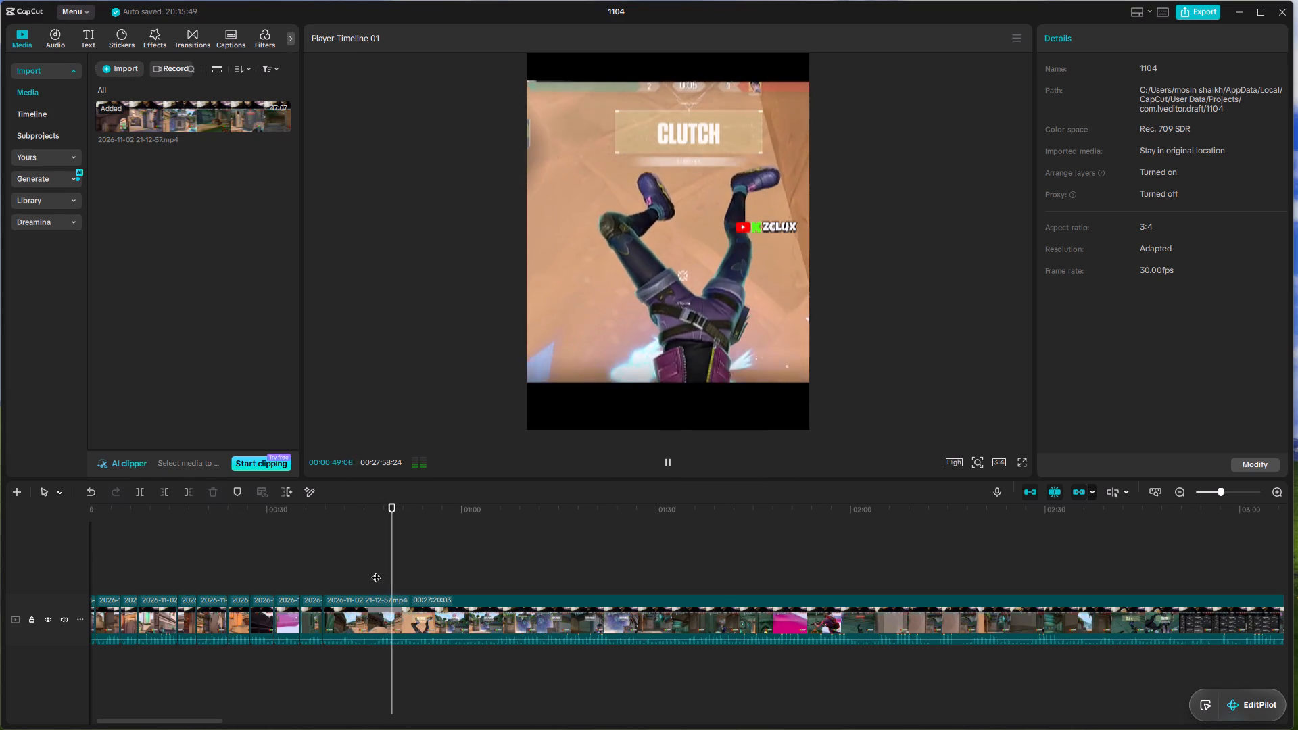
{"action": "left_click_drag", "start_coordinate": [399, 576], "coordinate": [483, 581]}
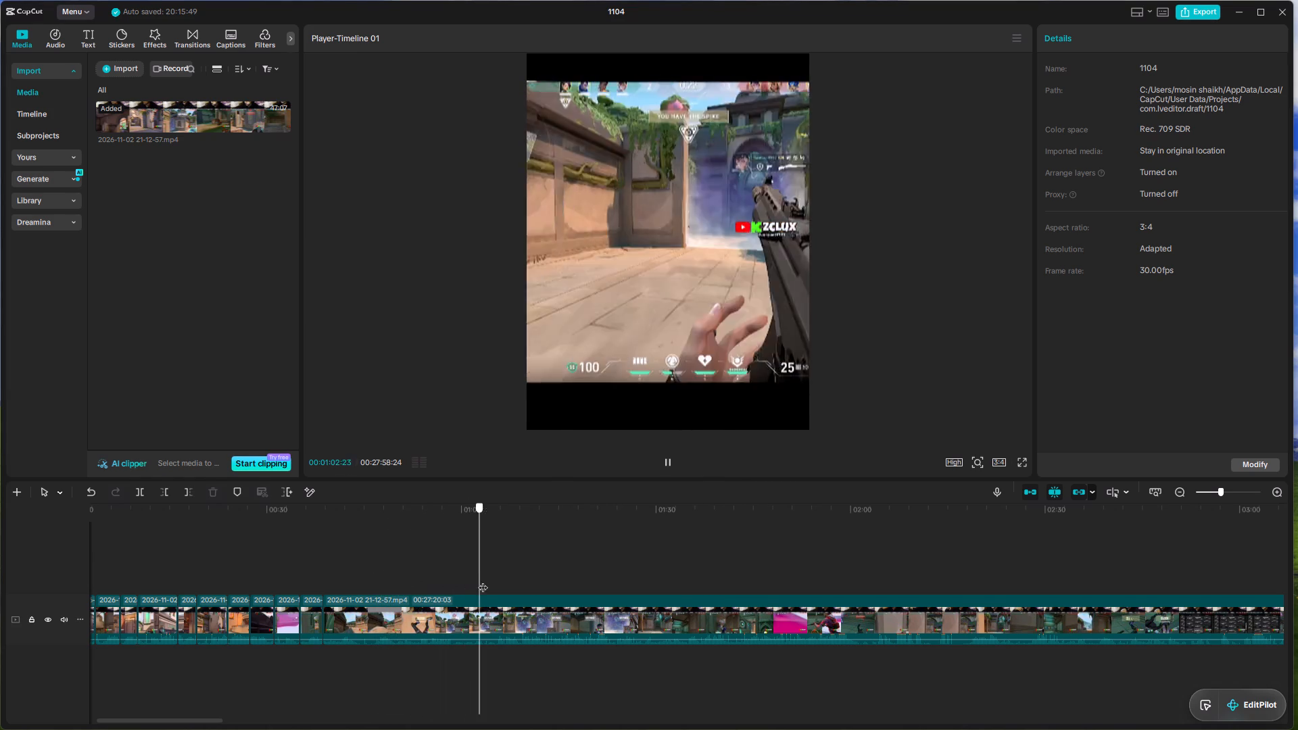
{"action": "left_click_drag", "start_coordinate": [483, 581], "coordinate": [631, 594]}
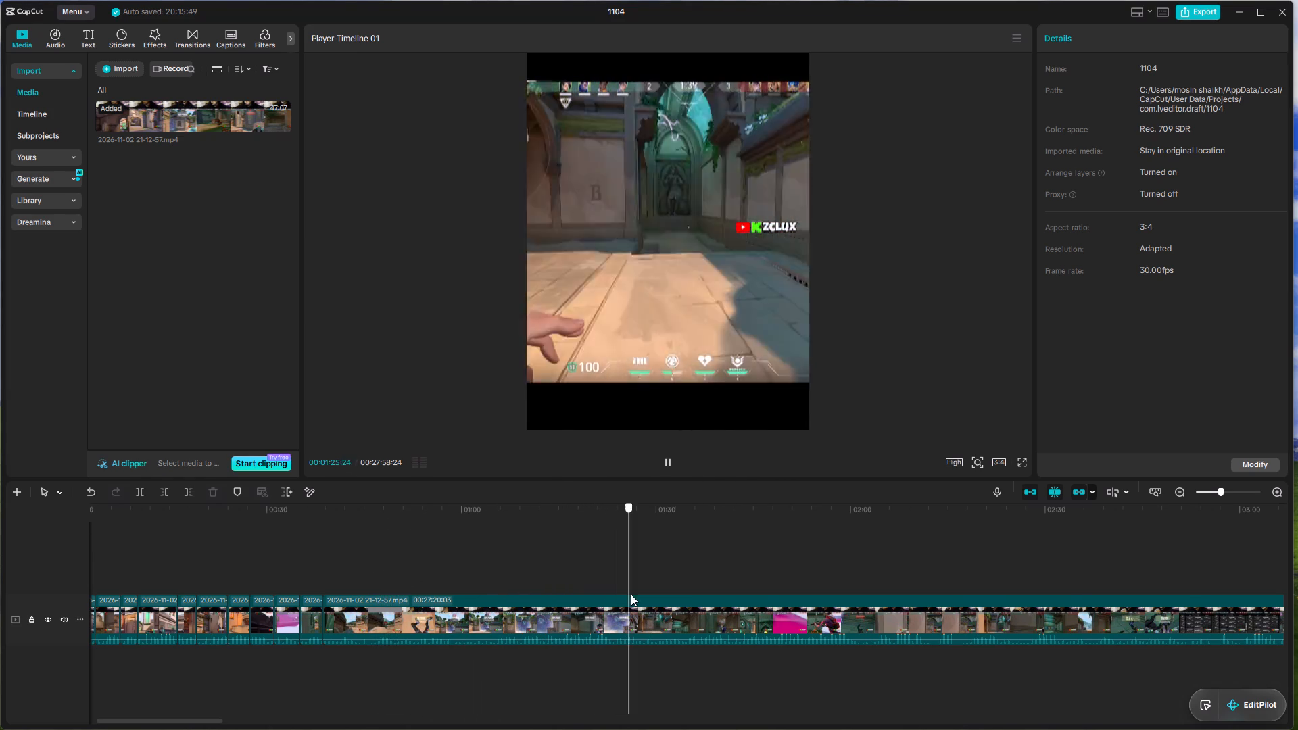
{"action": "left_click_drag", "start_coordinate": [631, 594], "coordinate": [791, 602]}
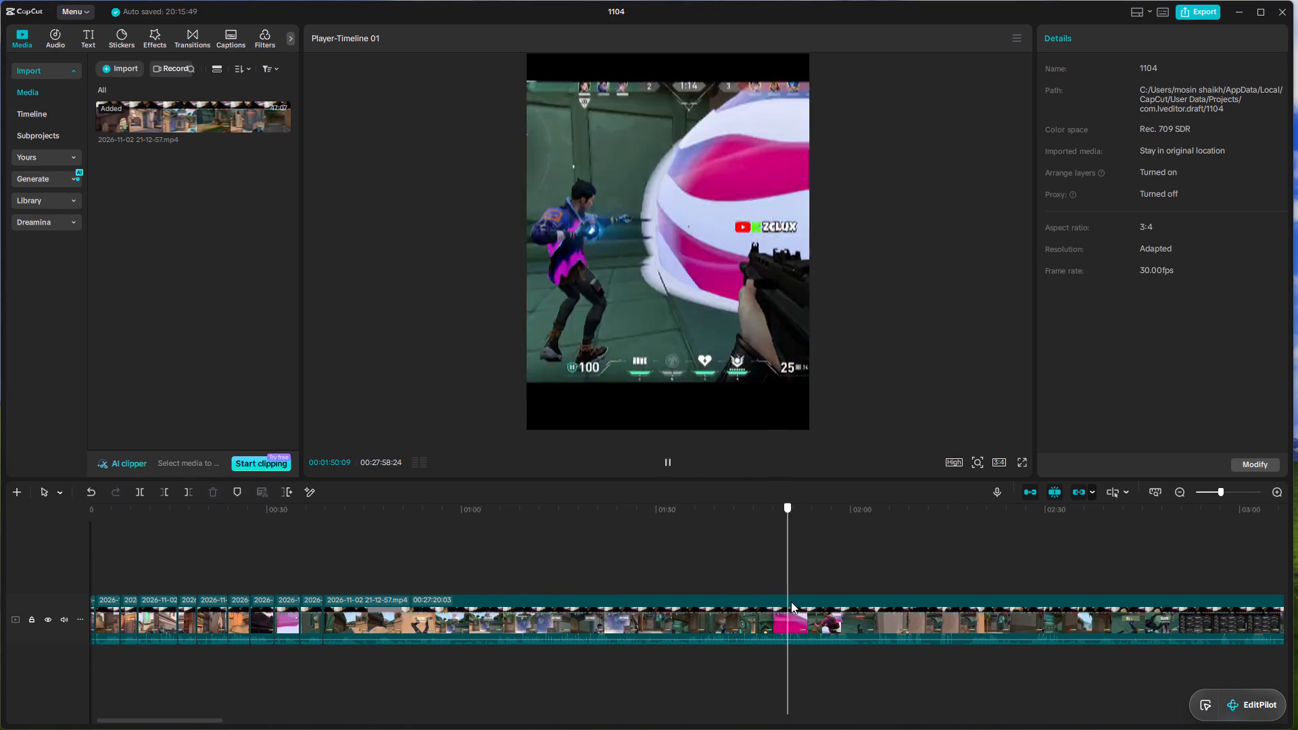
{"action": "left_click_drag", "start_coordinate": [791, 602], "coordinate": [790, 602]}
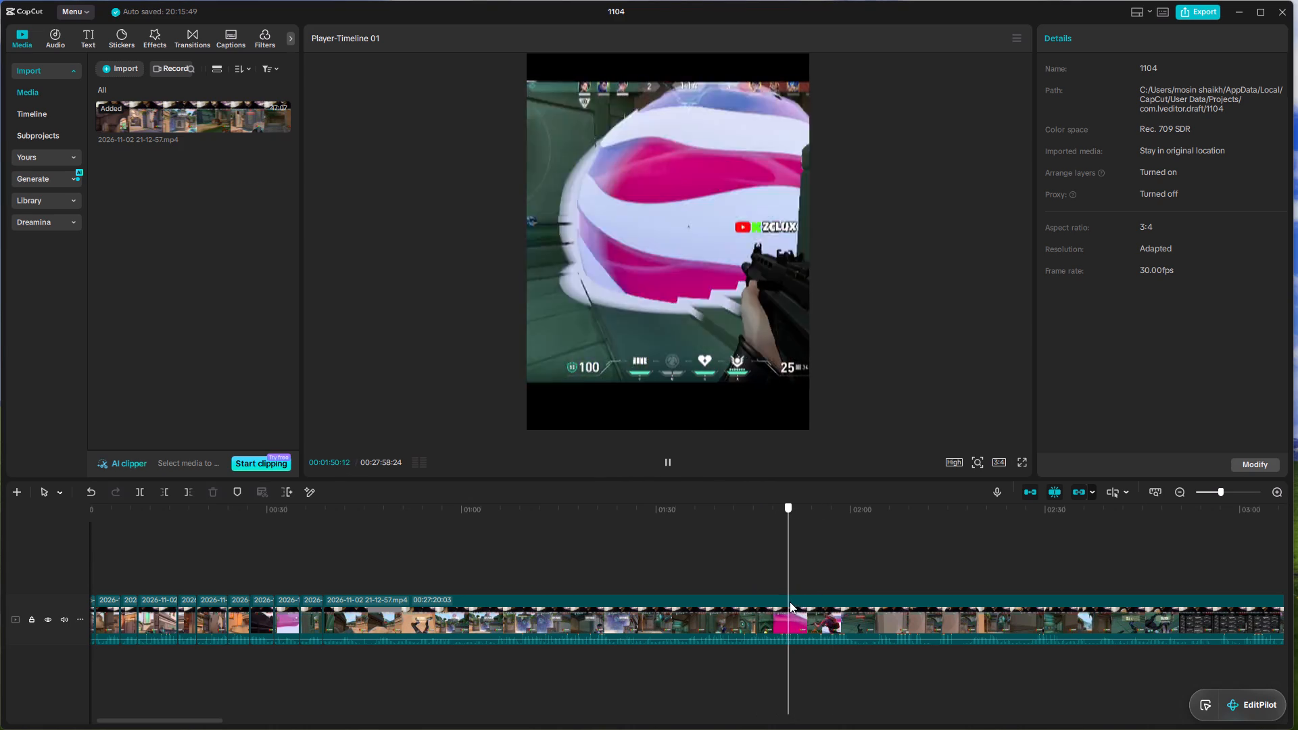
{"action": "left_click_drag", "start_coordinate": [790, 602], "coordinate": [811, 601]}
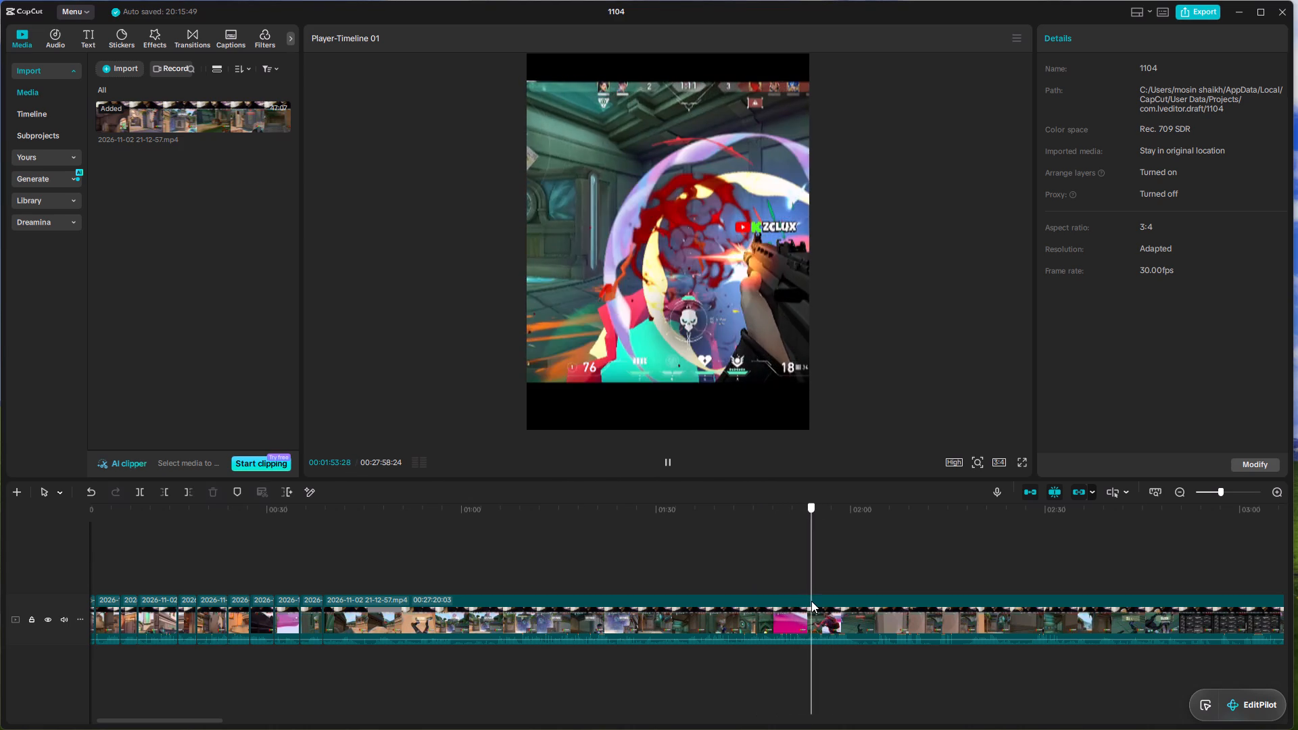
{"action": "left_click_drag", "start_coordinate": [811, 601], "coordinate": [848, 600]}
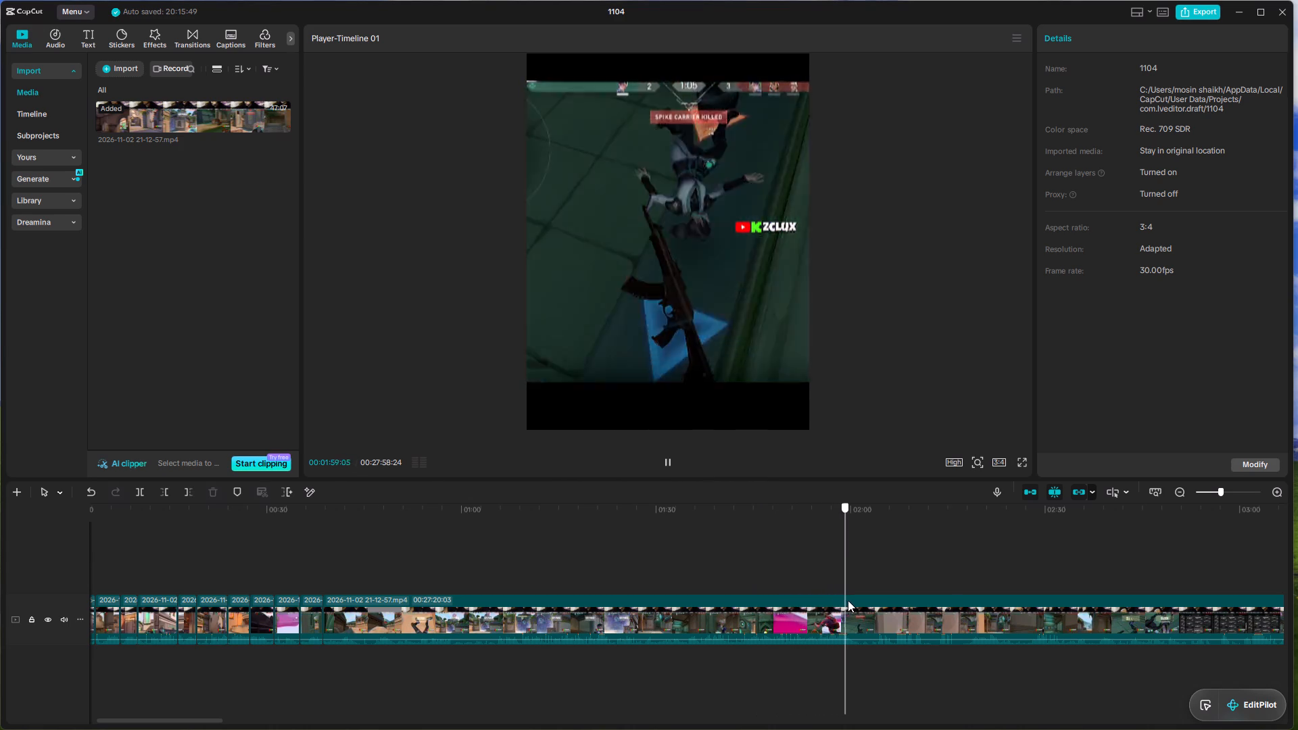
{"action": "left_click_drag", "start_coordinate": [848, 600], "coordinate": [945, 604]}
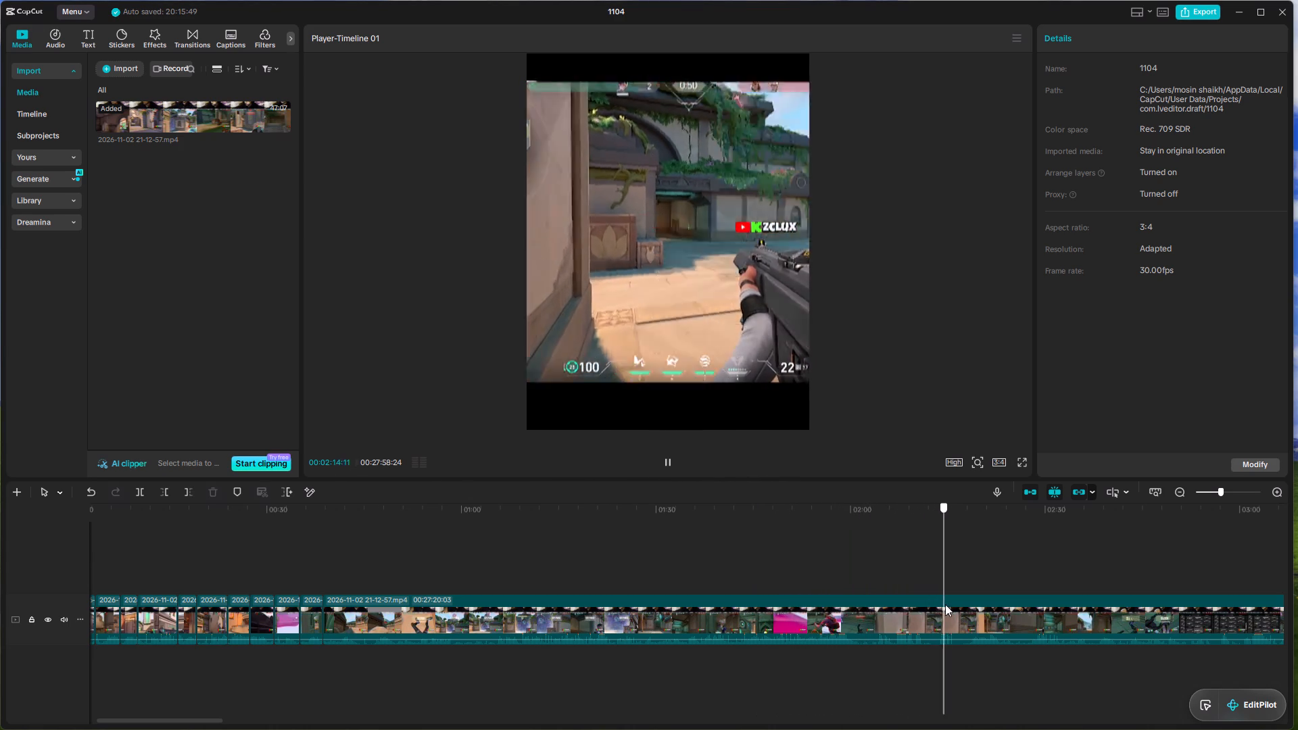
{"action": "left_click_drag", "start_coordinate": [945, 604], "coordinate": [984, 606]}
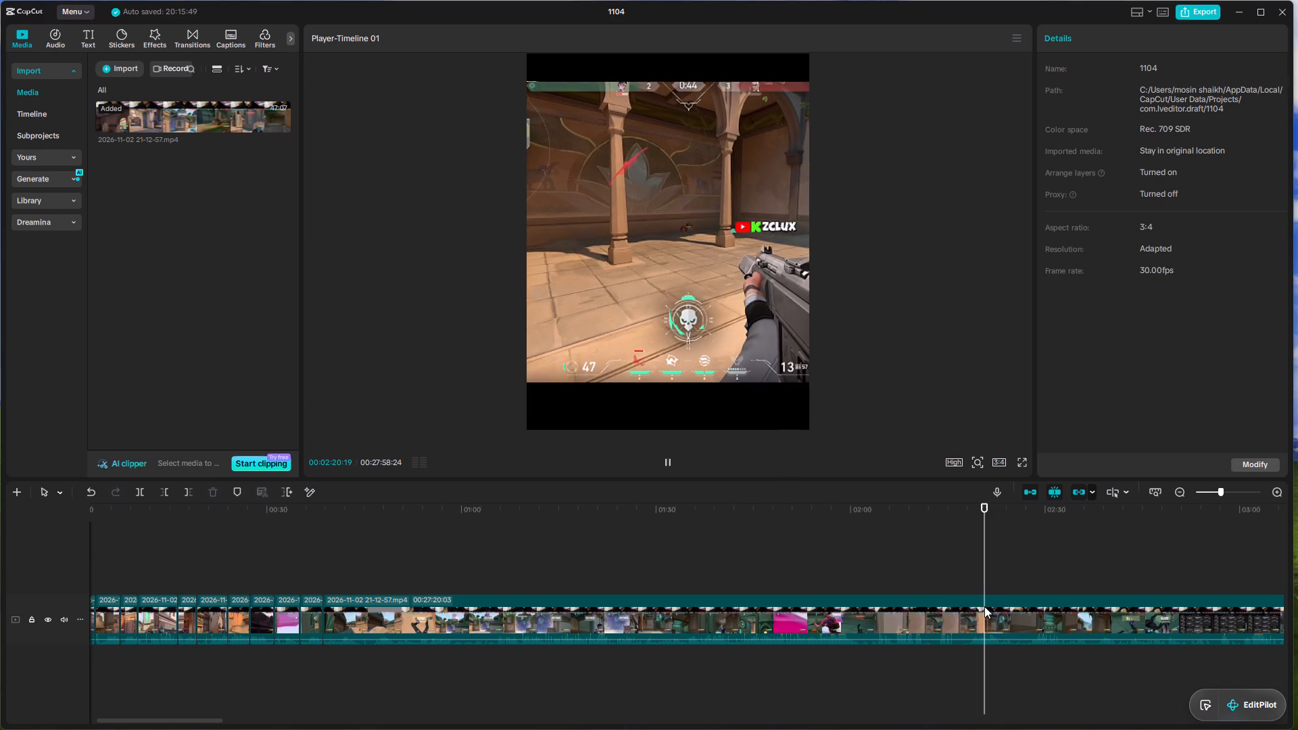
{"action": "left_click_drag", "start_coordinate": [983, 586], "coordinate": [980, 585]}
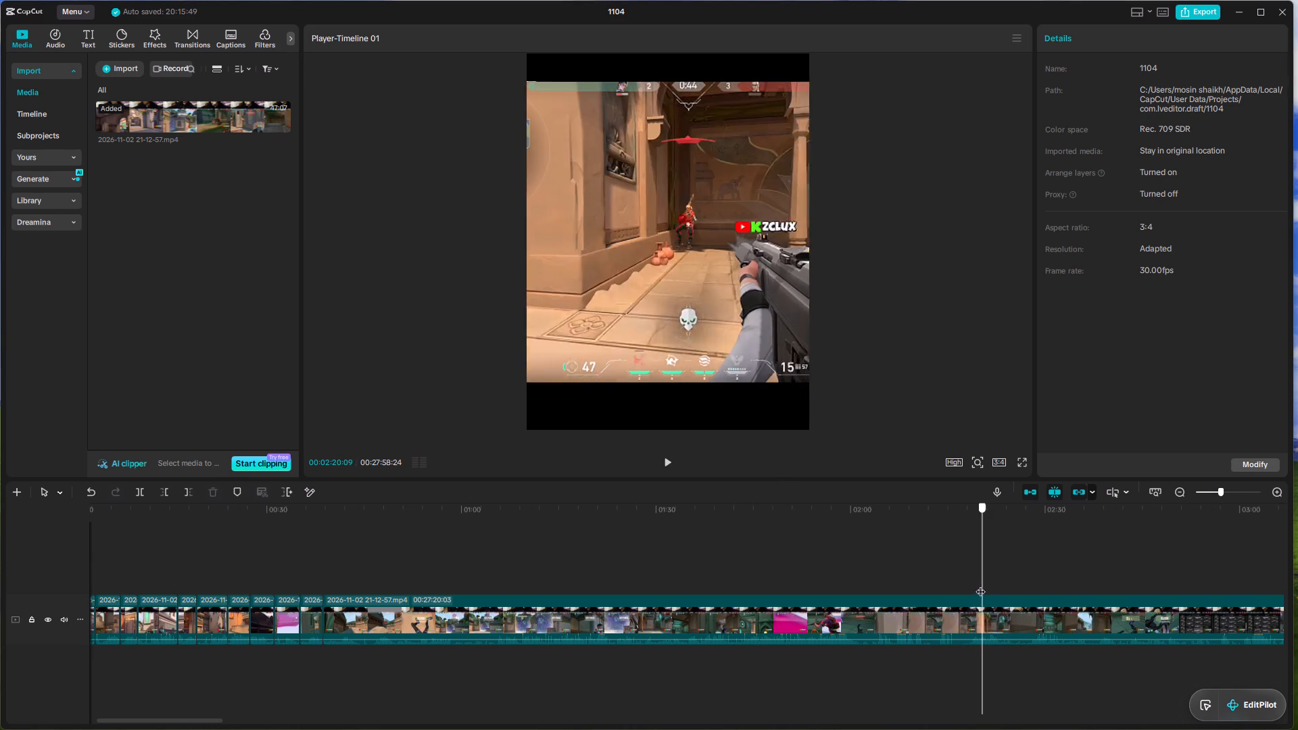
{"action": "left_click_drag", "start_coordinate": [980, 585], "coordinate": [968, 579]}
{"action": "key", "text": "space"}
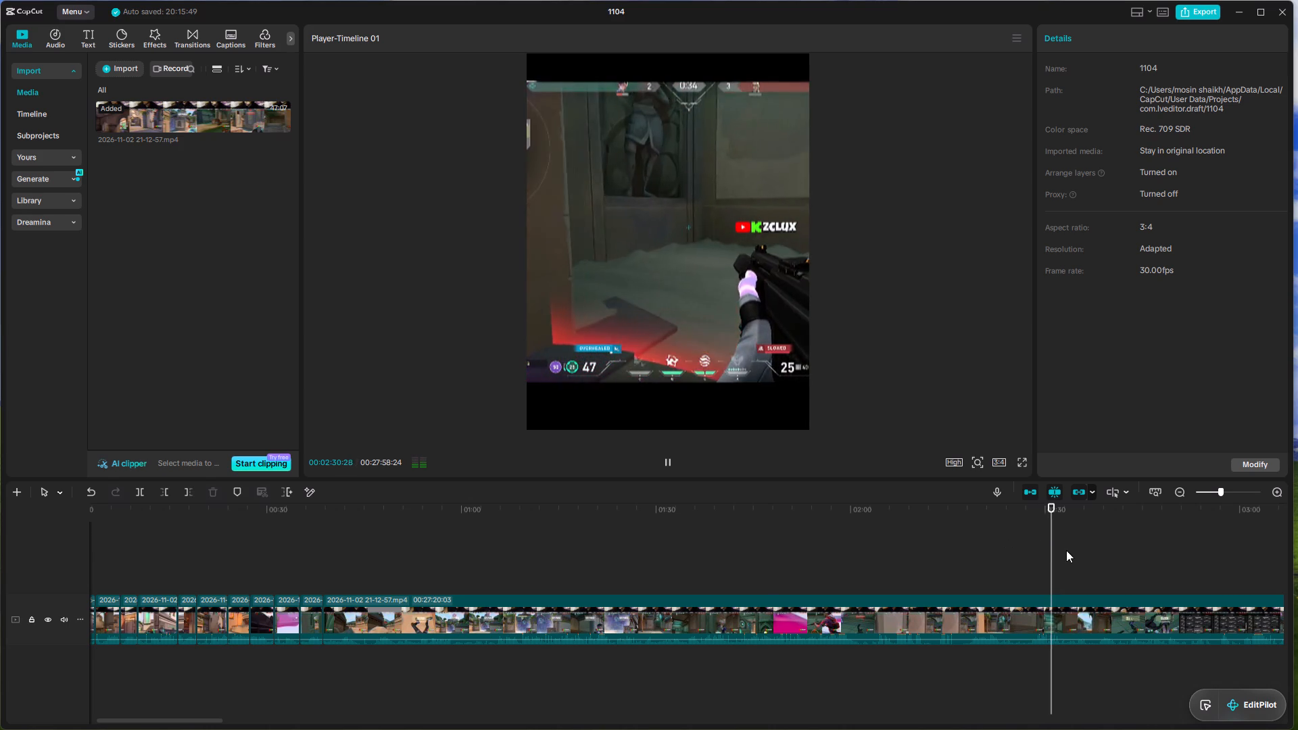
Examine the recording between about 00:02:31 and 00:04:18 for kills and replay the fight from 00:03:34:13.
{"action": "left_click_drag", "start_coordinate": [1054, 550], "coordinate": [1108, 552]}
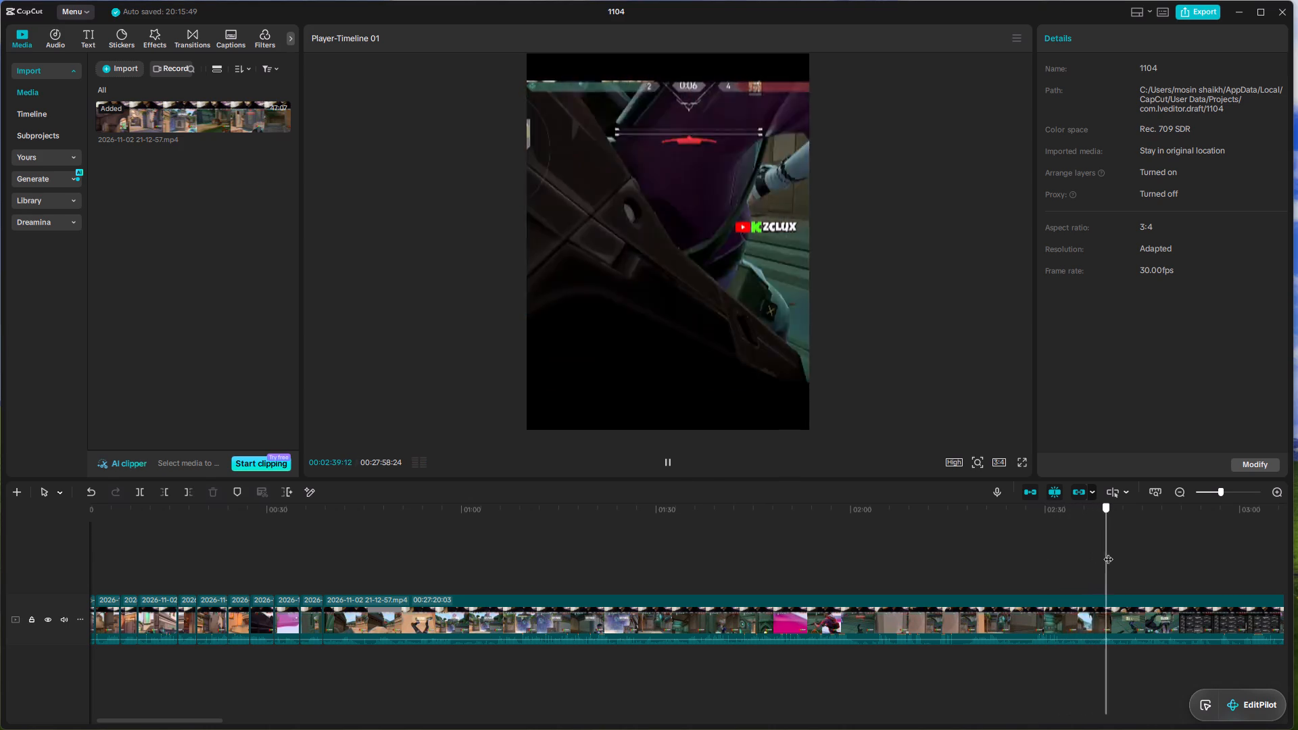
{"action": "left_click_drag", "start_coordinate": [1108, 552], "coordinate": [1166, 552]}
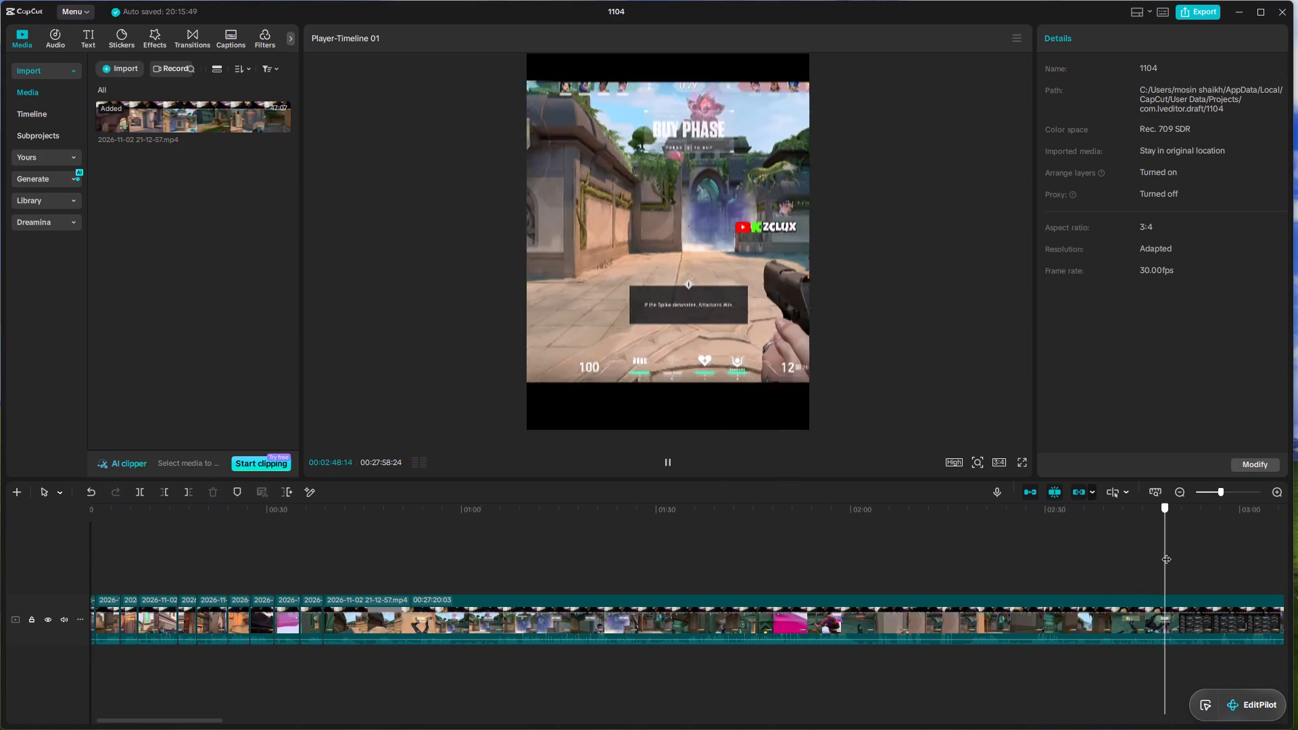
{"action": "left_click_drag", "start_coordinate": [1166, 552], "coordinate": [1236, 556]}
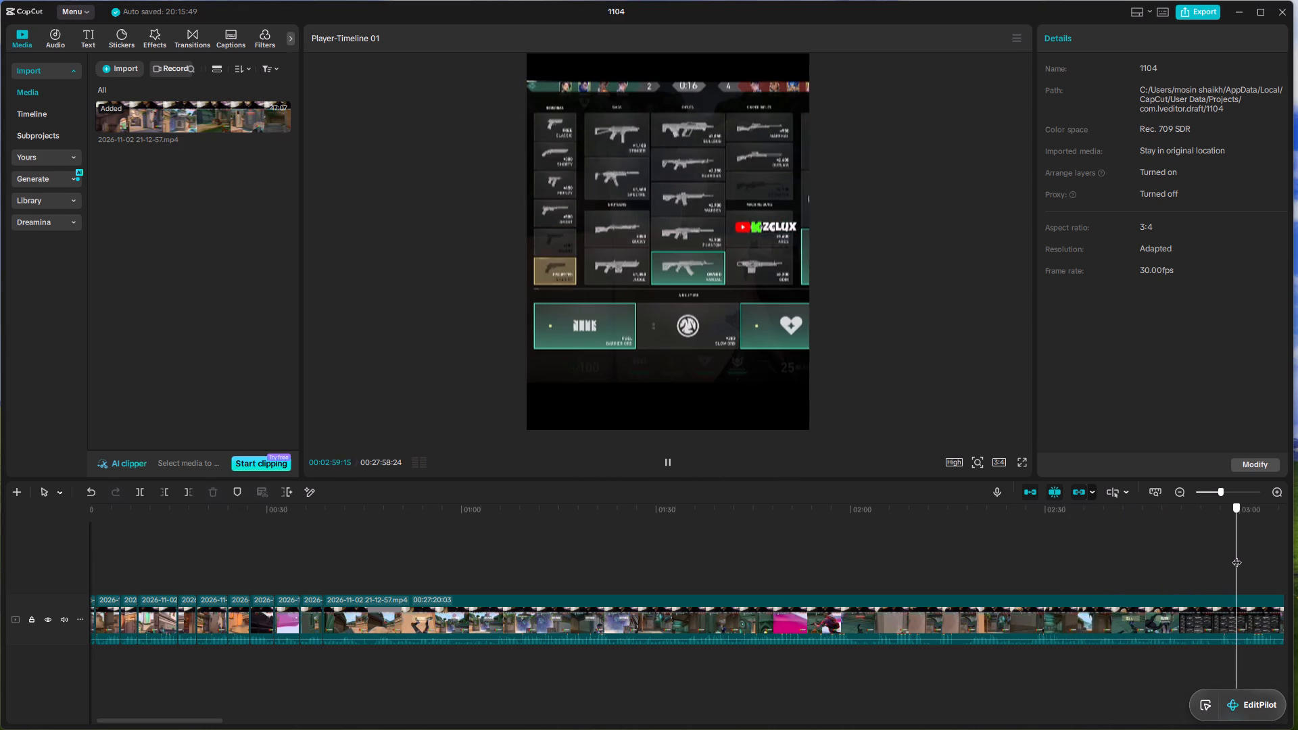
{"action": "left_click_drag", "start_coordinate": [1236, 556], "coordinate": [1278, 561]}
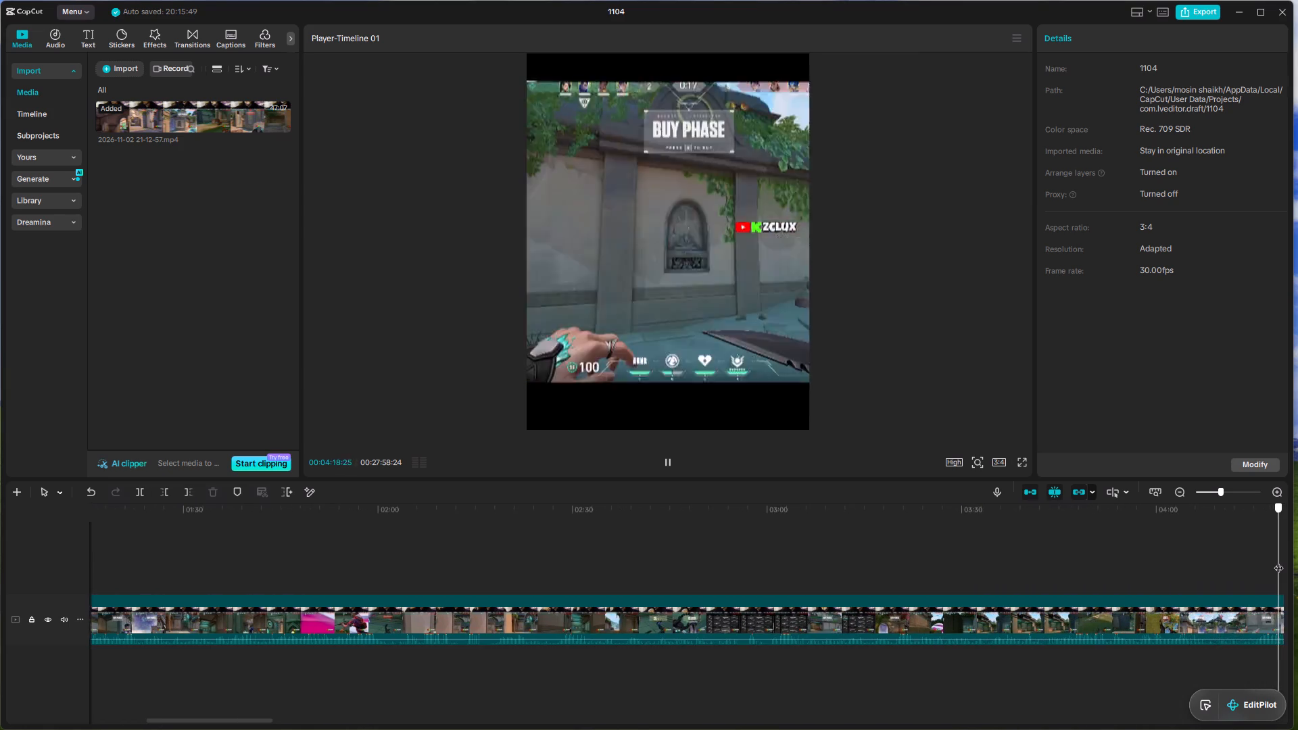
{"action": "left_click_drag", "start_coordinate": [1278, 561], "coordinate": [1078, 558]}
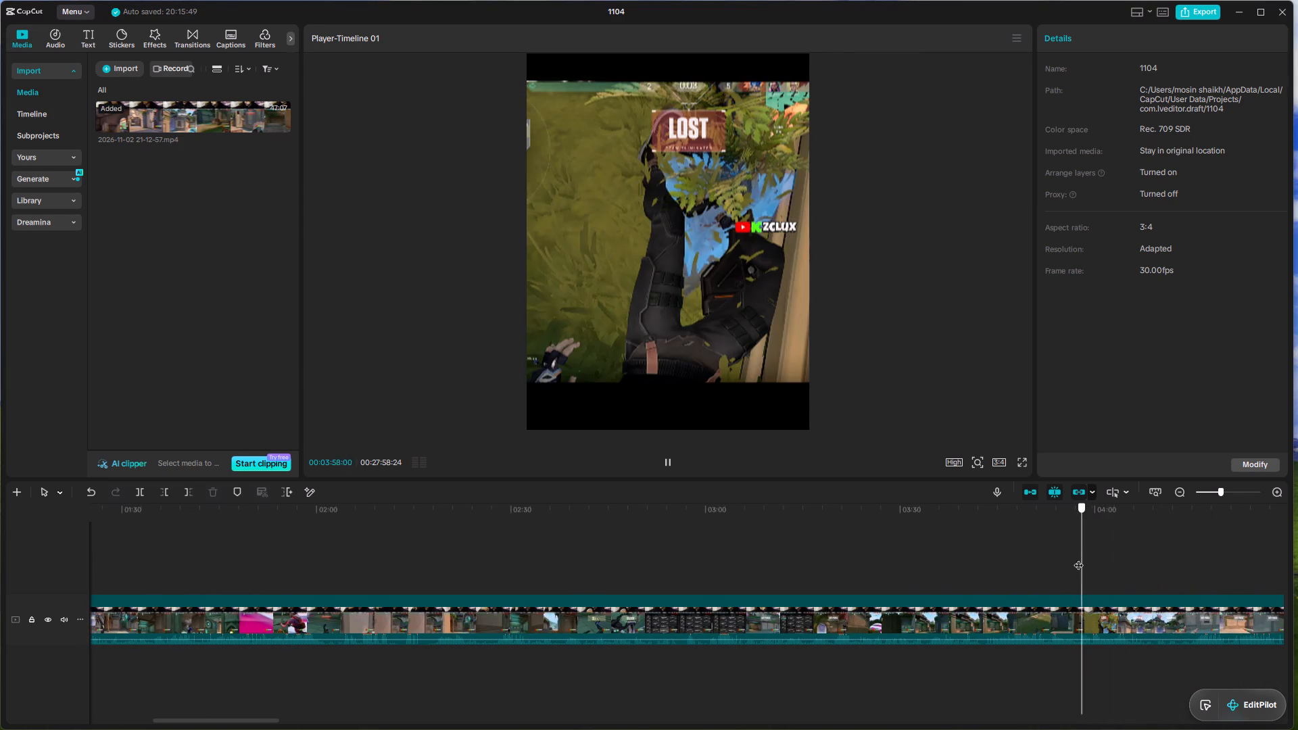
{"action": "left_click_drag", "start_coordinate": [1078, 558], "coordinate": [994, 558]}
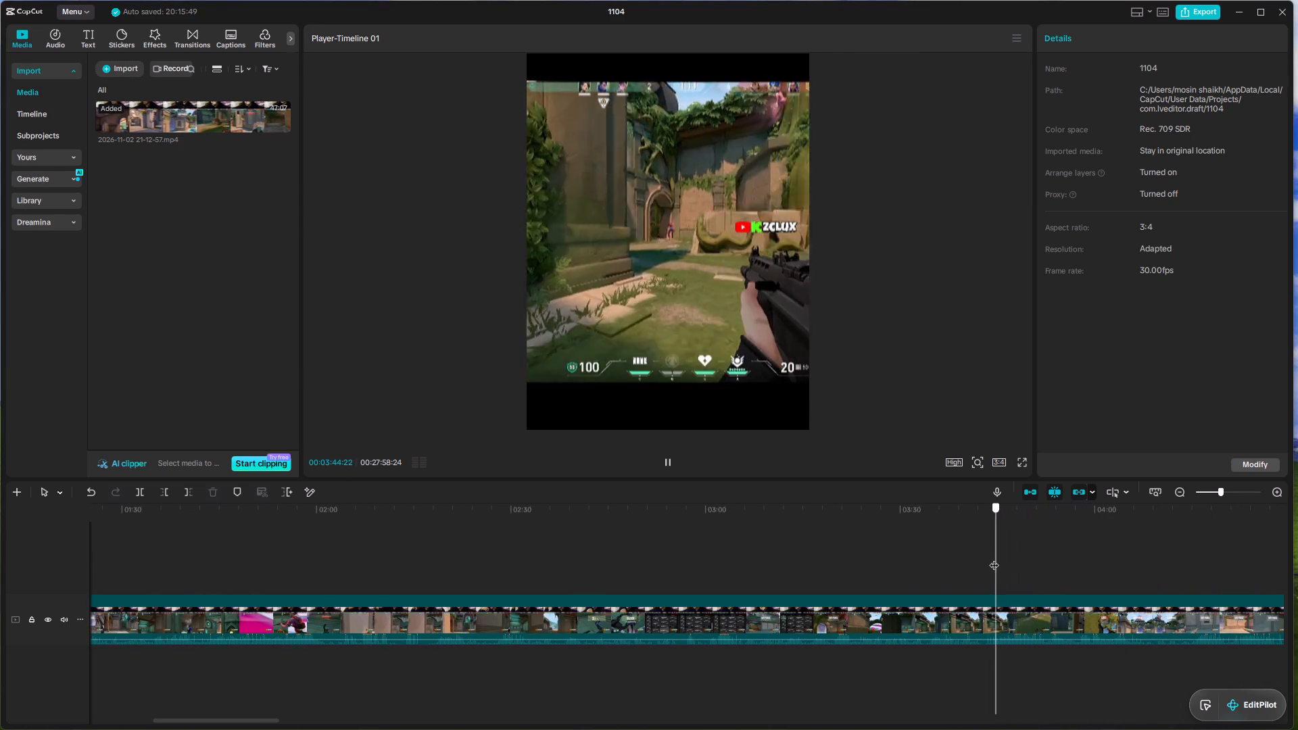
{"action": "left_click_drag", "start_coordinate": [994, 558], "coordinate": [946, 557]}
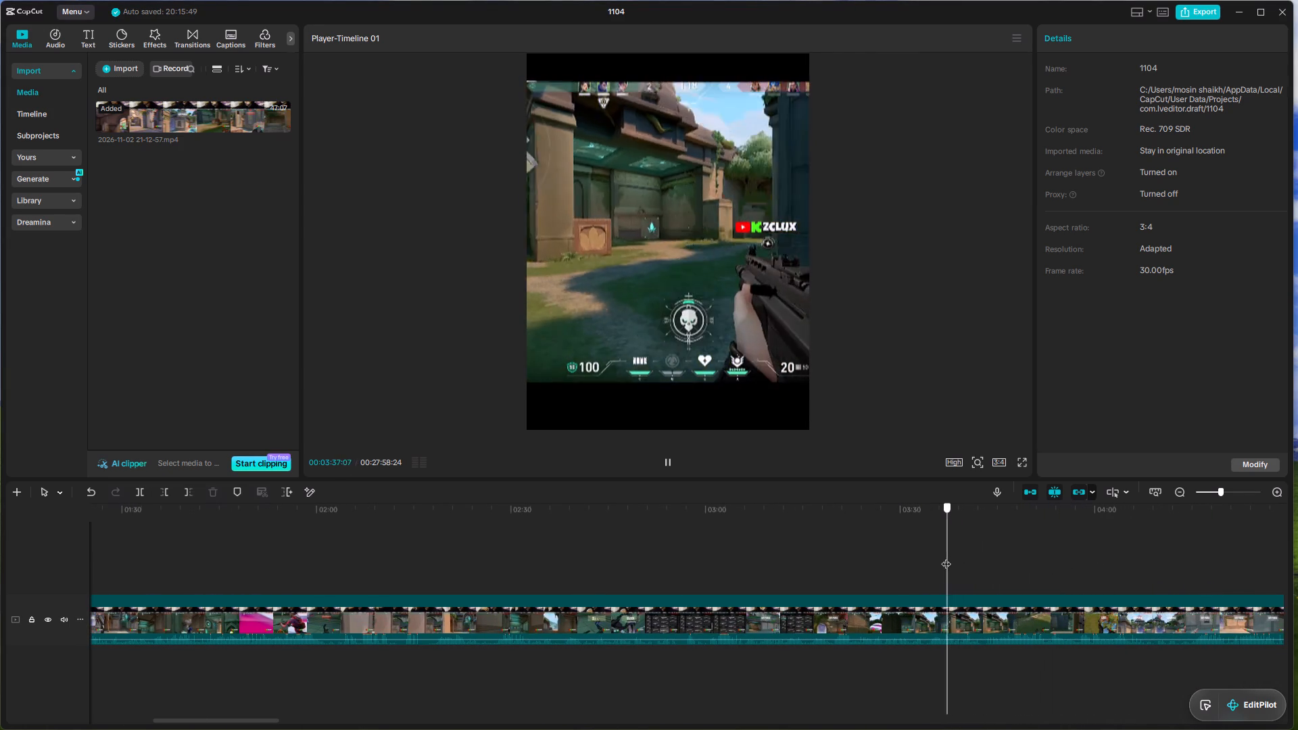
{"action": "left_click_drag", "start_coordinate": [946, 557], "coordinate": [929, 556]}
{"action": "key", "text": "space"}
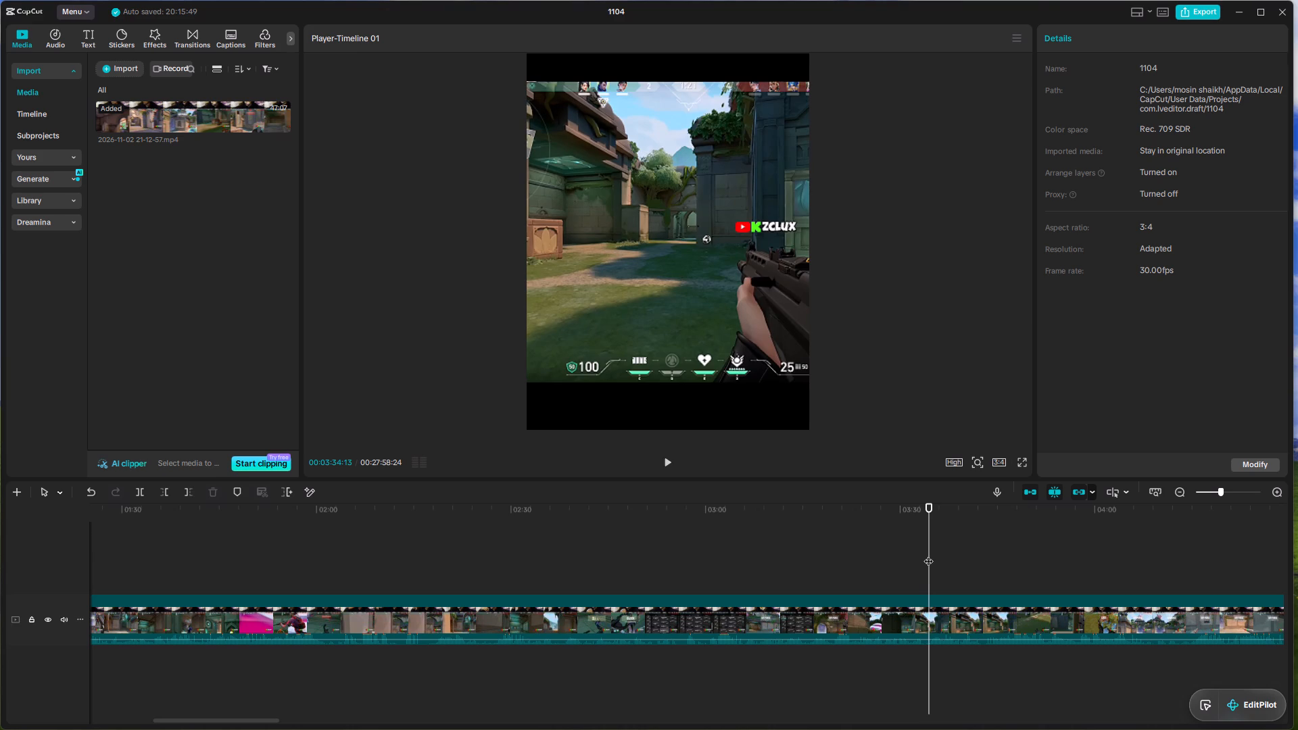
{"action": "key", "text": "space"}
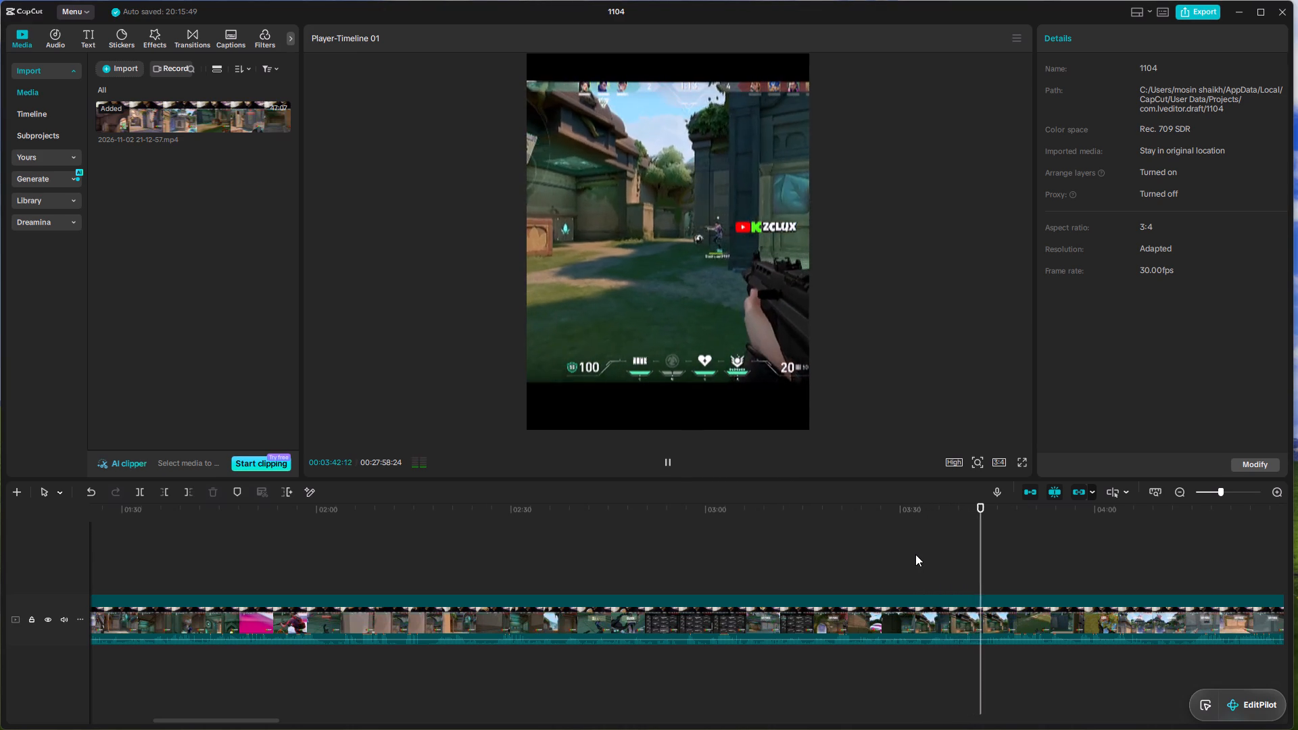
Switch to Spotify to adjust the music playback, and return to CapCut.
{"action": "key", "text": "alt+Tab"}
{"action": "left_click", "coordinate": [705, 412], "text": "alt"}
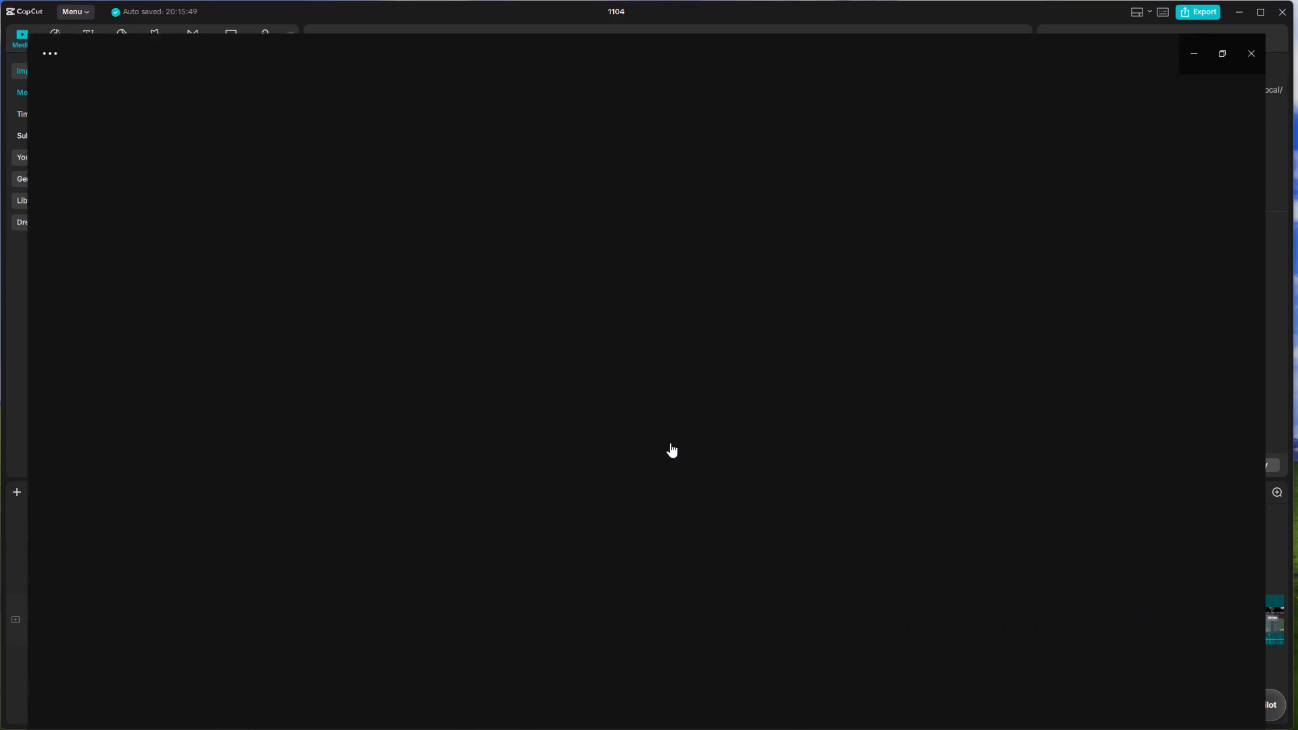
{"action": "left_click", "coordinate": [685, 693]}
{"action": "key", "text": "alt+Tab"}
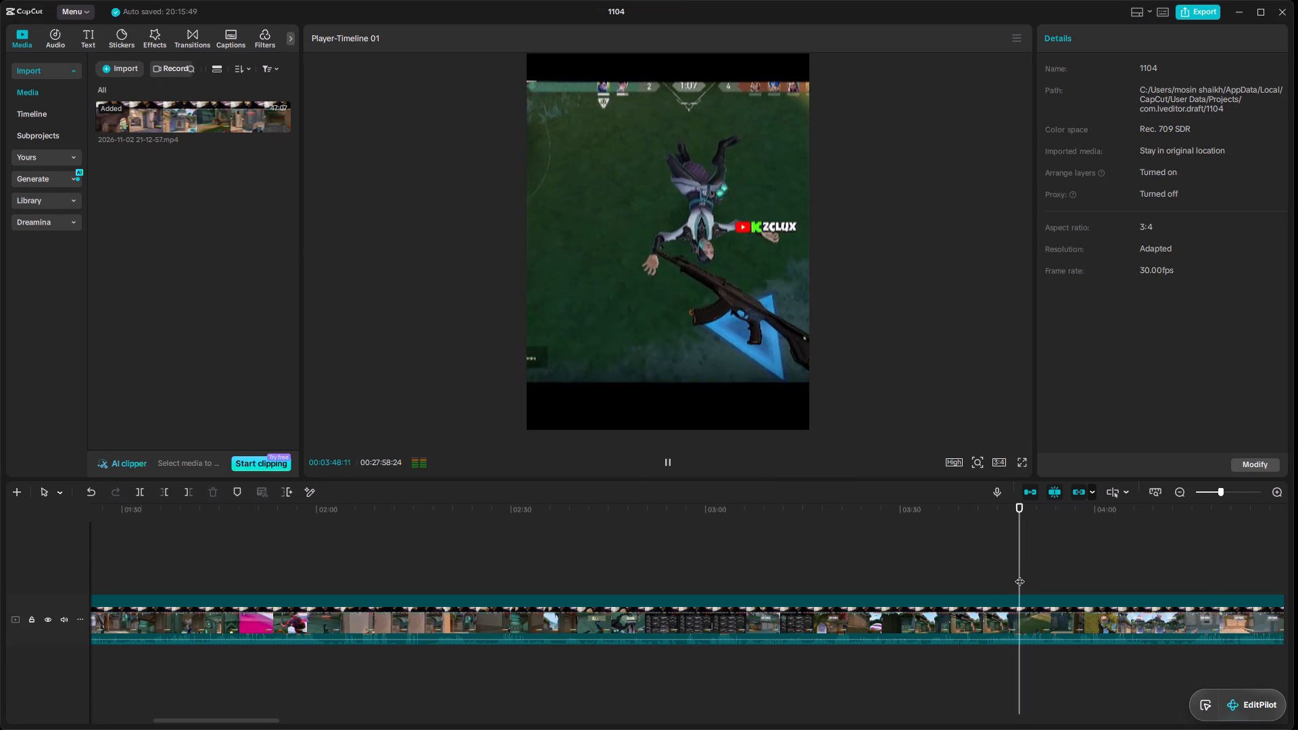
Examine the recording between 00:03:48:11 and about 00:05:33 for kills and replay the fight from 00:04:55:08.
{"action": "left_click_drag", "start_coordinate": [1019, 576], "coordinate": [1064, 587]}
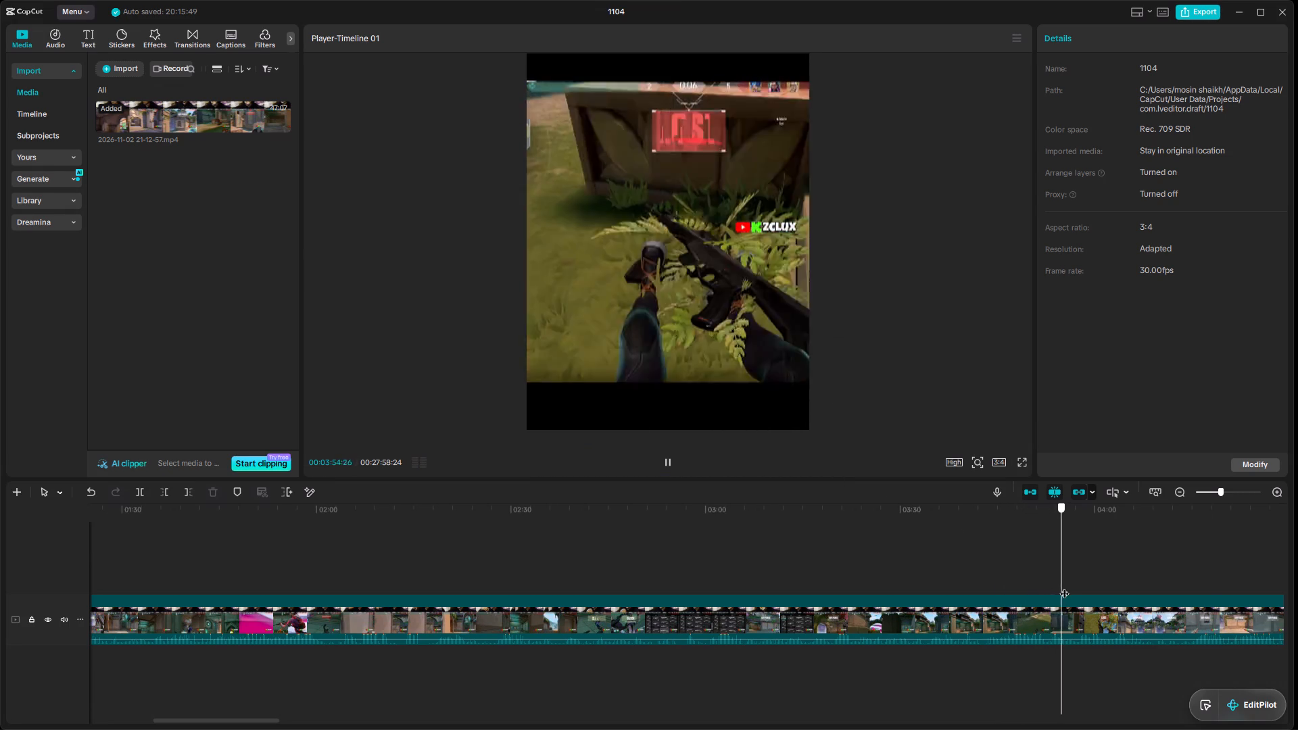
{"action": "left_click_drag", "start_coordinate": [1064, 587], "coordinate": [1154, 604]}
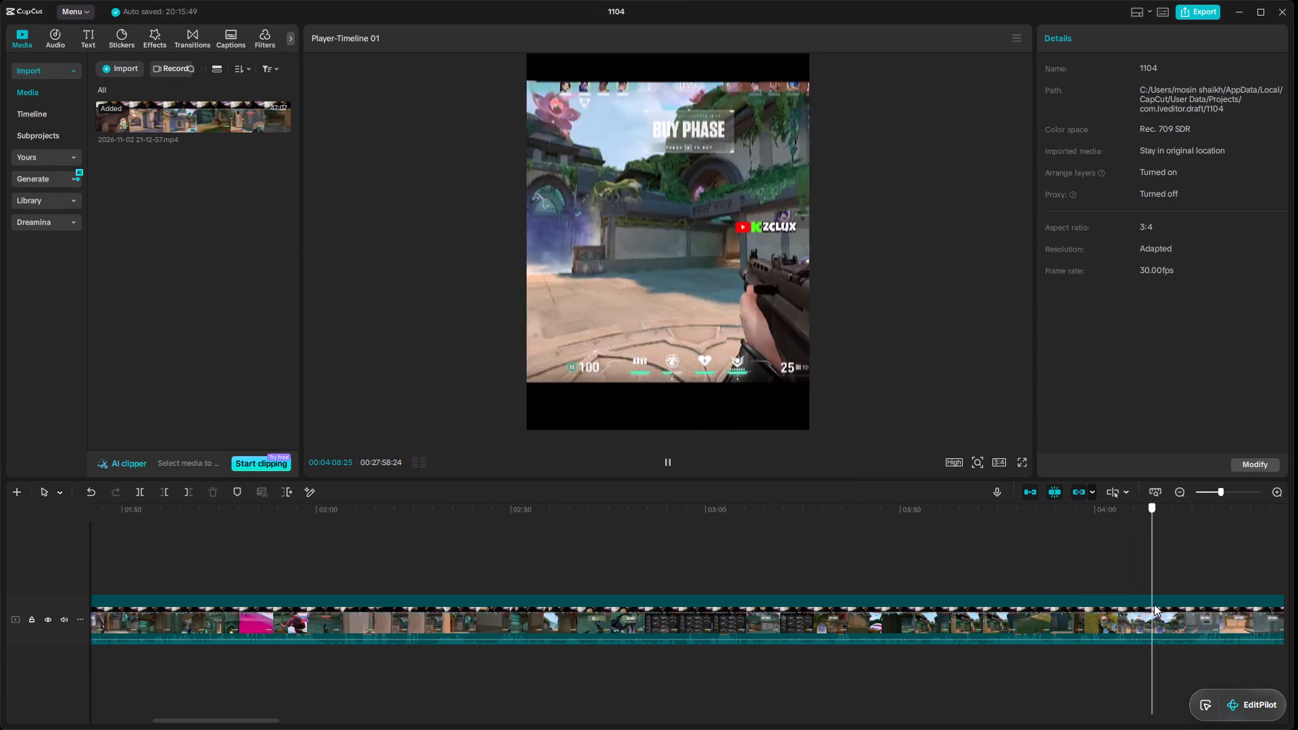
{"action": "left_click_drag", "start_coordinate": [1154, 604], "coordinate": [1253, 610]}
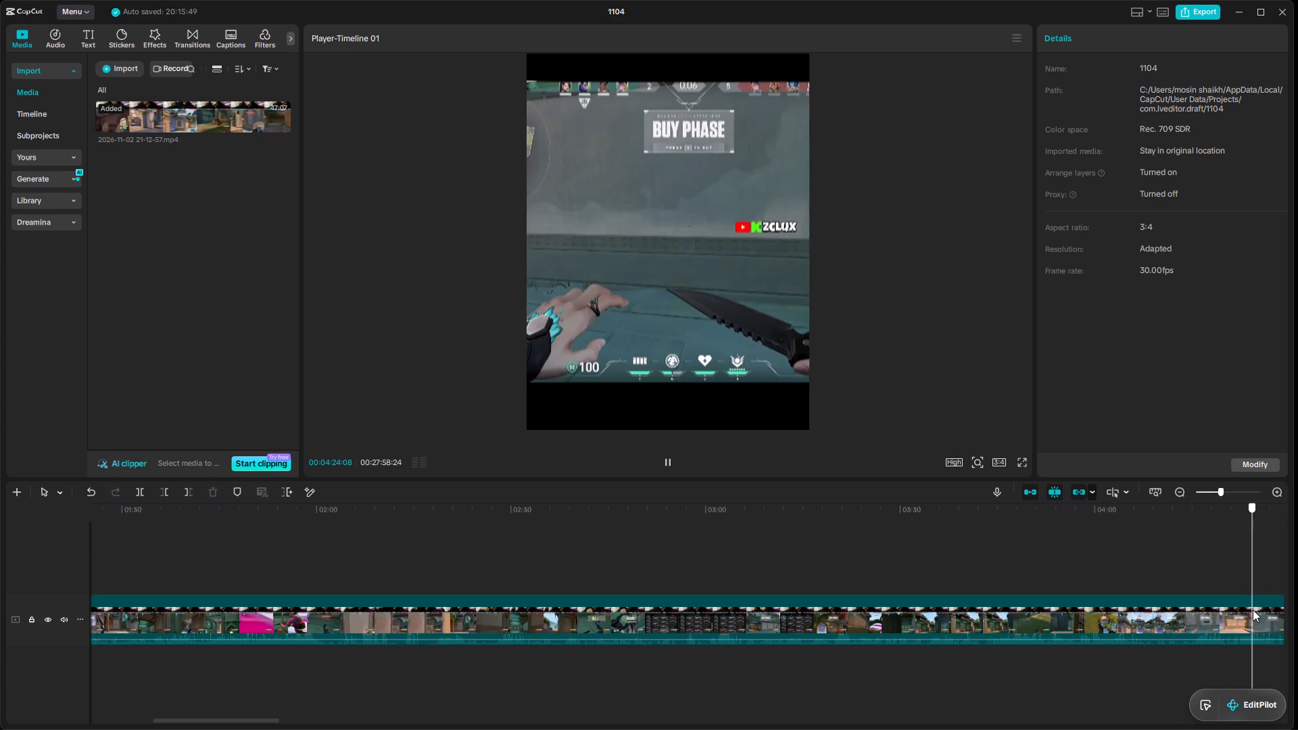
{"action": "left_click_drag", "start_coordinate": [1253, 610], "coordinate": [1208, 617]}
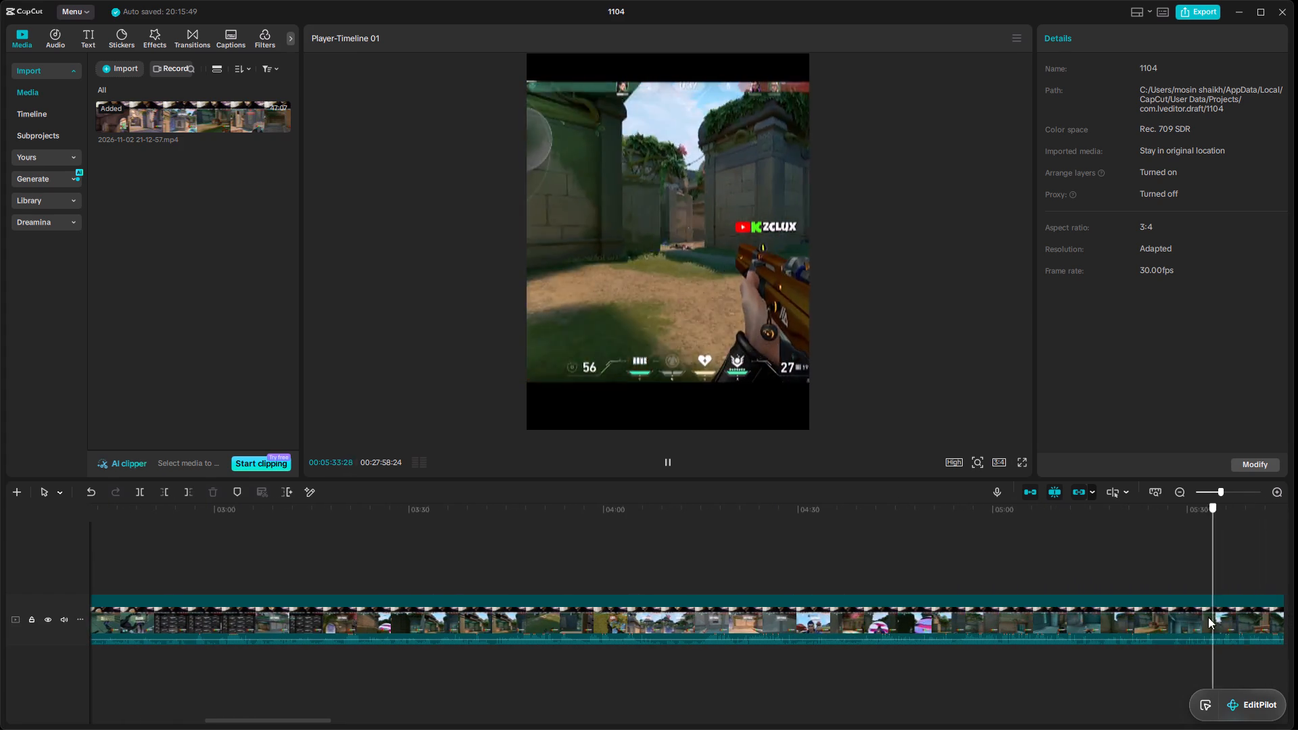
{"action": "left_click_drag", "start_coordinate": [1208, 617], "coordinate": [1103, 610]}
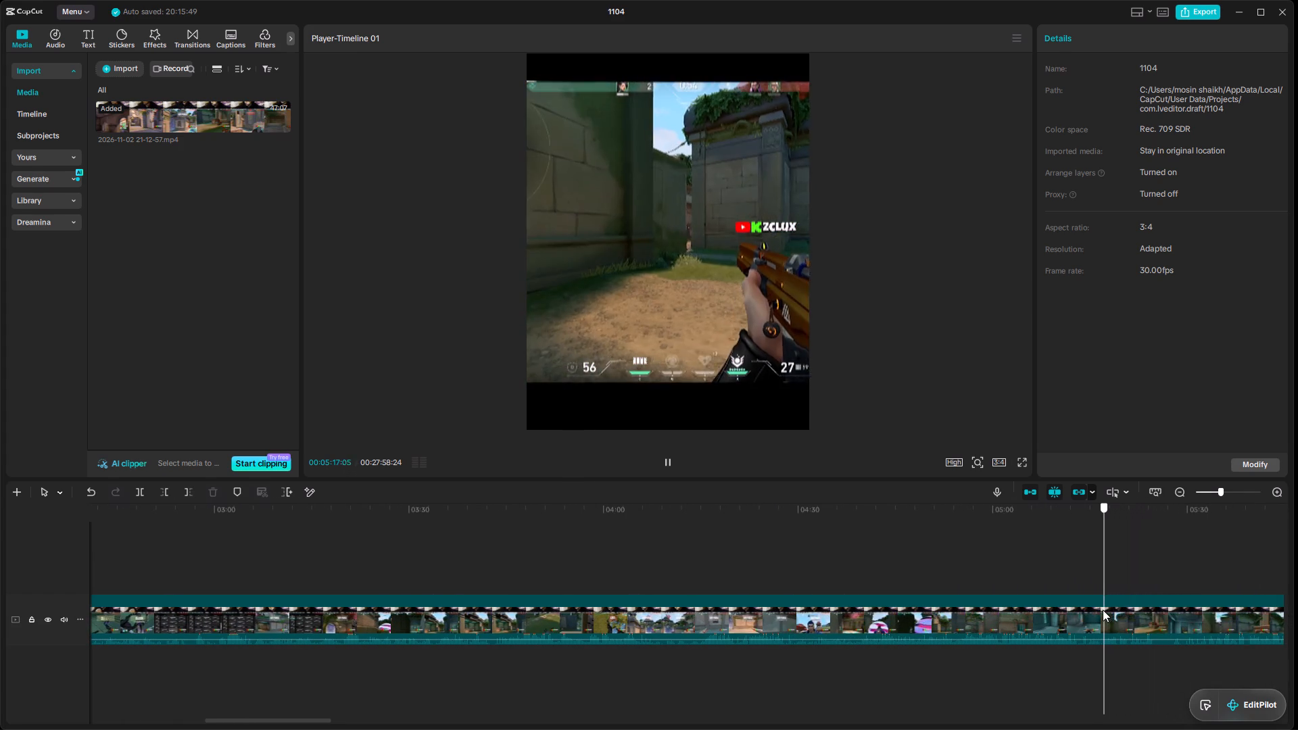
{"action": "left_click_drag", "start_coordinate": [1103, 610], "coordinate": [1036, 610]}
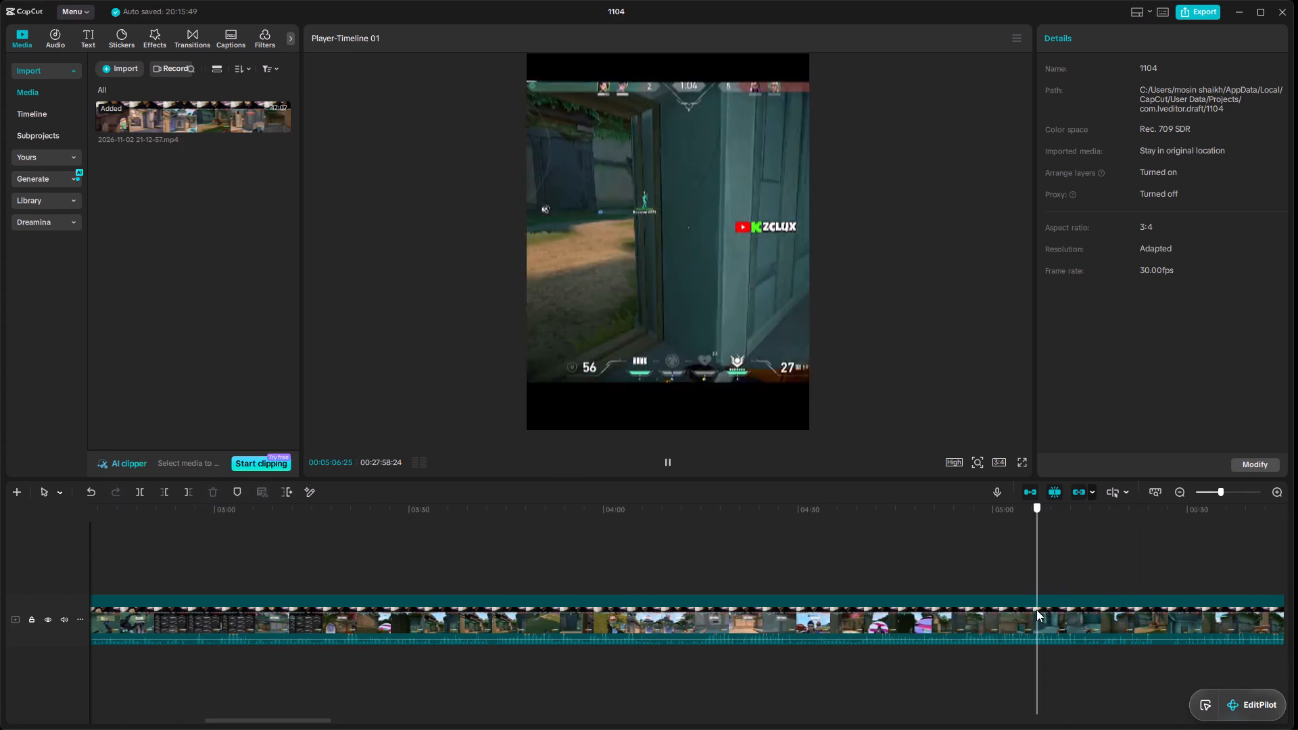
{"action": "left_click_drag", "start_coordinate": [1036, 610], "coordinate": [974, 610]}
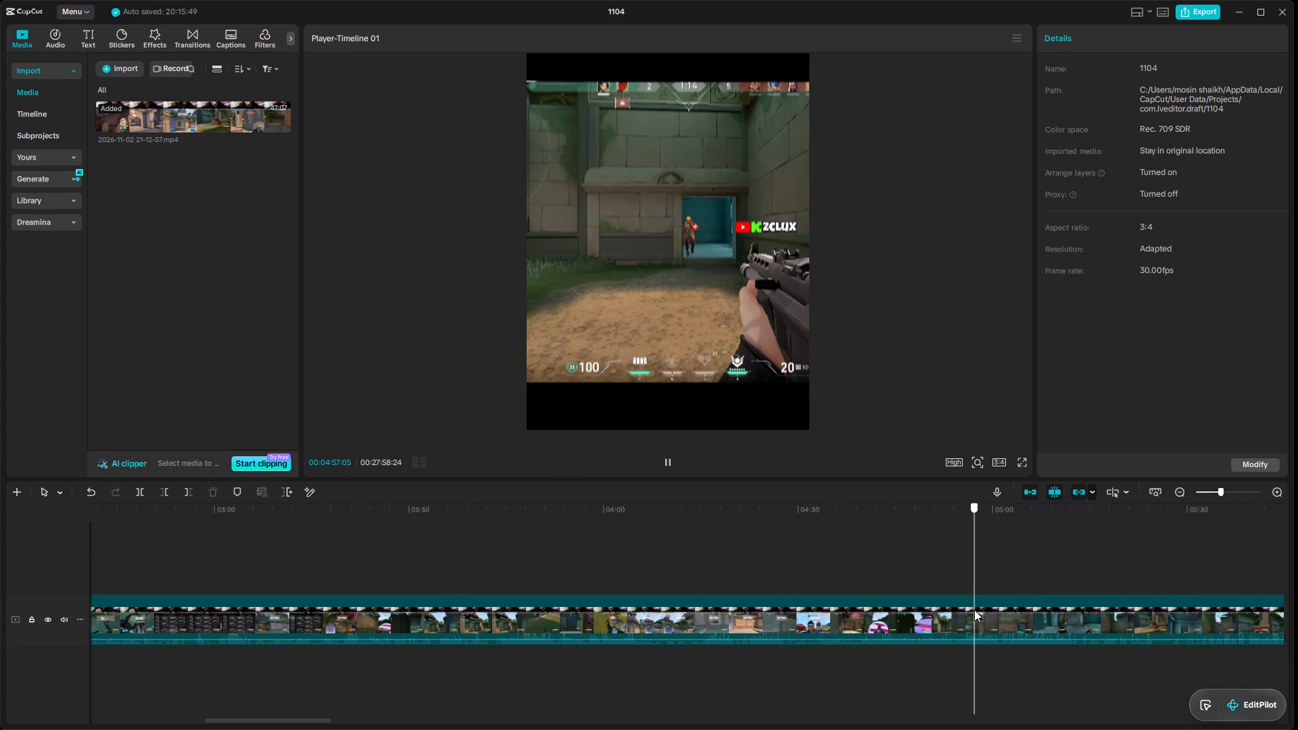
{"action": "left_click_drag", "start_coordinate": [974, 610], "coordinate": [962, 608]}
{"action": "key", "text": "space"}
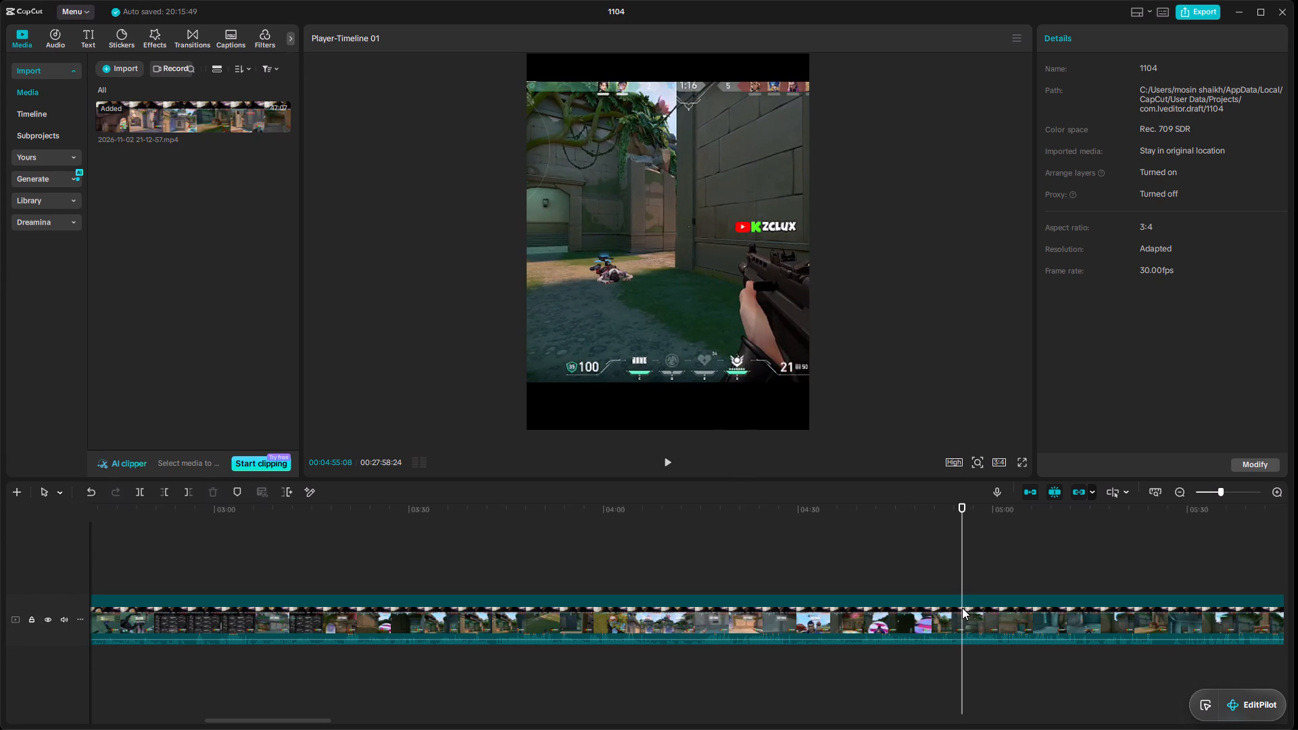
{"action": "key", "text": "space"}
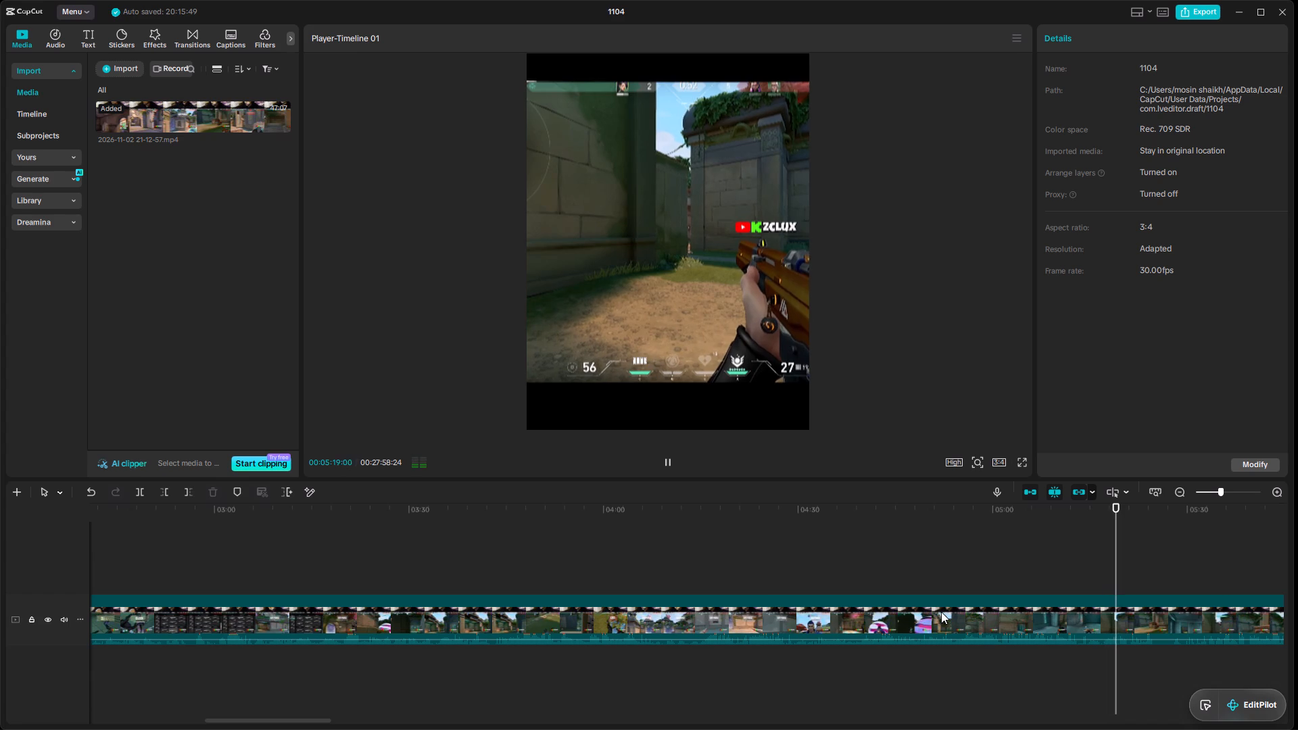
Split the recording at 00:04:55:27, just before the next kill, to start a new kill clip.
{"action": "left_click_drag", "start_coordinate": [1126, 579], "coordinate": [1147, 579]}
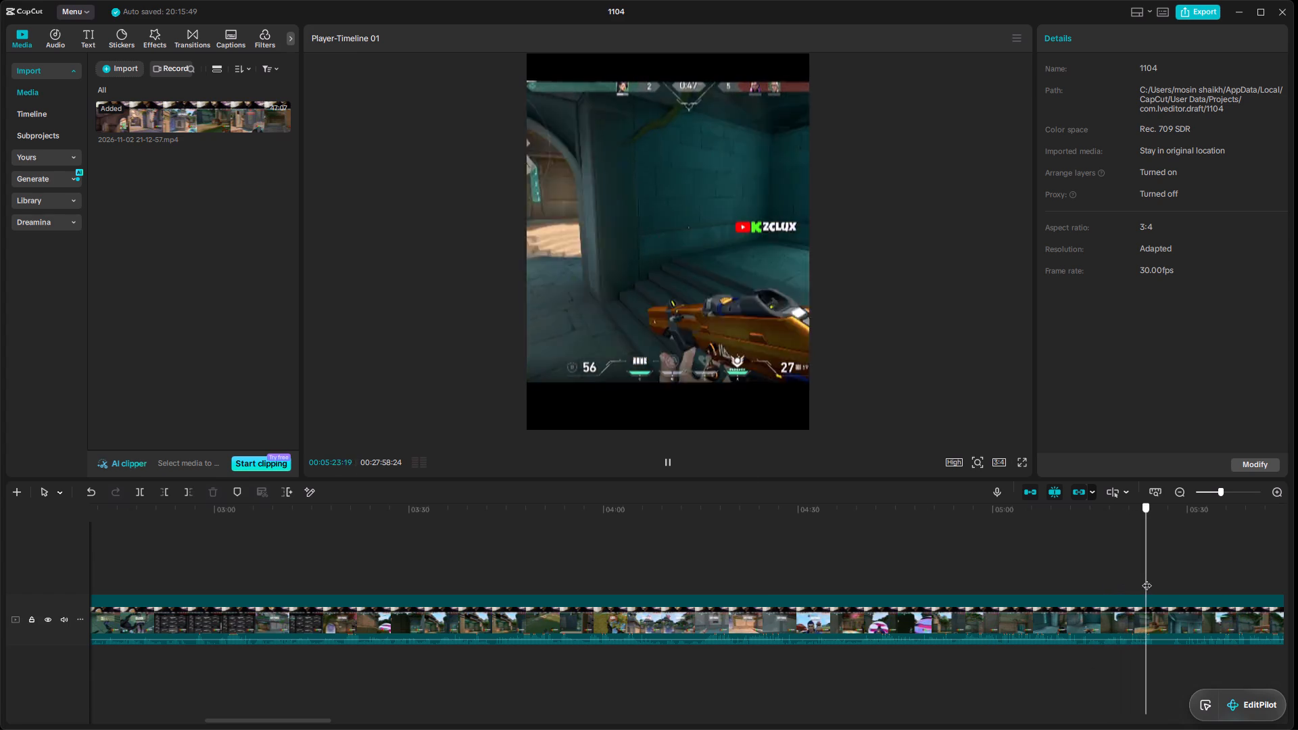
{"action": "left_click_drag", "start_coordinate": [1147, 579], "coordinate": [978, 581]}
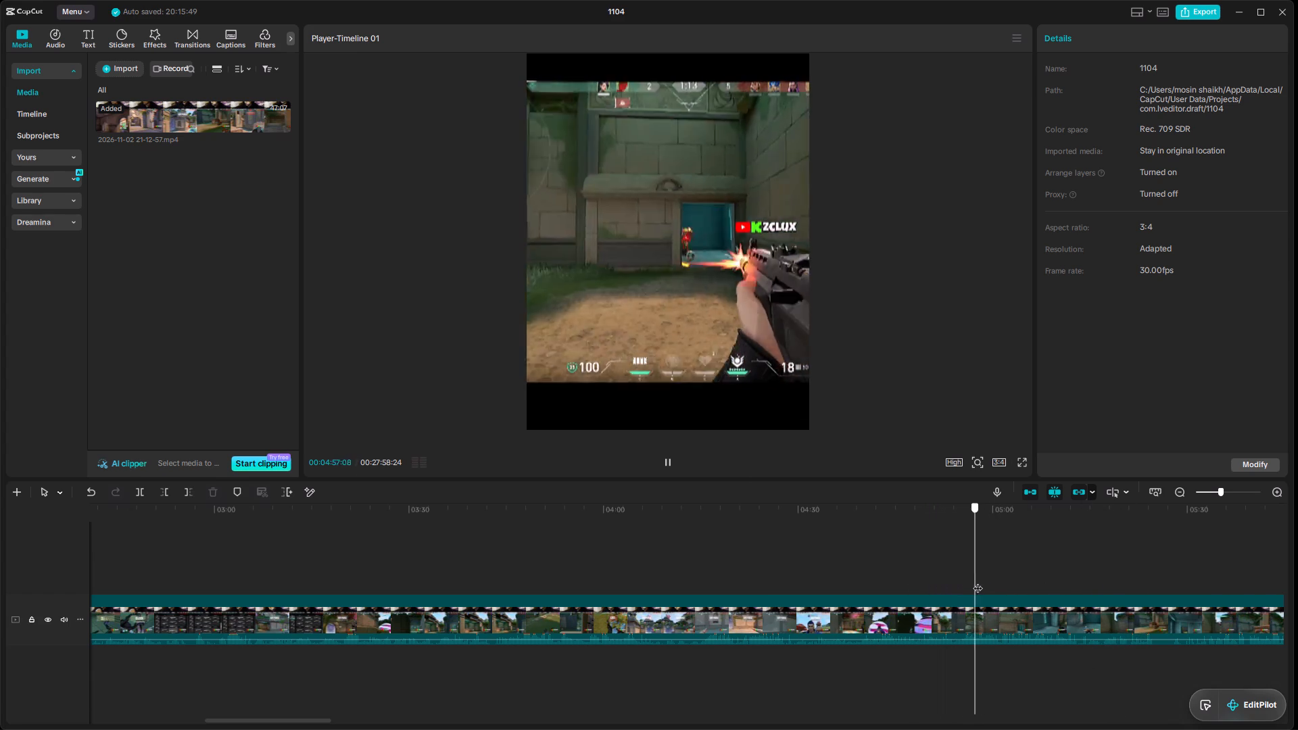
{"action": "left_click_drag", "start_coordinate": [978, 581], "coordinate": [966, 579]}
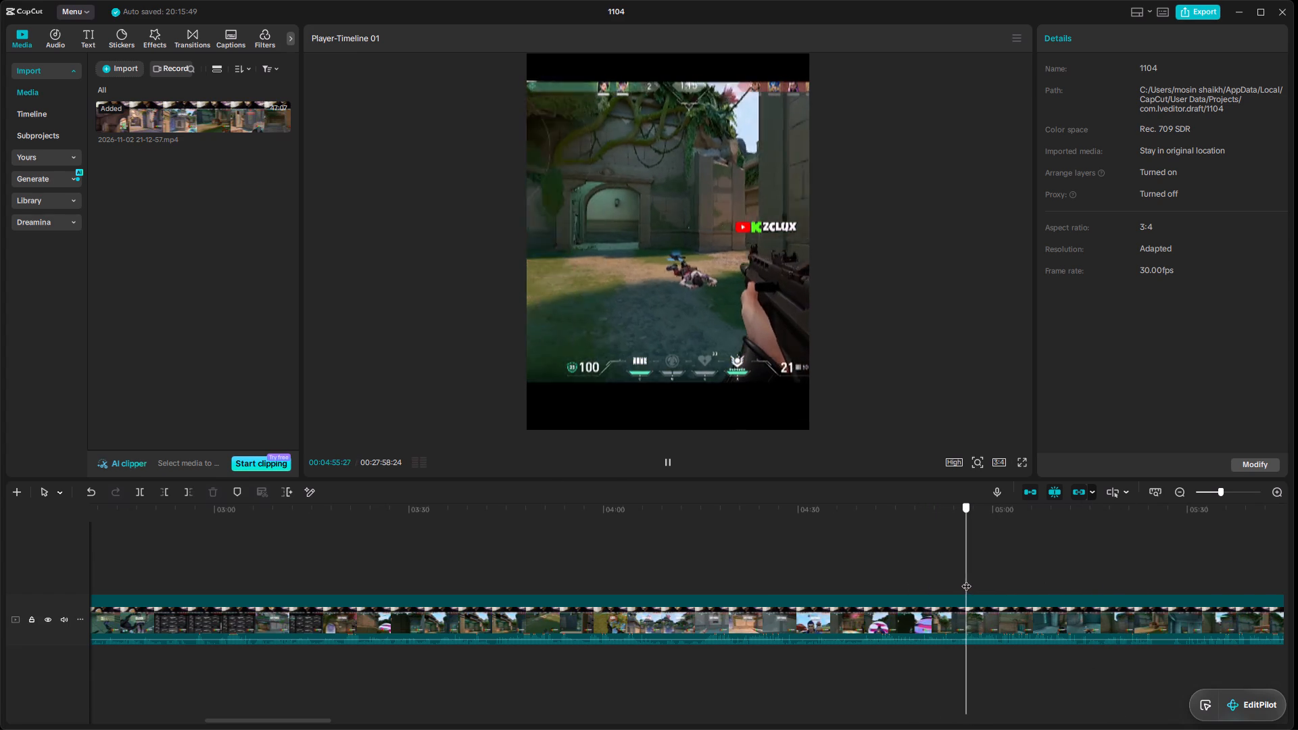
{"action": "left_click_drag", "start_coordinate": [966, 579], "coordinate": [966, 576]}
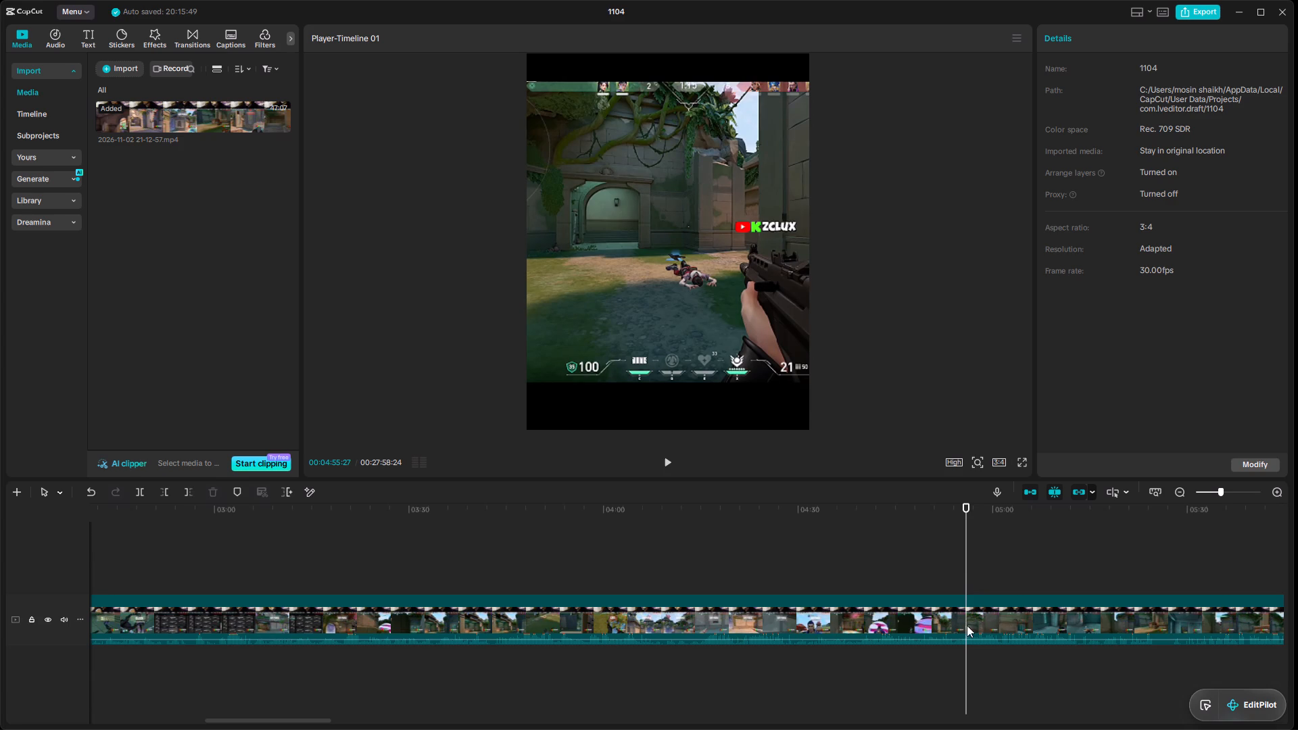
{"action": "left_click", "coordinate": [938, 621]}
{"action": "left_click", "coordinate": [135, 495]}
Play the fight after the cut and split the recording at 00:04:59:04 to end the kill clip.
{"action": "key", "text": "space"}
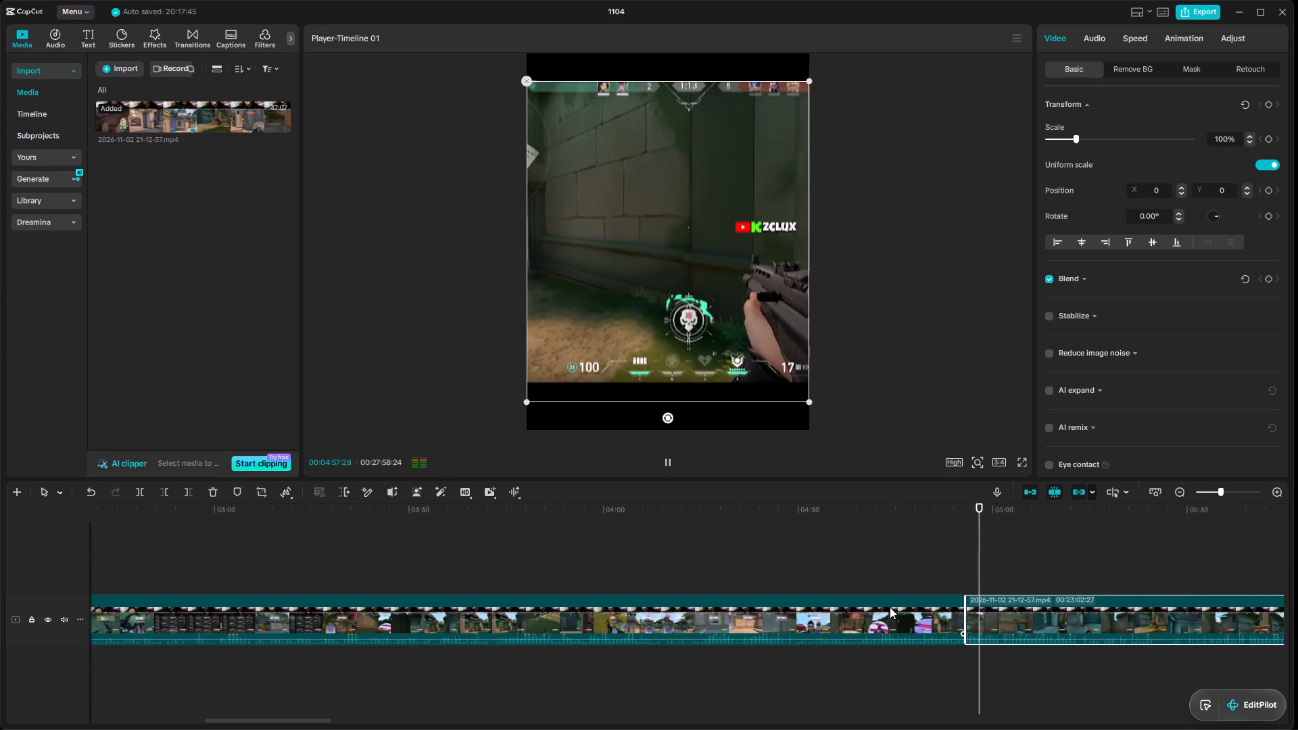
{"action": "key", "text": "space"}
{"action": "key", "text": "space"}
{"action": "key", "text": "space"}
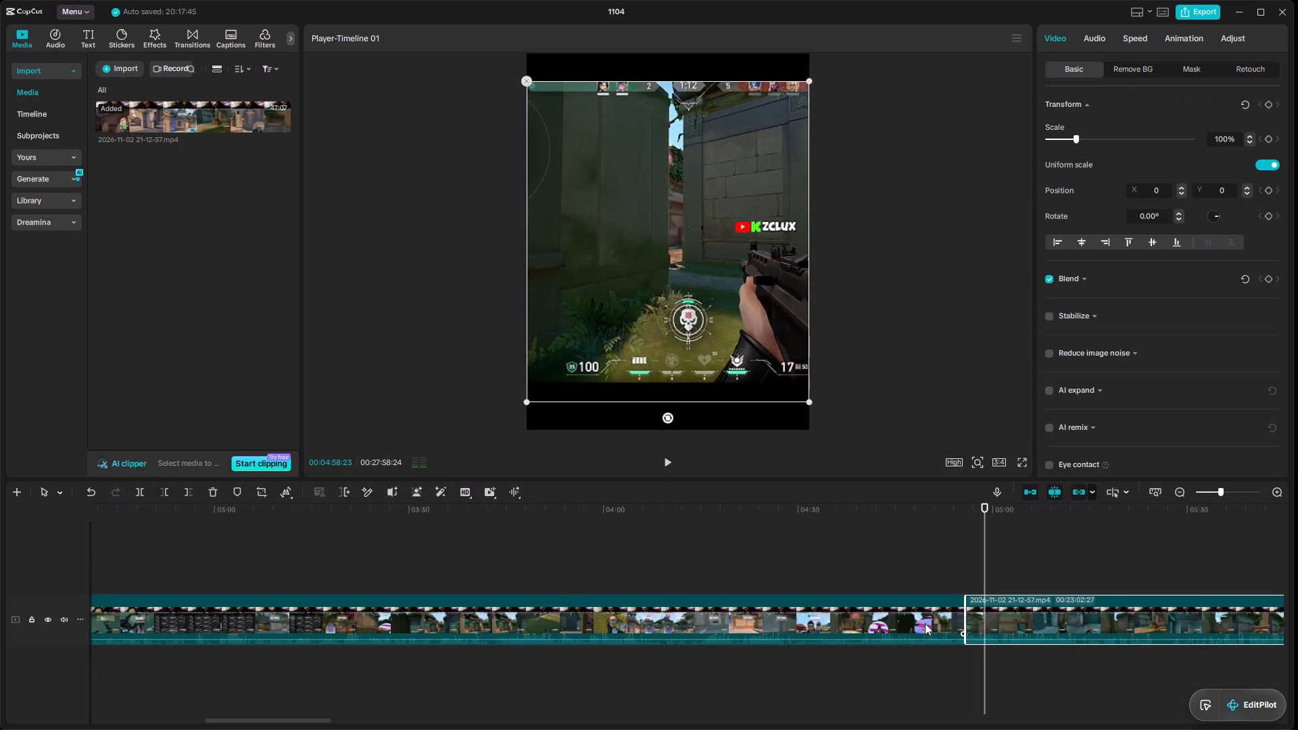
{"action": "key", "text": "space"}
{"action": "key", "text": "space"}
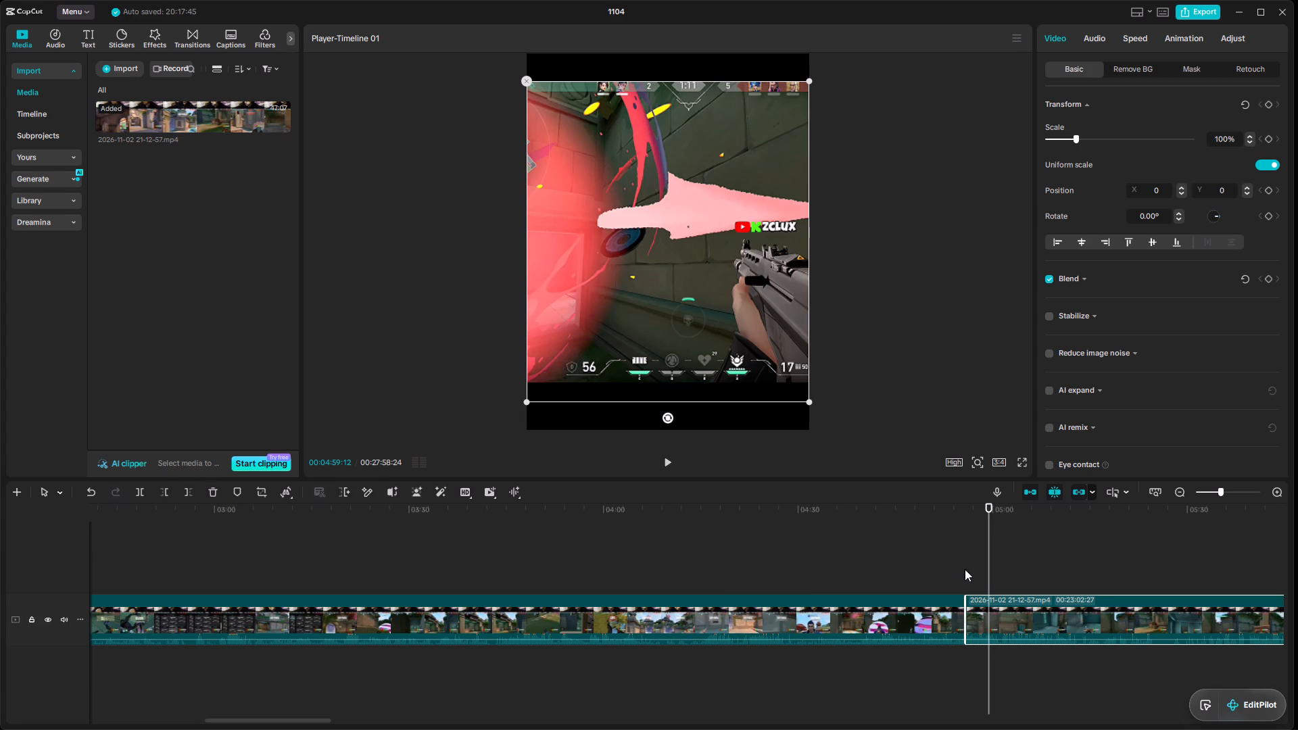
{"action": "left_click", "coordinate": [987, 584]}
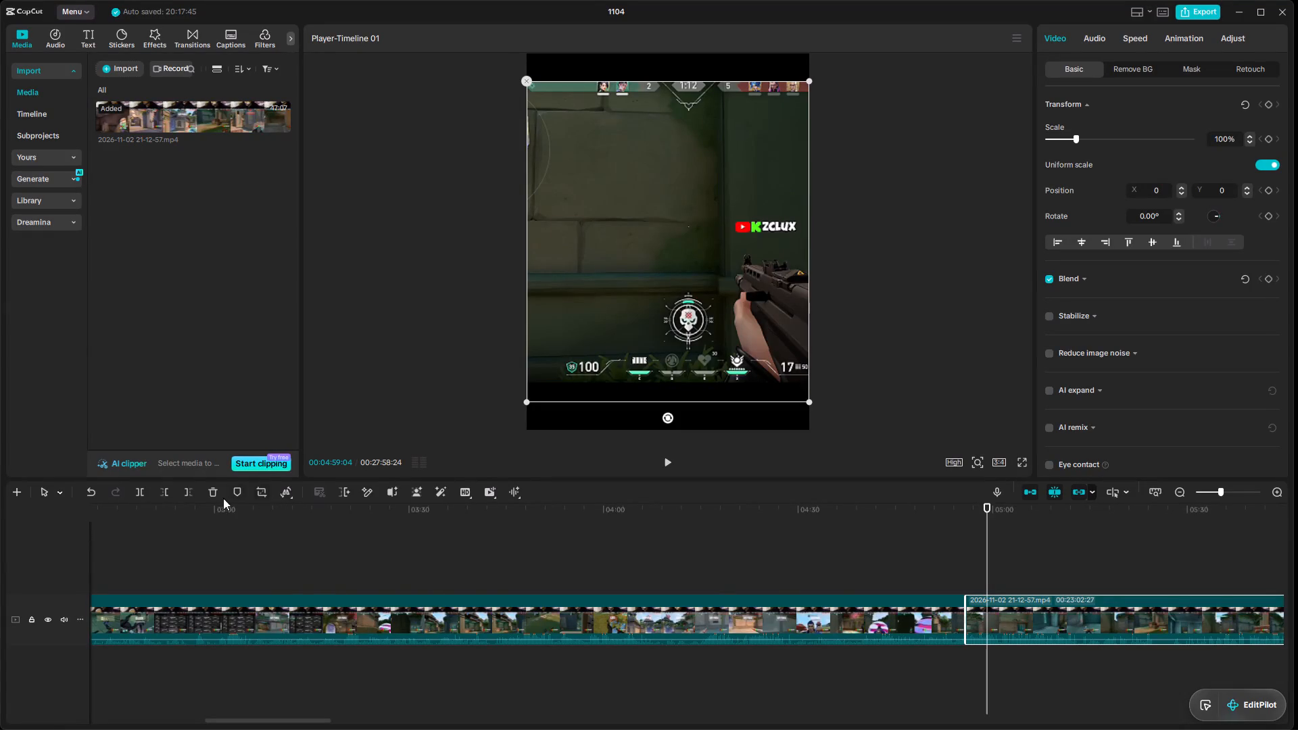
{"action": "left_click", "coordinate": [147, 494]}
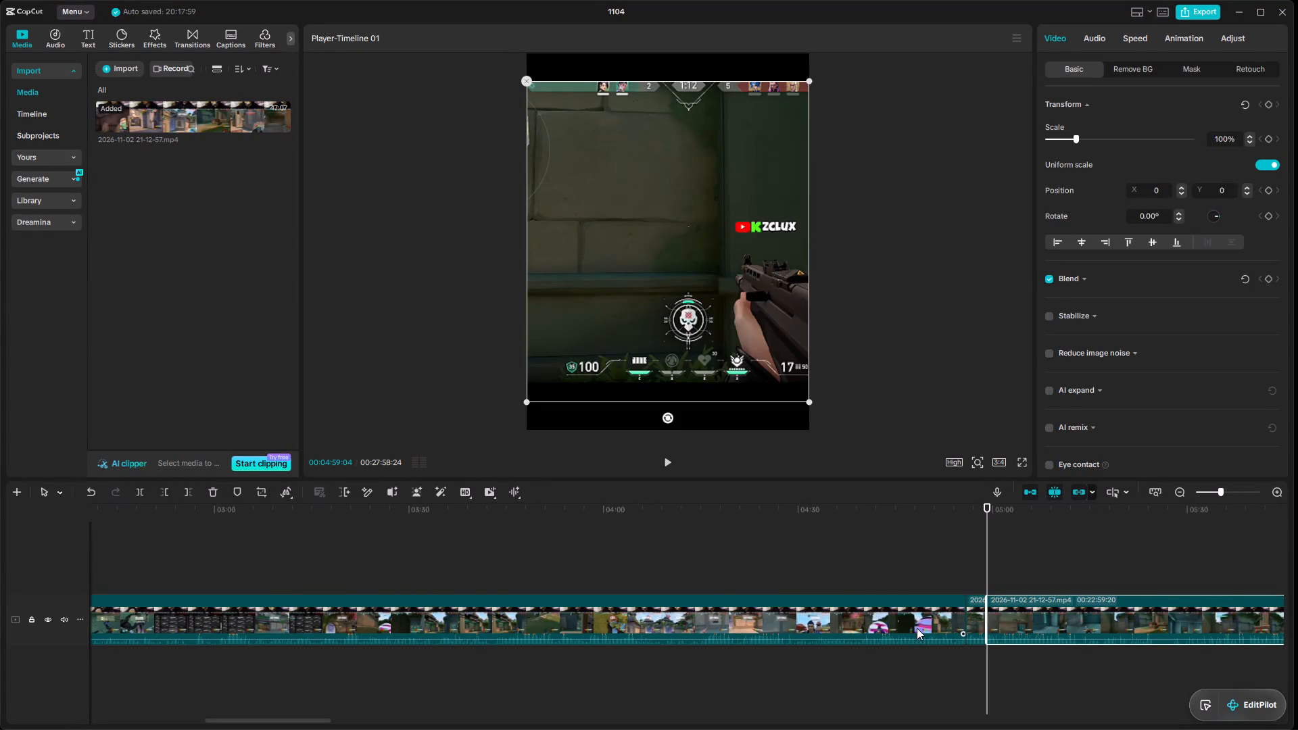
Delete the long leftover footage before the new kill clip, up to the cut at 00:04:55:27.
{"action": "left_click", "coordinate": [917, 628]}
{"action": "key", "text": "Delete"}
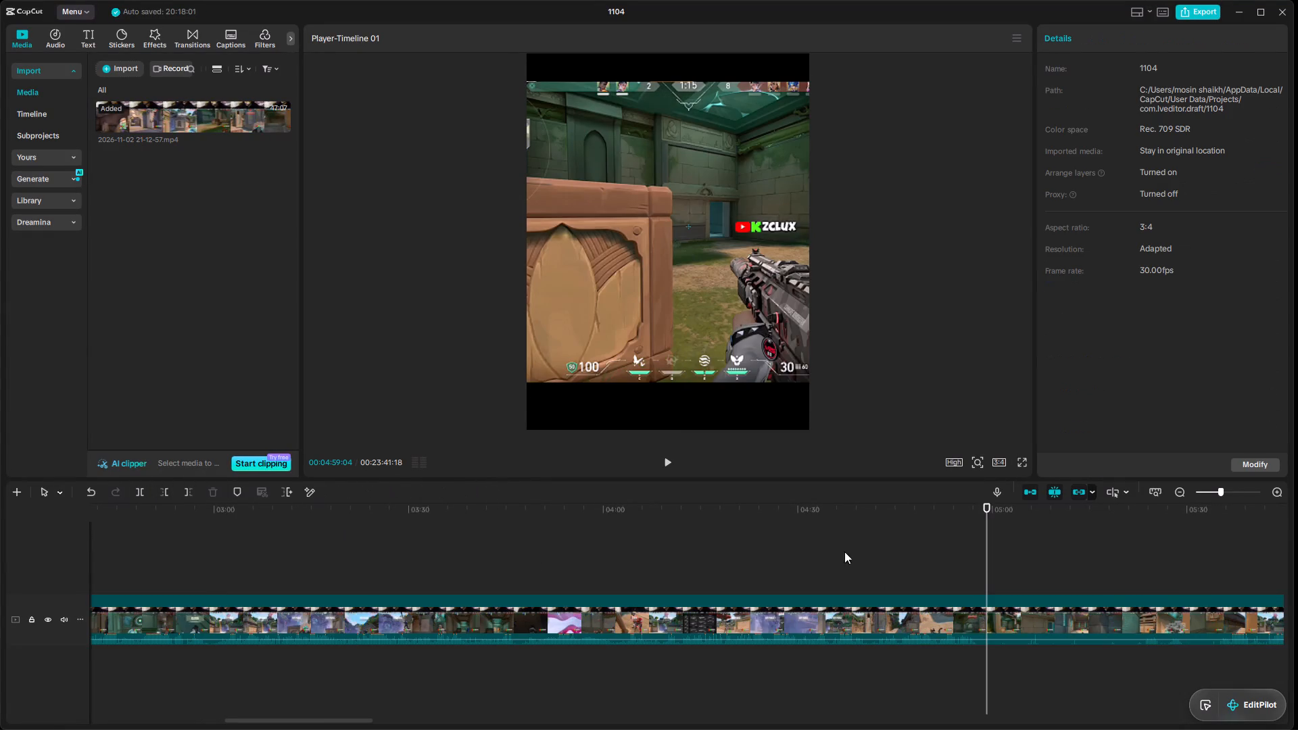
Return to the trimmed kill clips at the start of the timeline, where the remaining recording begins.
{"action": "left_click_drag", "start_coordinate": [287, 550], "coordinate": [128, 555]}
{"action": "left_click_drag", "start_coordinate": [116, 556], "coordinate": [80, 560]}
{"action": "left_click_drag", "start_coordinate": [220, 559], "coordinate": [61, 563]}
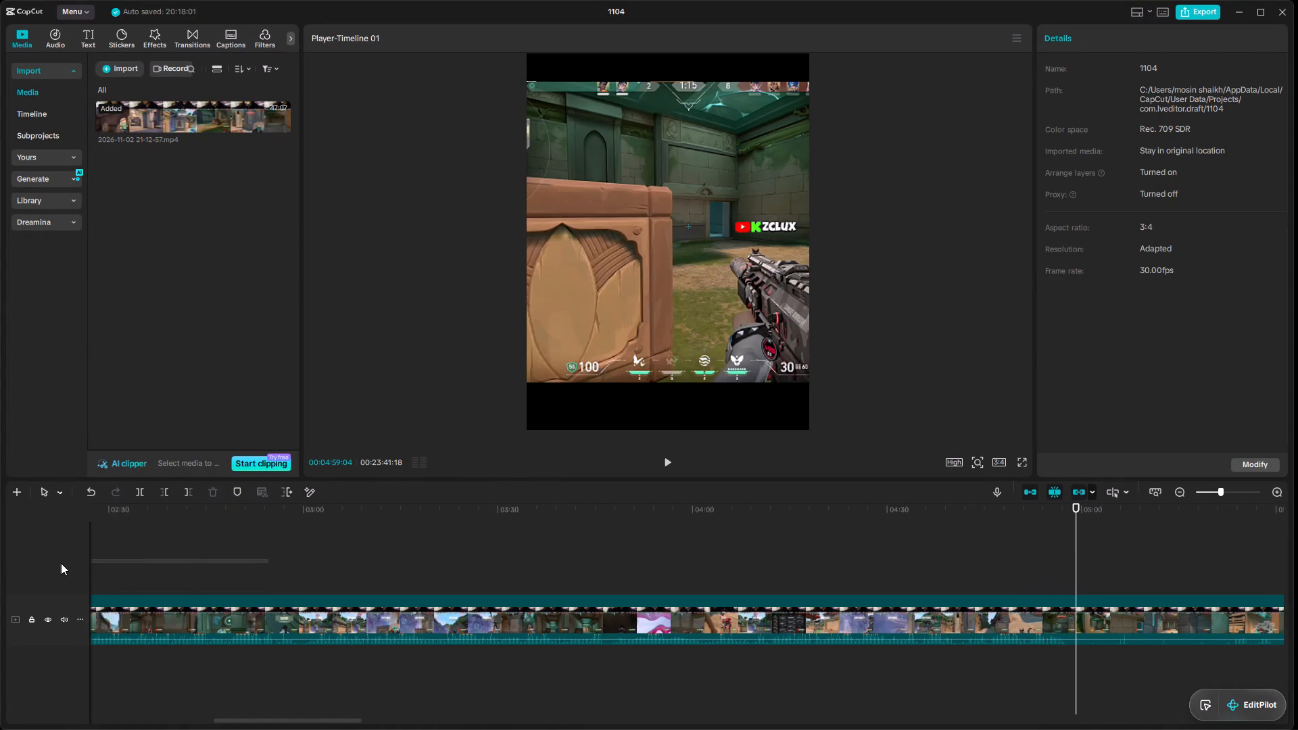
{"action": "left_click_drag", "start_coordinate": [61, 563], "coordinate": [62, 564]}
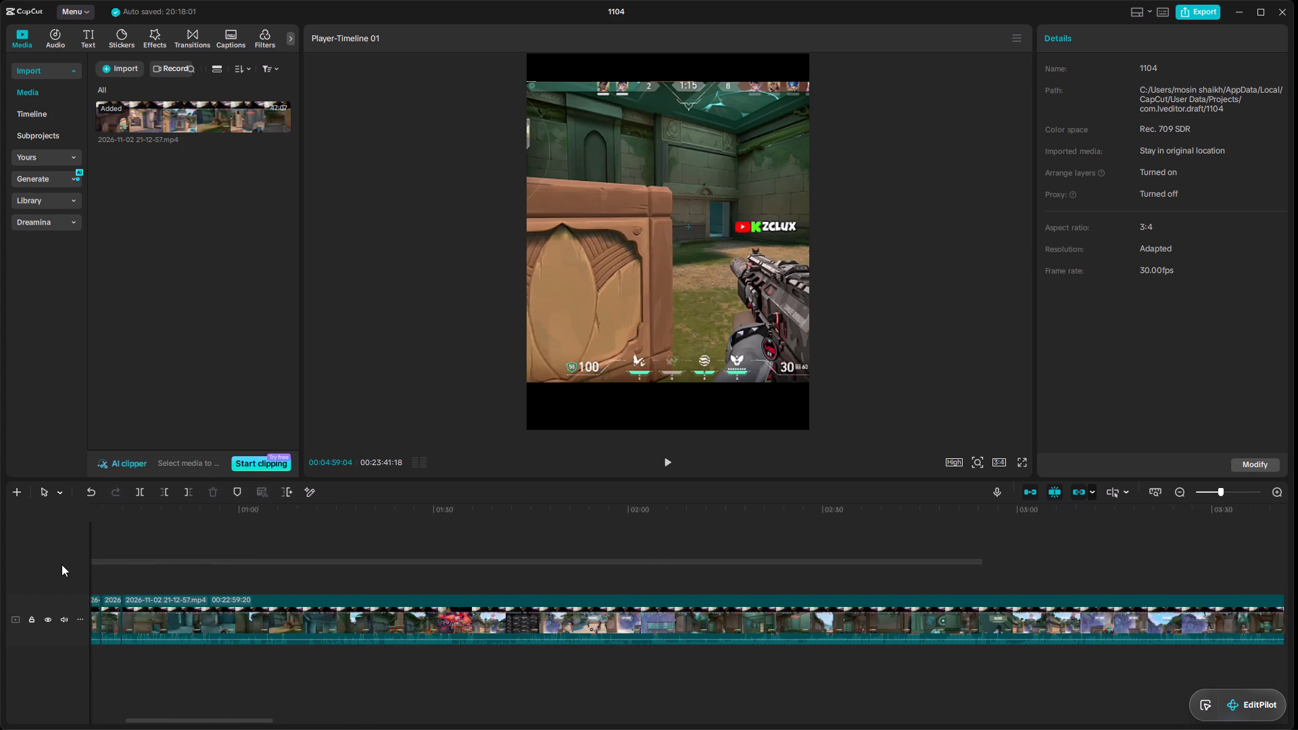
{"action": "left_click_drag", "start_coordinate": [62, 564], "coordinate": [367, 558]}
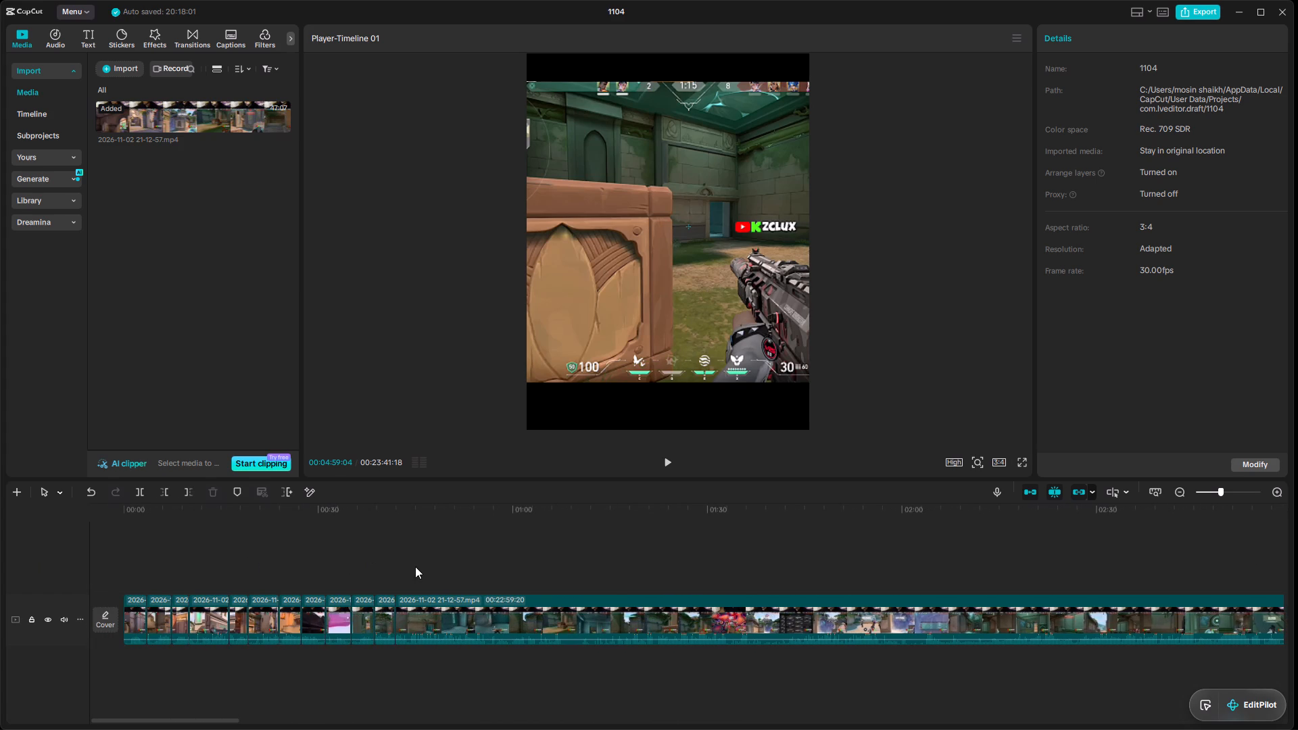
Play the last trimmed kill clips across the final cut and skim the remaining recording up to 00:00:53:08 for the next kill.
{"action": "left_click", "coordinate": [416, 568]}
{"action": "left_click", "coordinate": [397, 559]}
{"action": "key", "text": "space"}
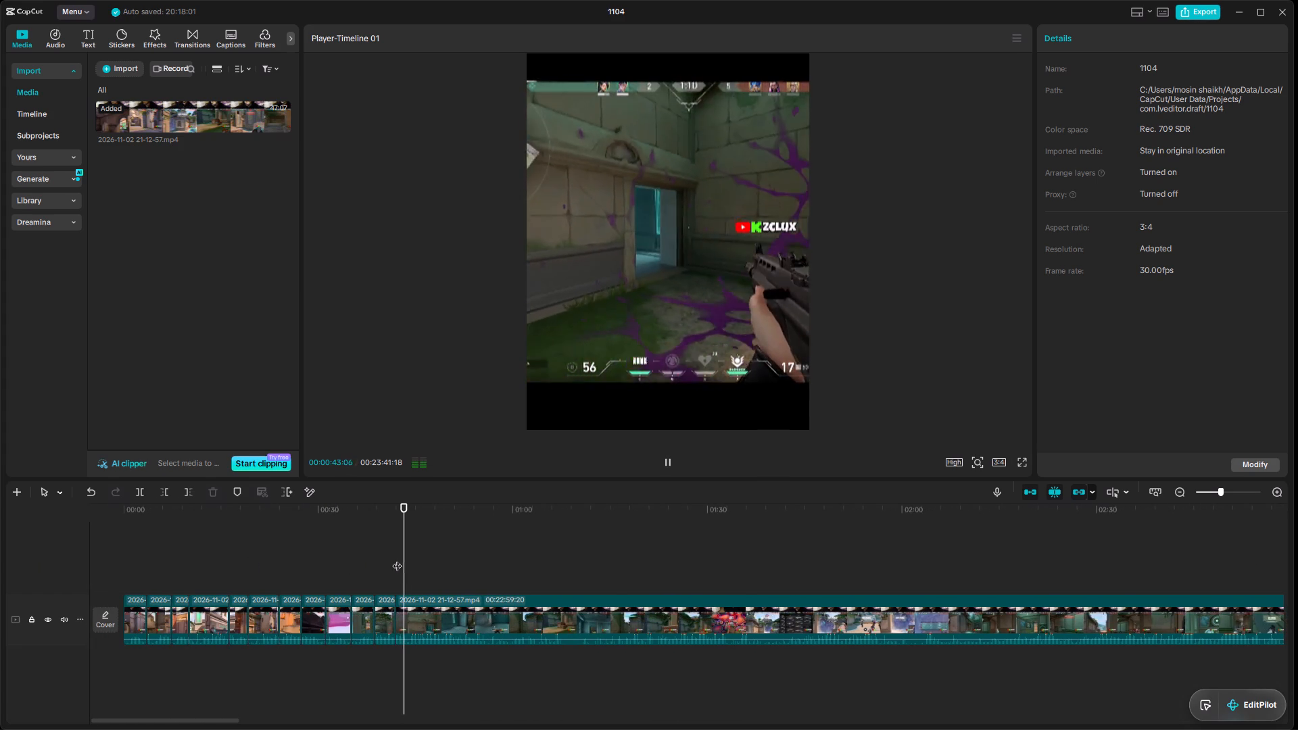
{"action": "left_click", "coordinate": [373, 559]}
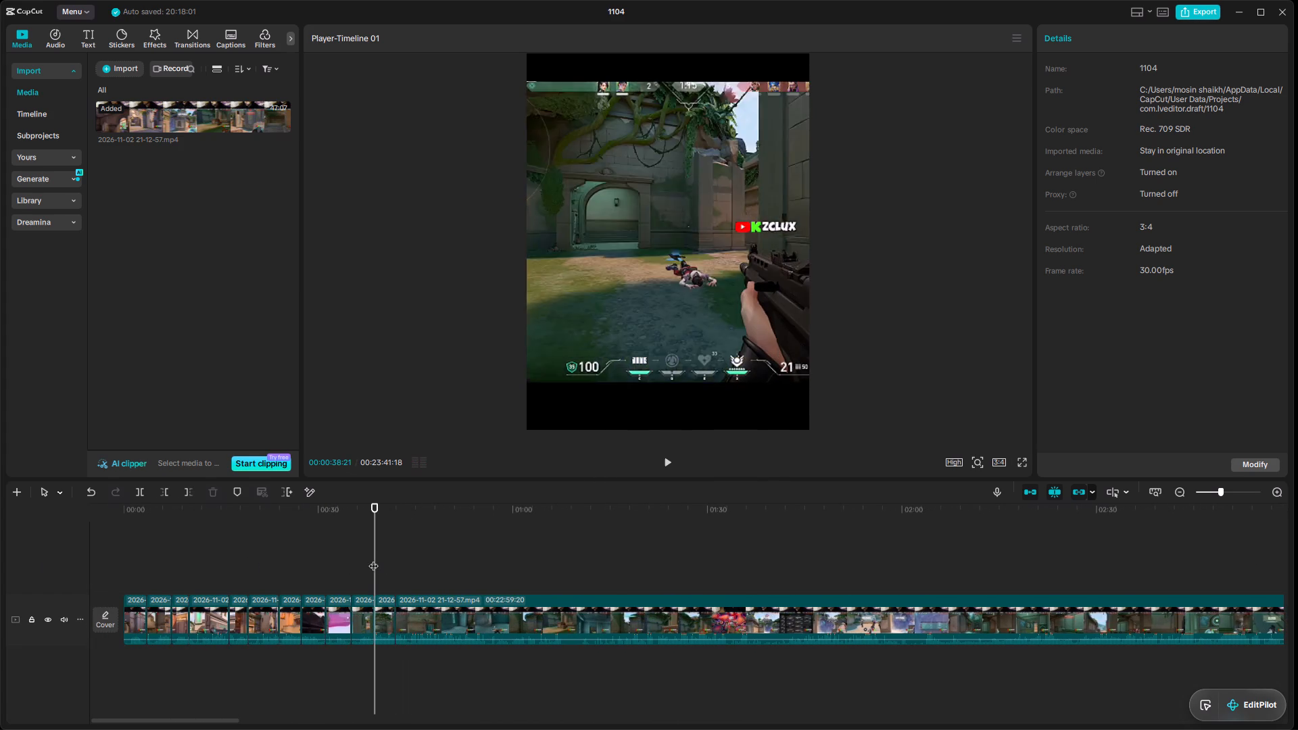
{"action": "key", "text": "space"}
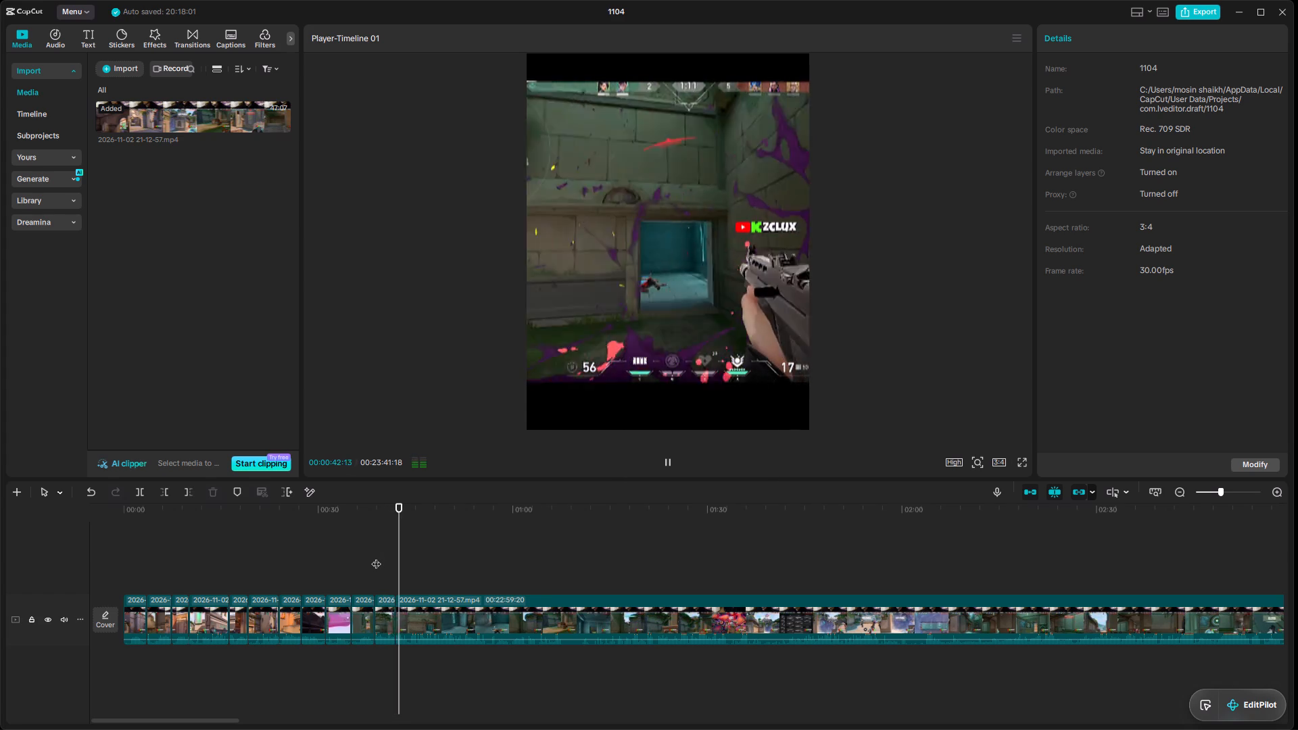
{"action": "left_click_drag", "start_coordinate": [409, 571], "coordinate": [437, 581]}
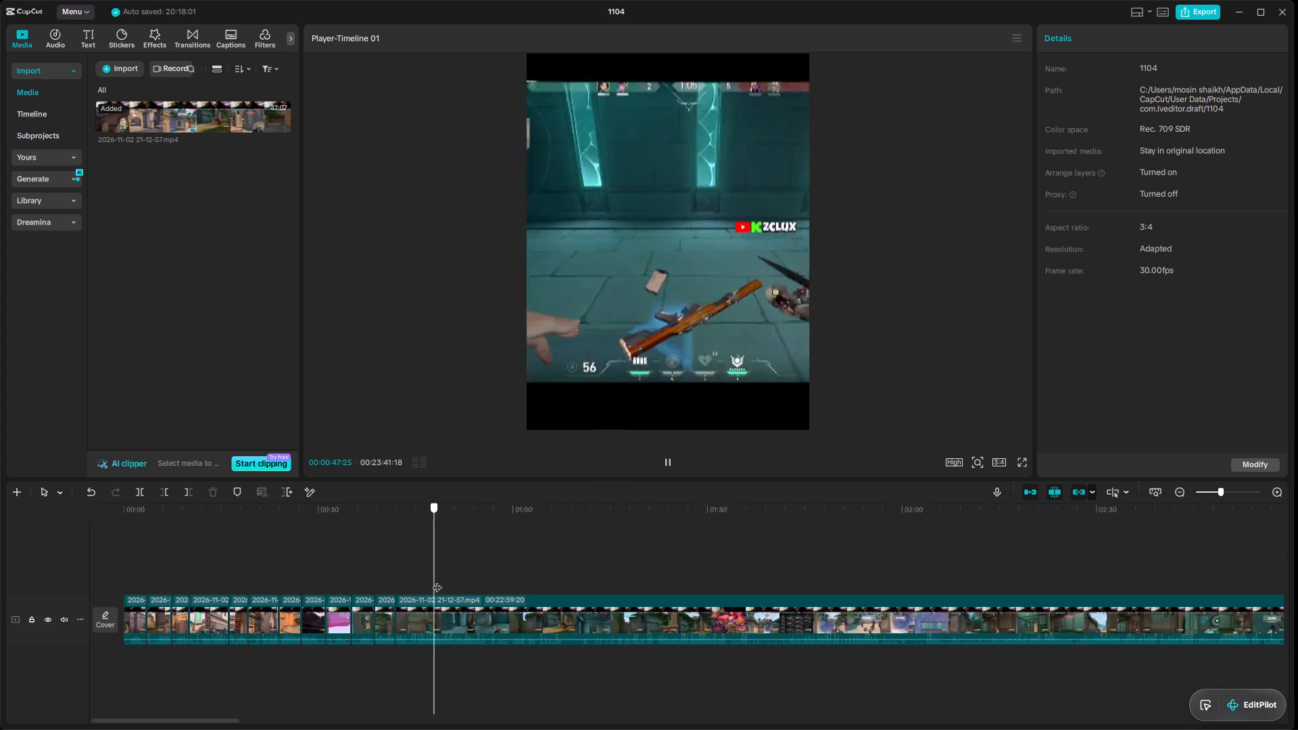
{"action": "left_click_drag", "start_coordinate": [437, 581], "coordinate": [469, 586]}
Switch to Hotspot Shield and reveal the hidden background apps in the system tray.
{"action": "key", "text": "alt+Tab"}
{"action": "left_click", "coordinate": [916, 404], "text": "alt"}
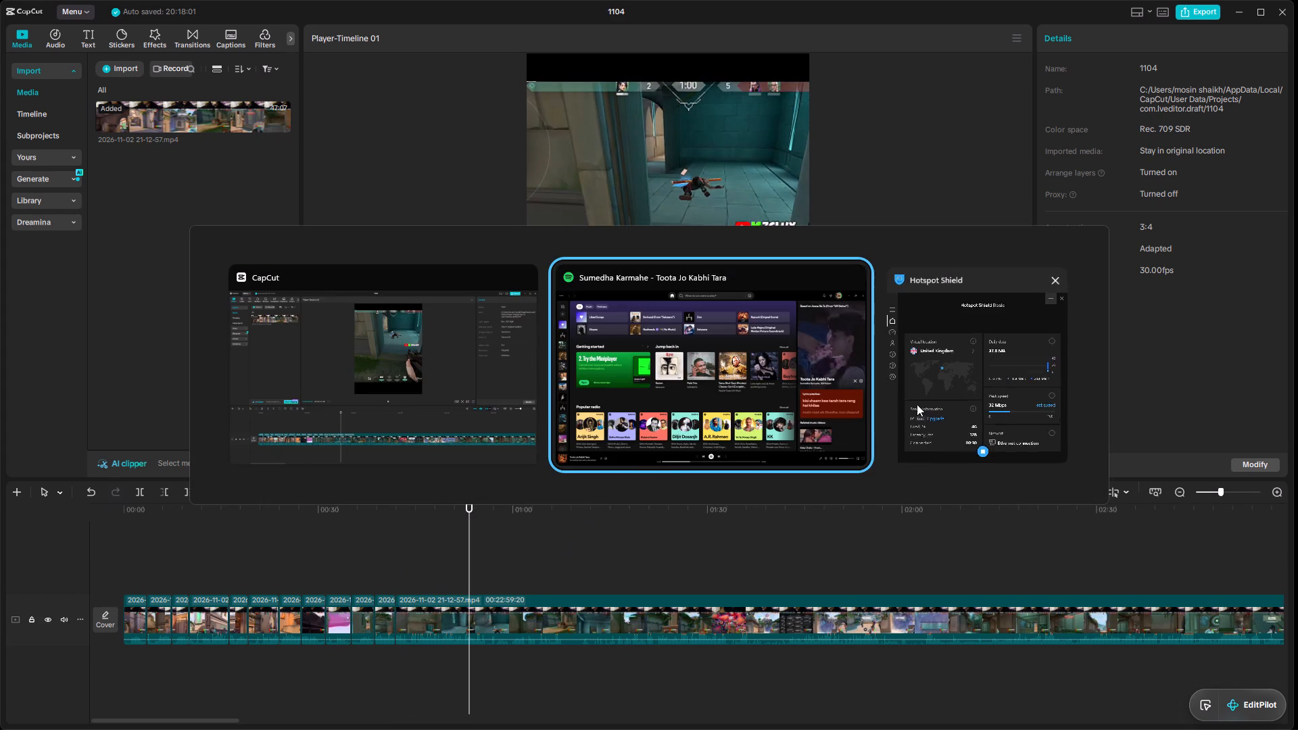
{"action": "key", "text": "alt+Tab"}
{"action": "left_click", "coordinate": [601, 544], "text": "alt"}
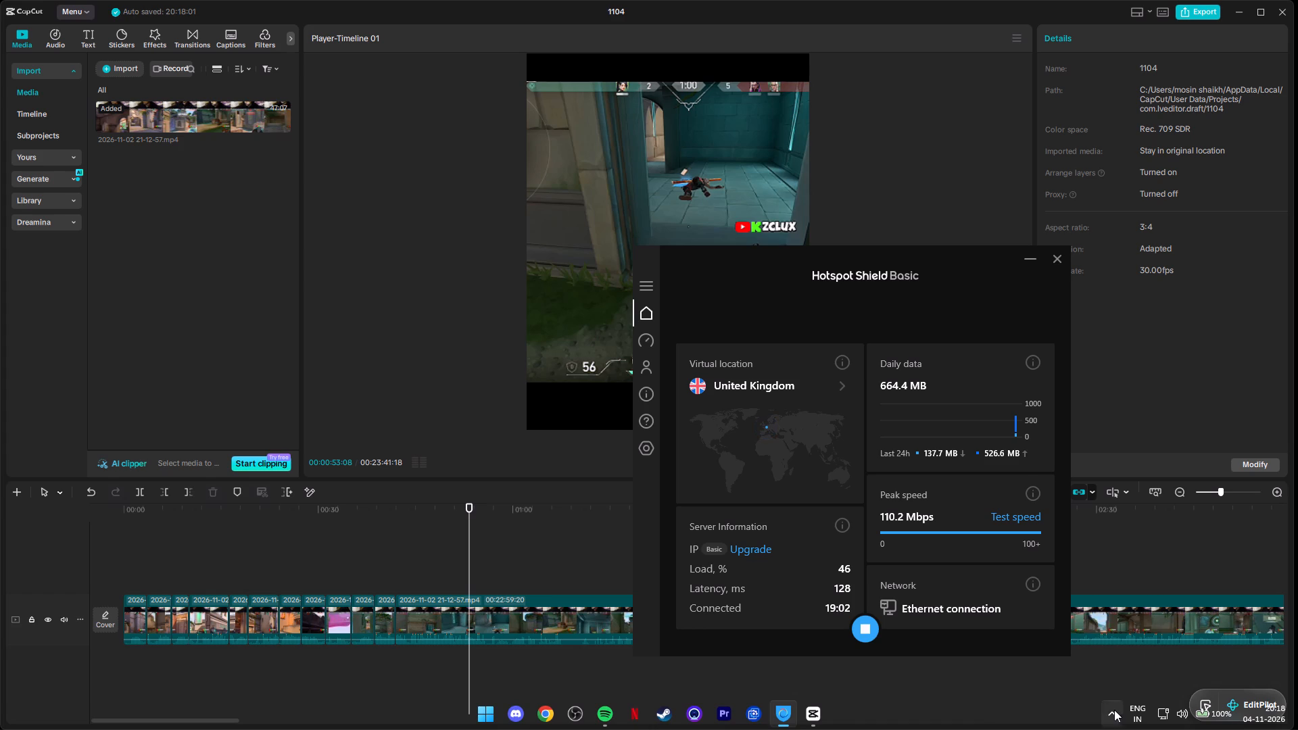
{"action": "left_click", "coordinate": [1117, 710]}
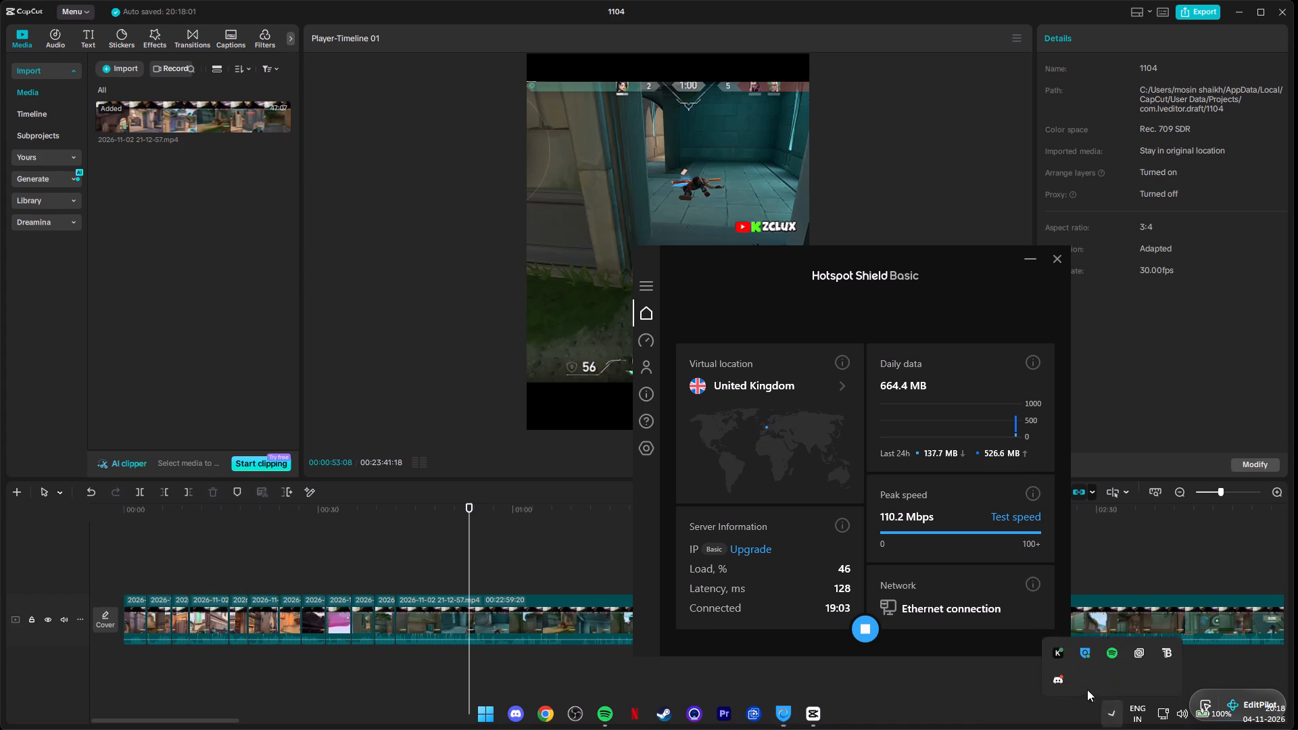
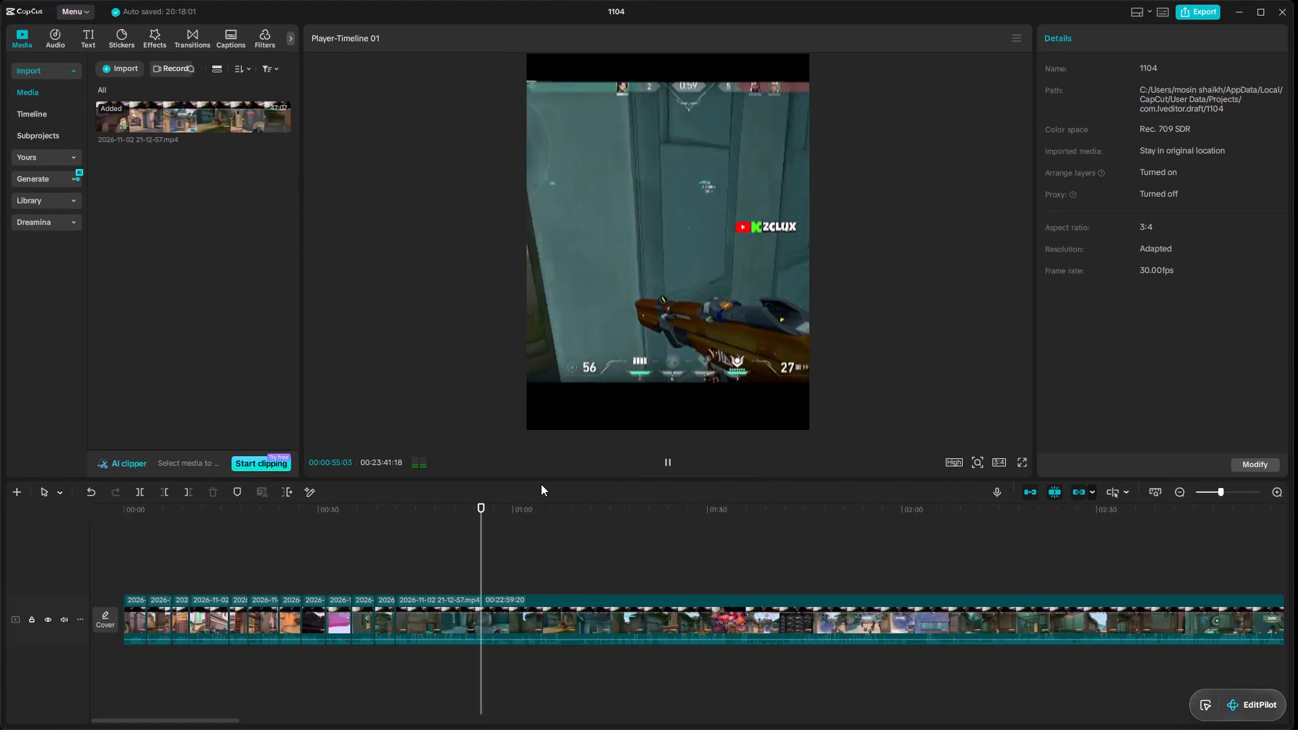
Review the remaining recording from about 00:00:55 to 00:01:29, looking for the next kill to clip.
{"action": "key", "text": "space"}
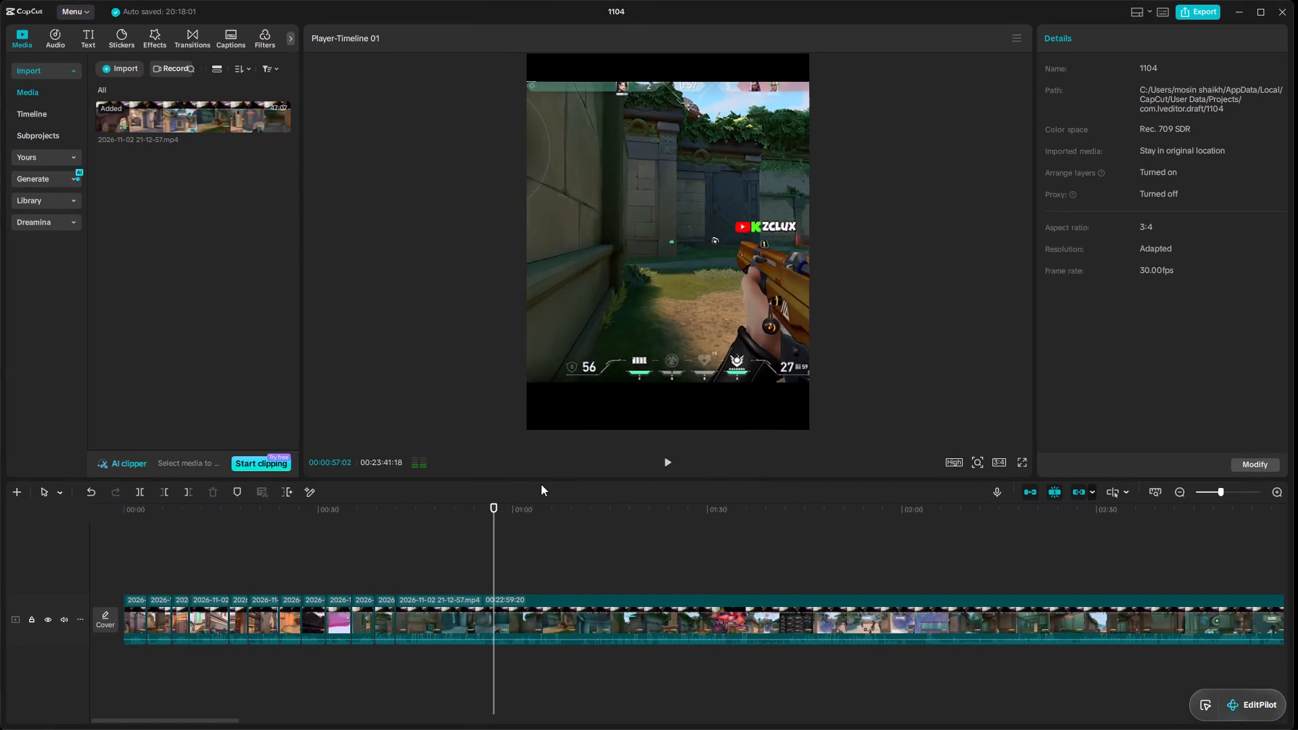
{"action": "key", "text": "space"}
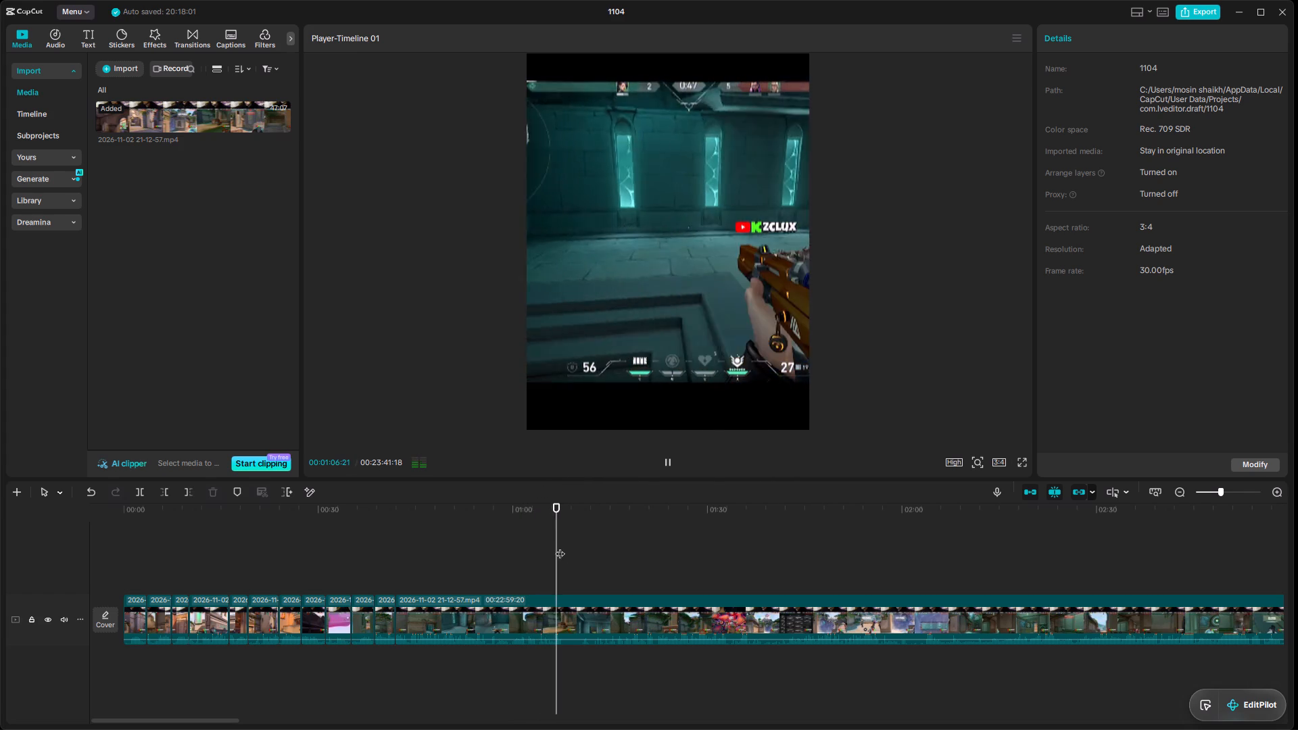
{"action": "left_click_drag", "start_coordinate": [566, 552], "coordinate": [566, 550]}
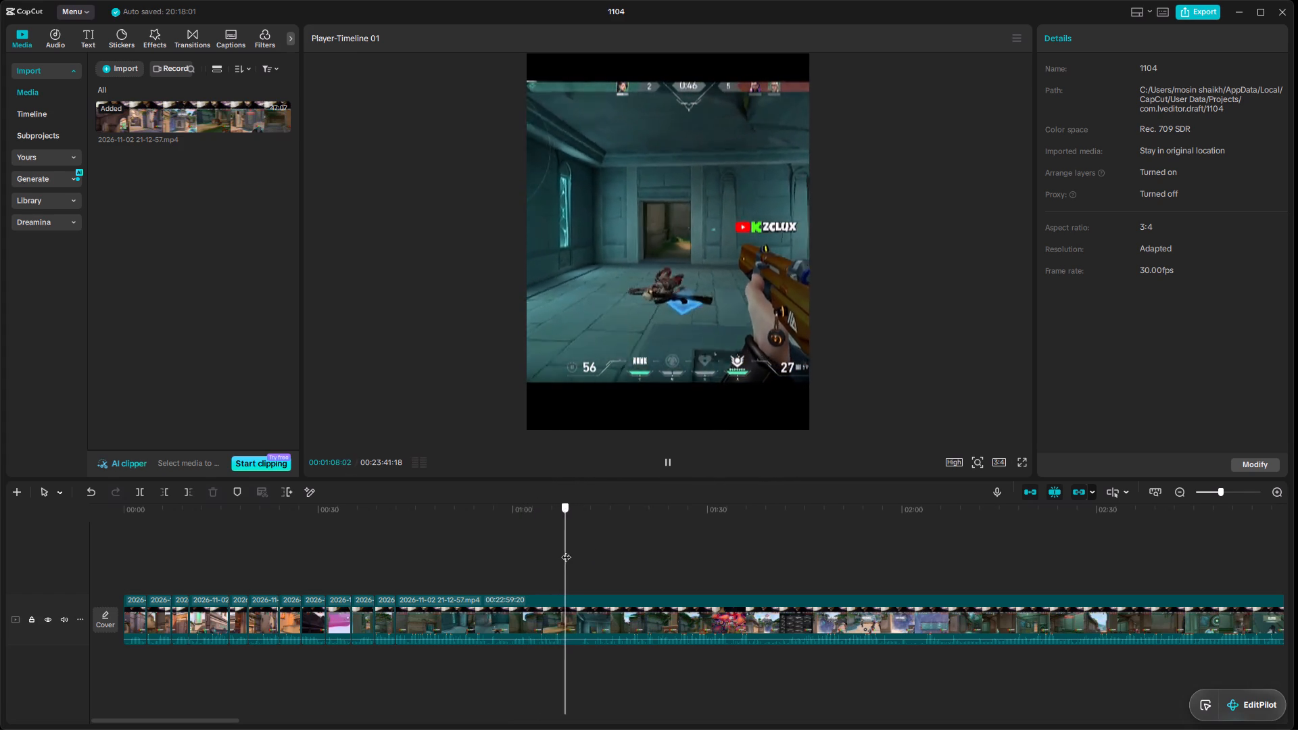
{"action": "left_click_drag", "start_coordinate": [566, 550], "coordinate": [704, 556]}
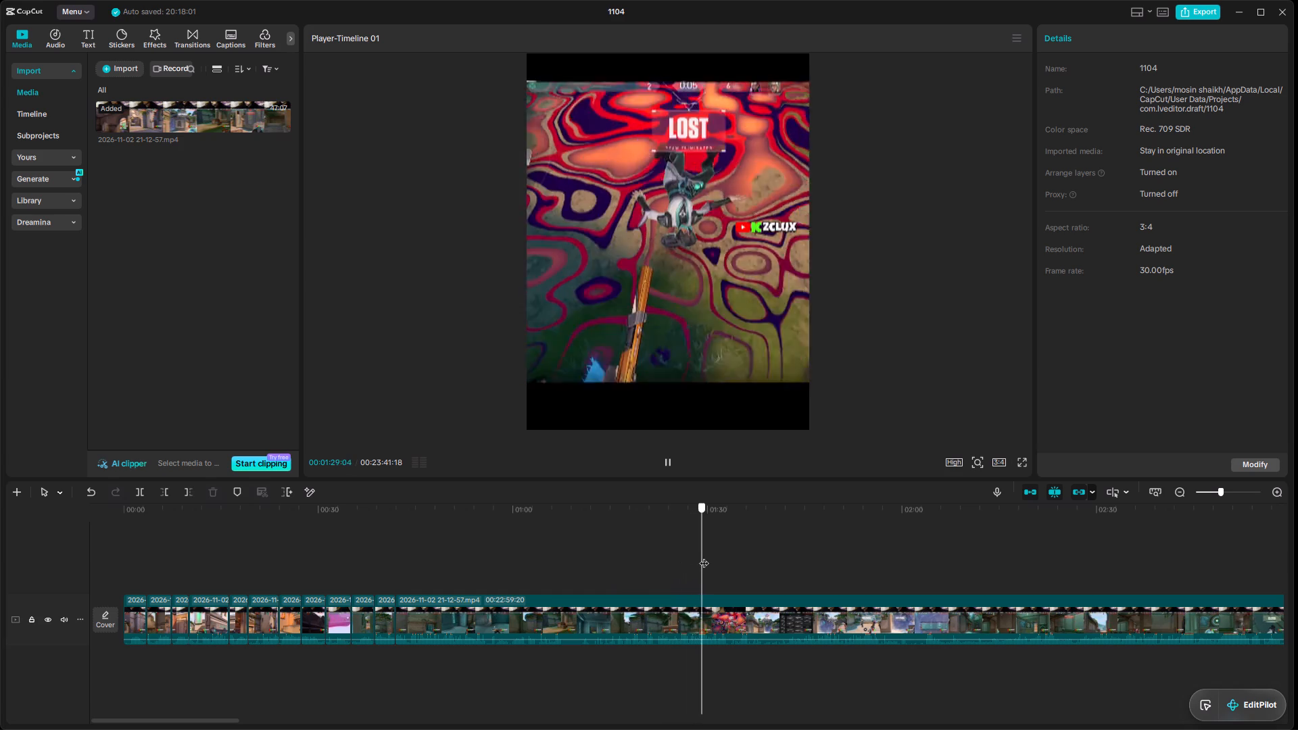
Scan the remaining recording for the next kills and play the fight around 00:02:38.
{"action": "left_click_drag", "start_coordinate": [704, 556], "coordinate": [807, 556]}
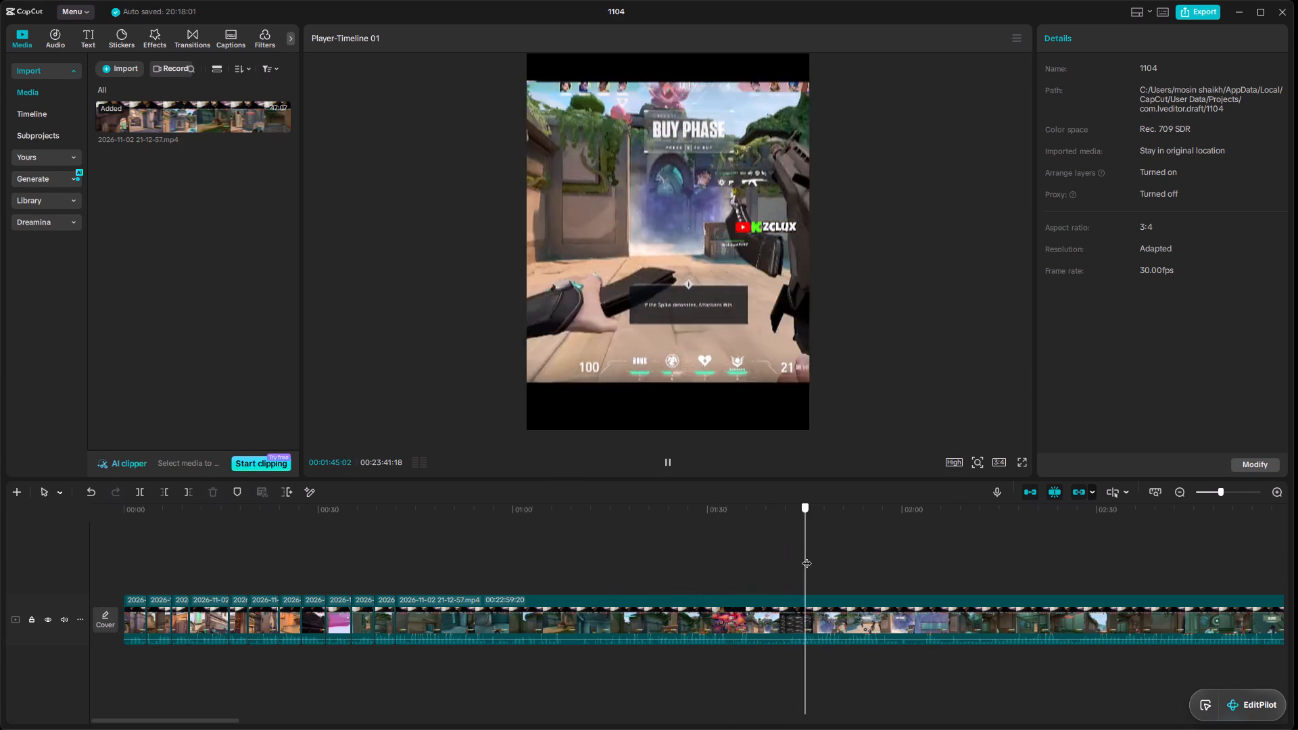
{"action": "left_click_drag", "start_coordinate": [807, 556], "coordinate": [924, 549]}
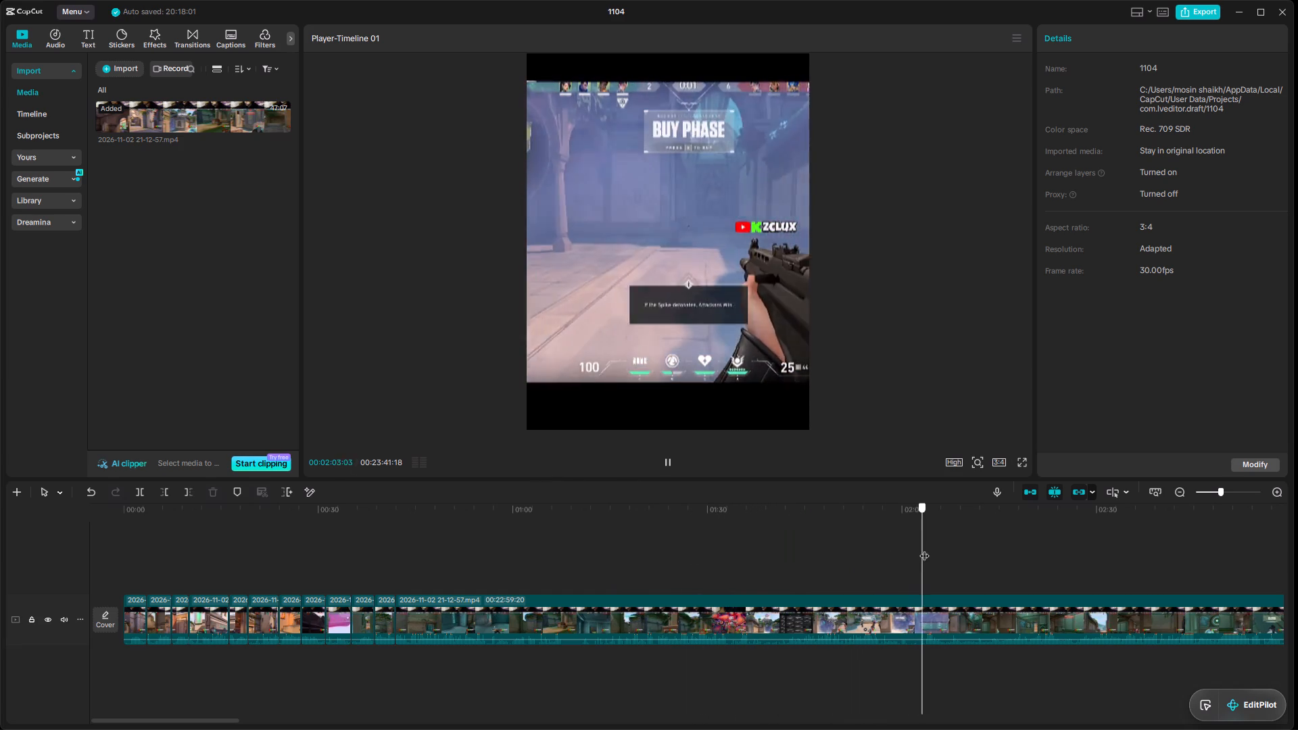
{"action": "left_click_drag", "start_coordinate": [924, 549], "coordinate": [1045, 538]}
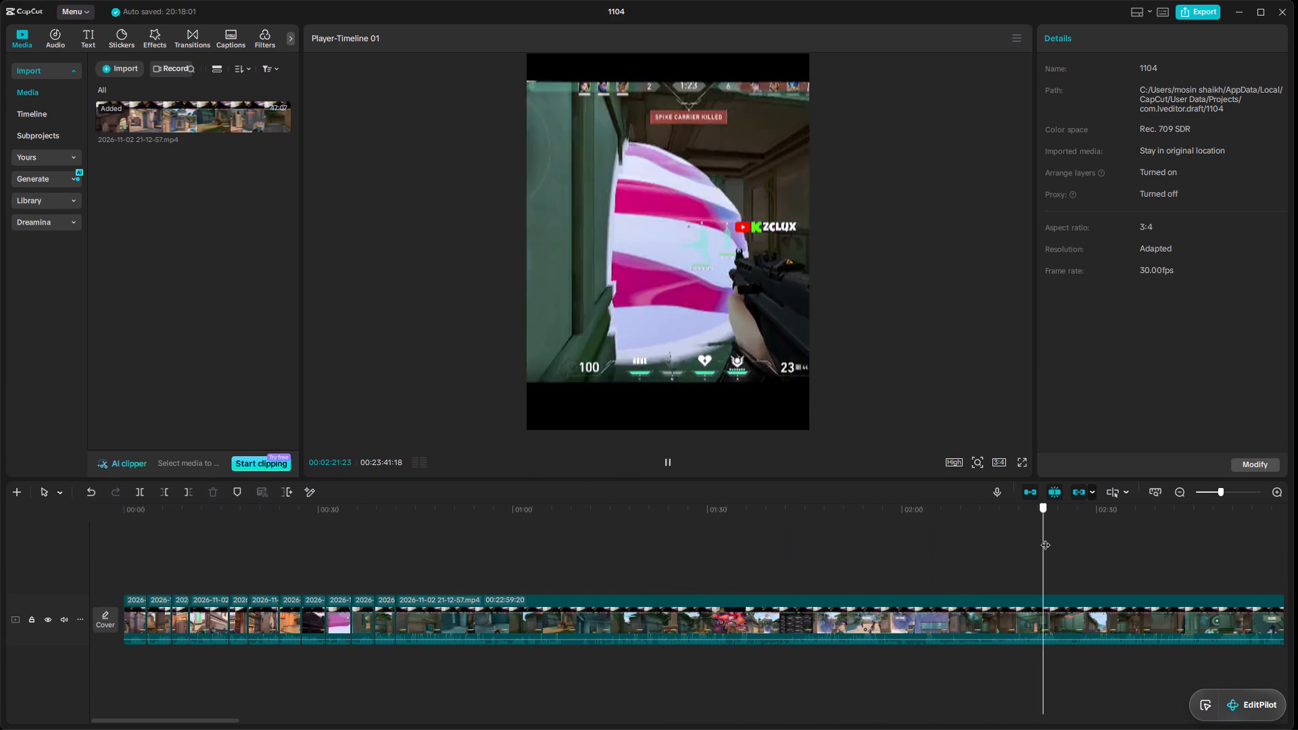
{"action": "left_click_drag", "start_coordinate": [1045, 538], "coordinate": [1128, 529]}
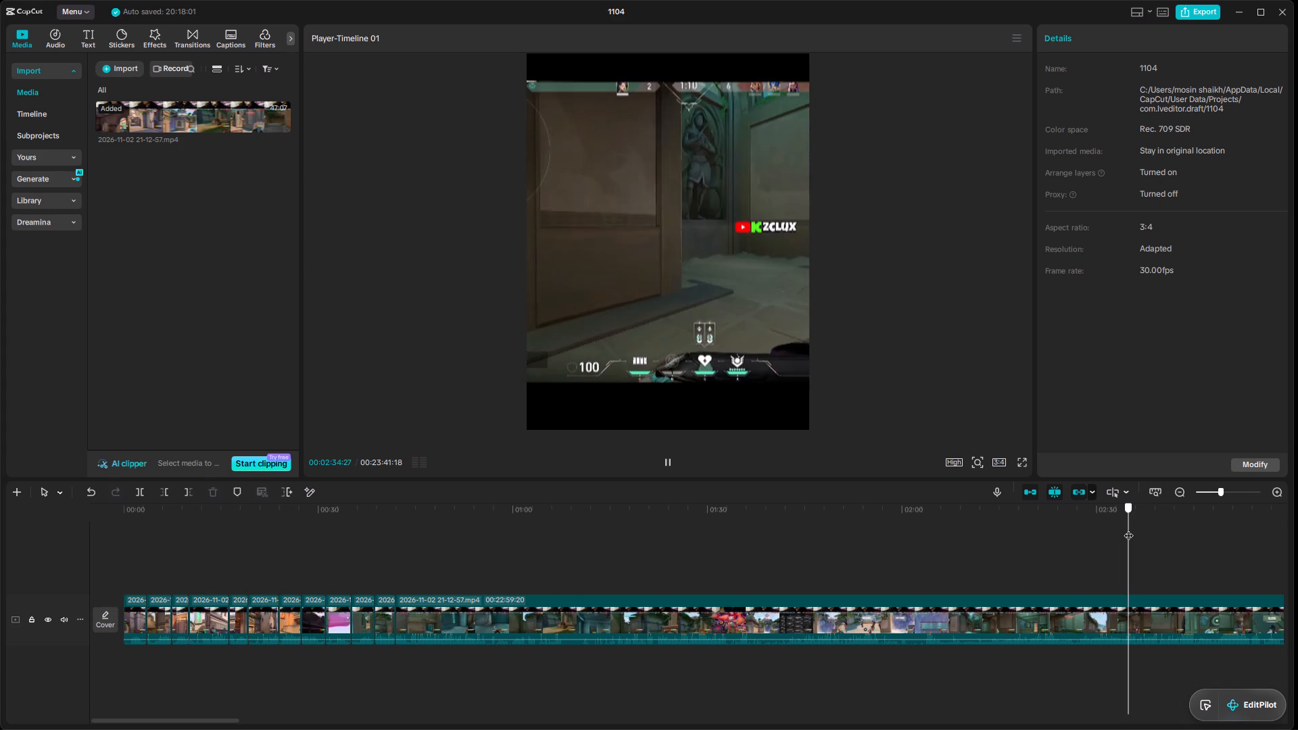
{"action": "left_click_drag", "start_coordinate": [1128, 529], "coordinate": [1099, 526]}
{"action": "key", "text": "space"}
{"action": "key", "text": "space"}
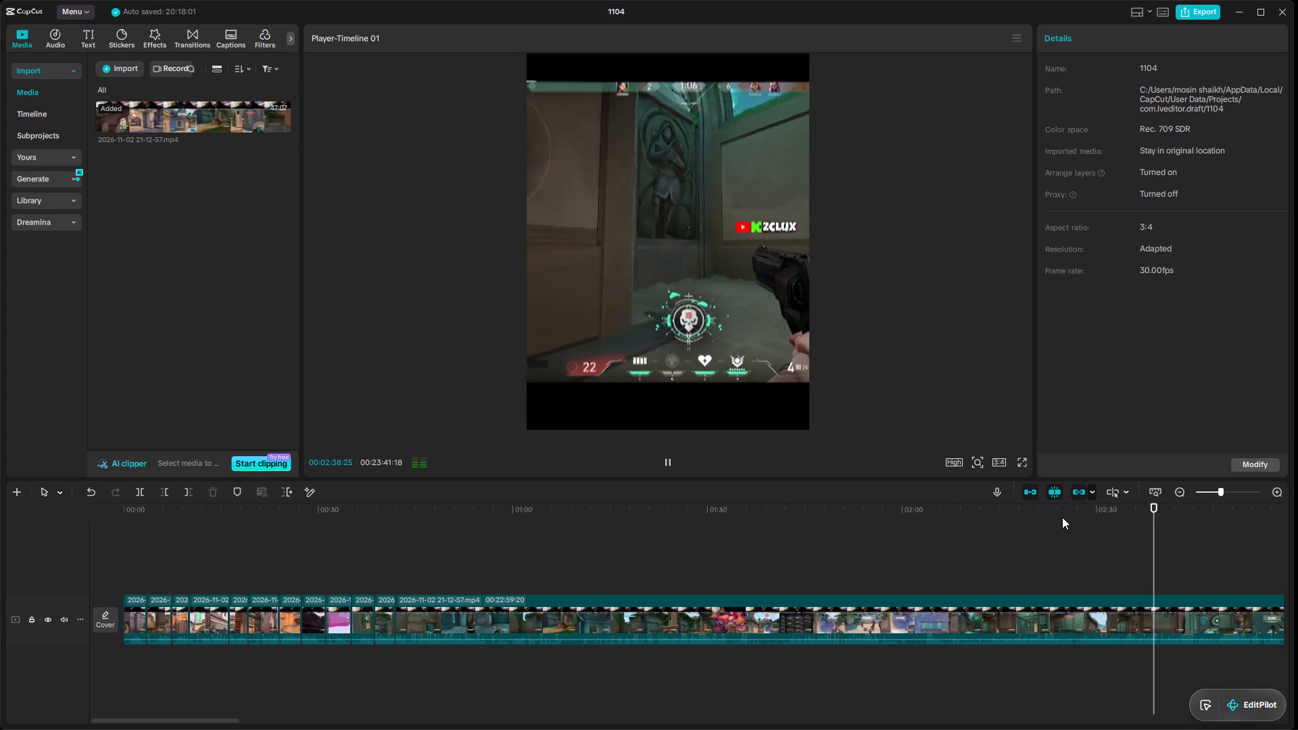
{"action": "key", "text": "space"}
Replay the fight to find where it begins and split the recording at 00:02:28:22 to start a new kill clip.
{"action": "left_click", "coordinate": [1059, 556]}
{"action": "key", "text": "space"}
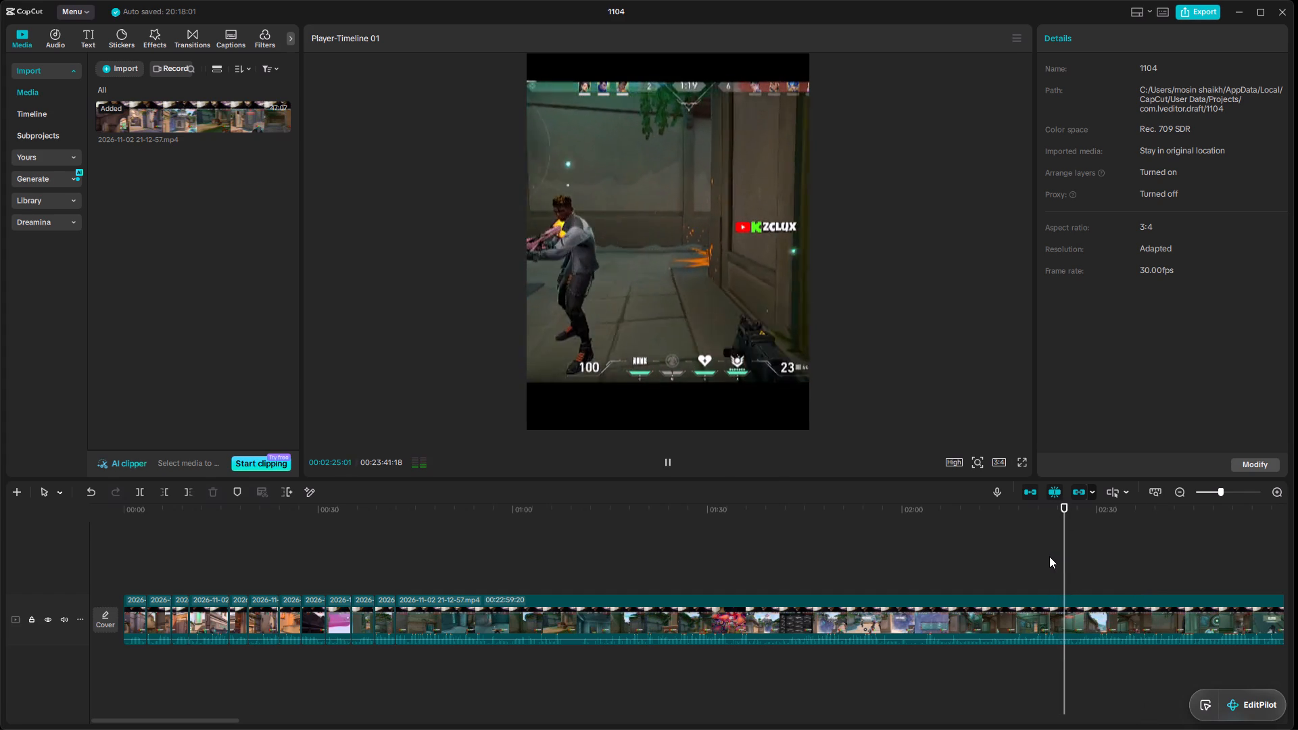
{"action": "left_click", "coordinate": [1122, 562]}
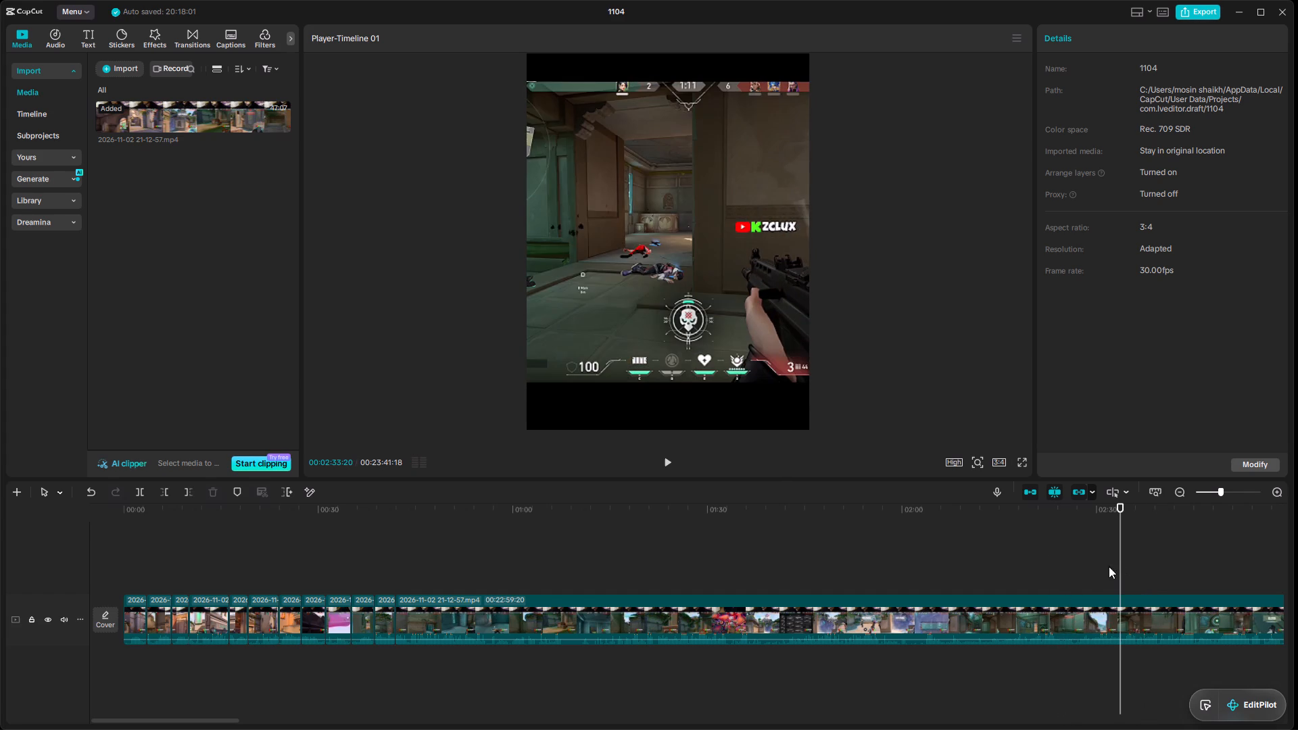
{"action": "left_click", "coordinate": [1088, 567]}
{"action": "key", "text": "space"}
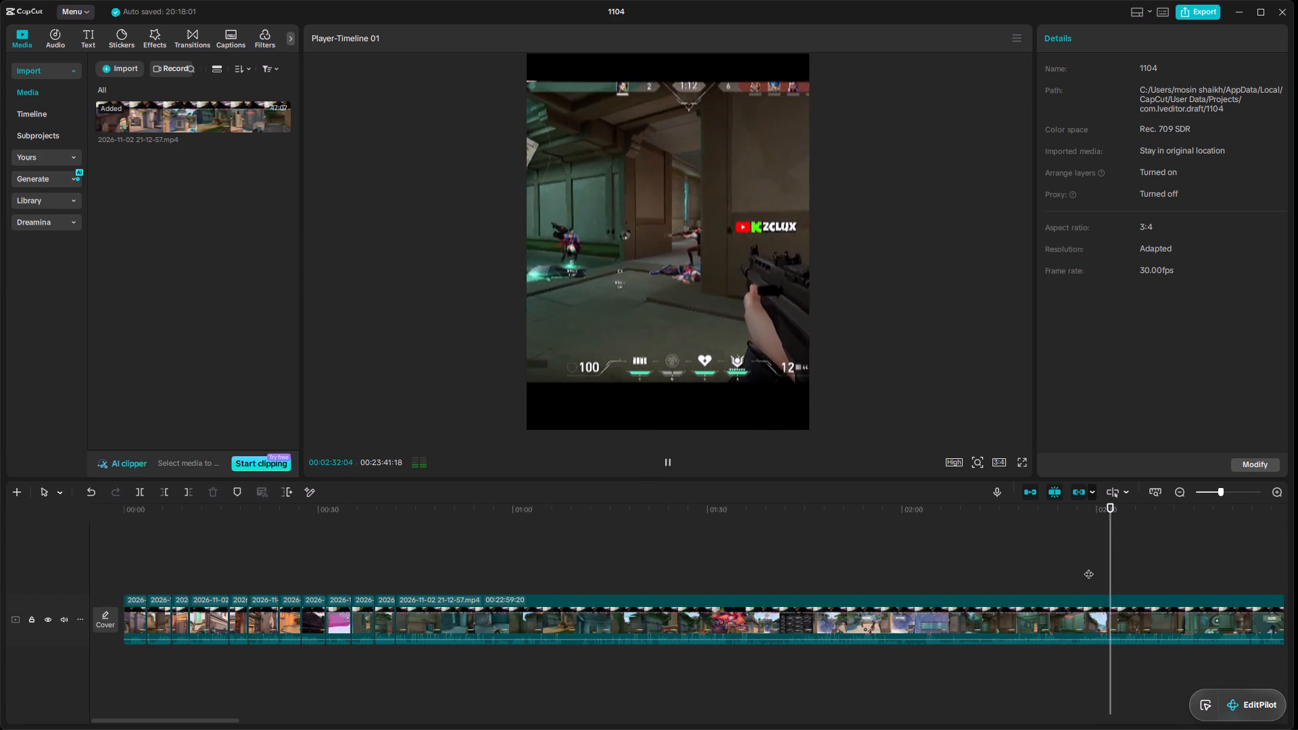
{"action": "left_click", "coordinate": [1084, 567]}
{"action": "left_click", "coordinate": [1081, 568]}
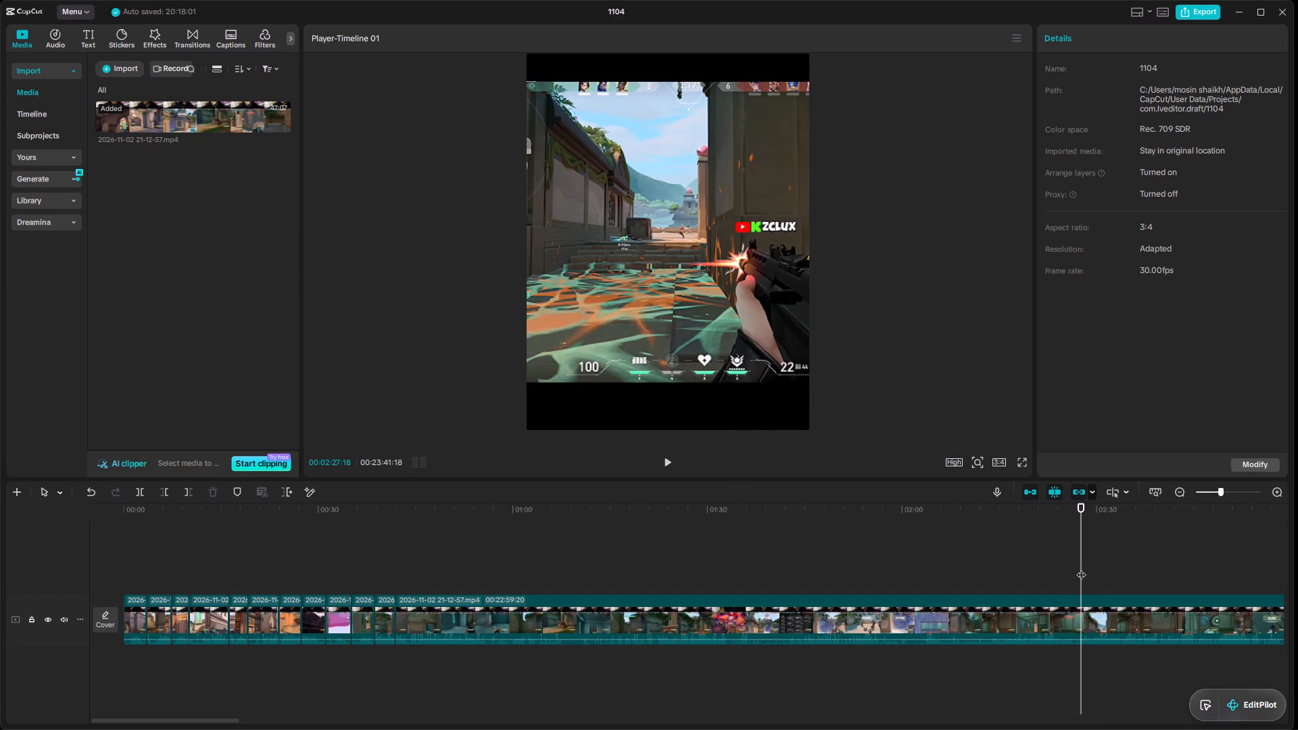
{"action": "key", "text": "space"}
{"action": "left_click", "coordinate": [1065, 568]}
{"action": "key", "text": "space"}
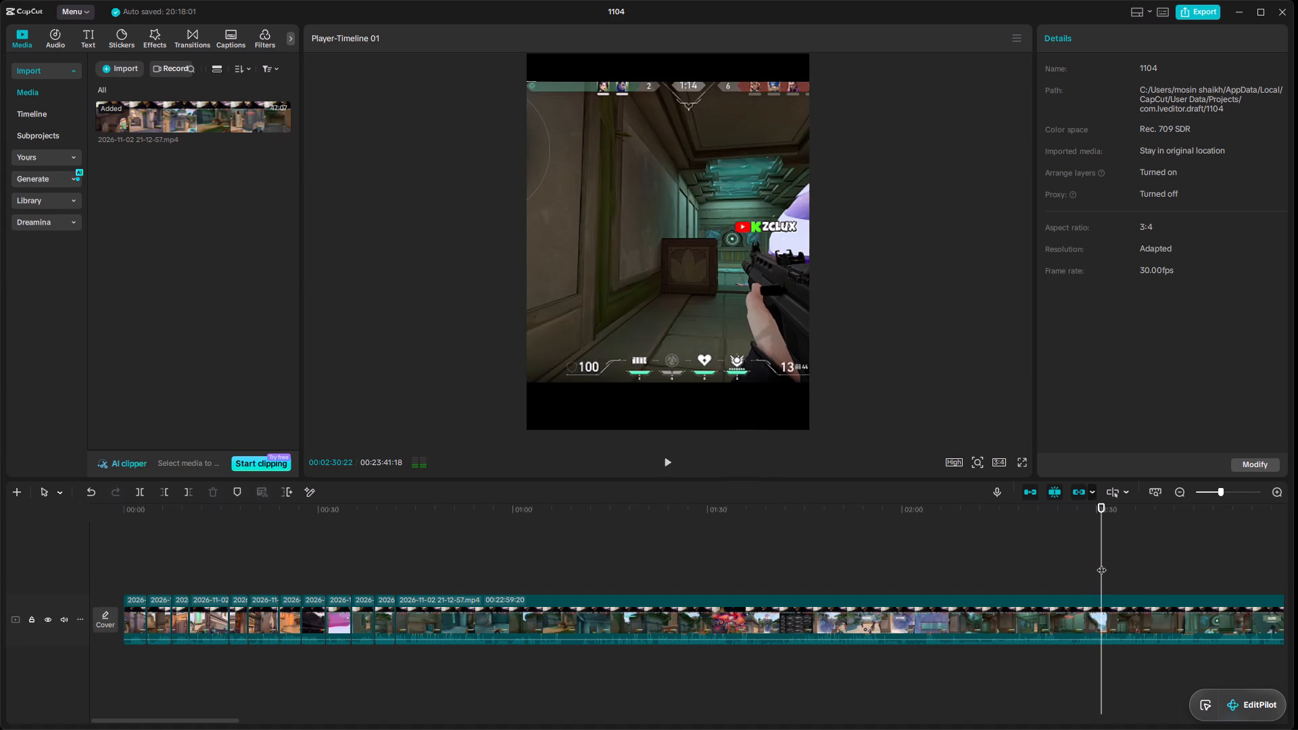
{"action": "left_click", "coordinate": [1096, 564]}
{"action": "key", "text": "space"}
{"action": "left_click", "coordinate": [1085, 566]}
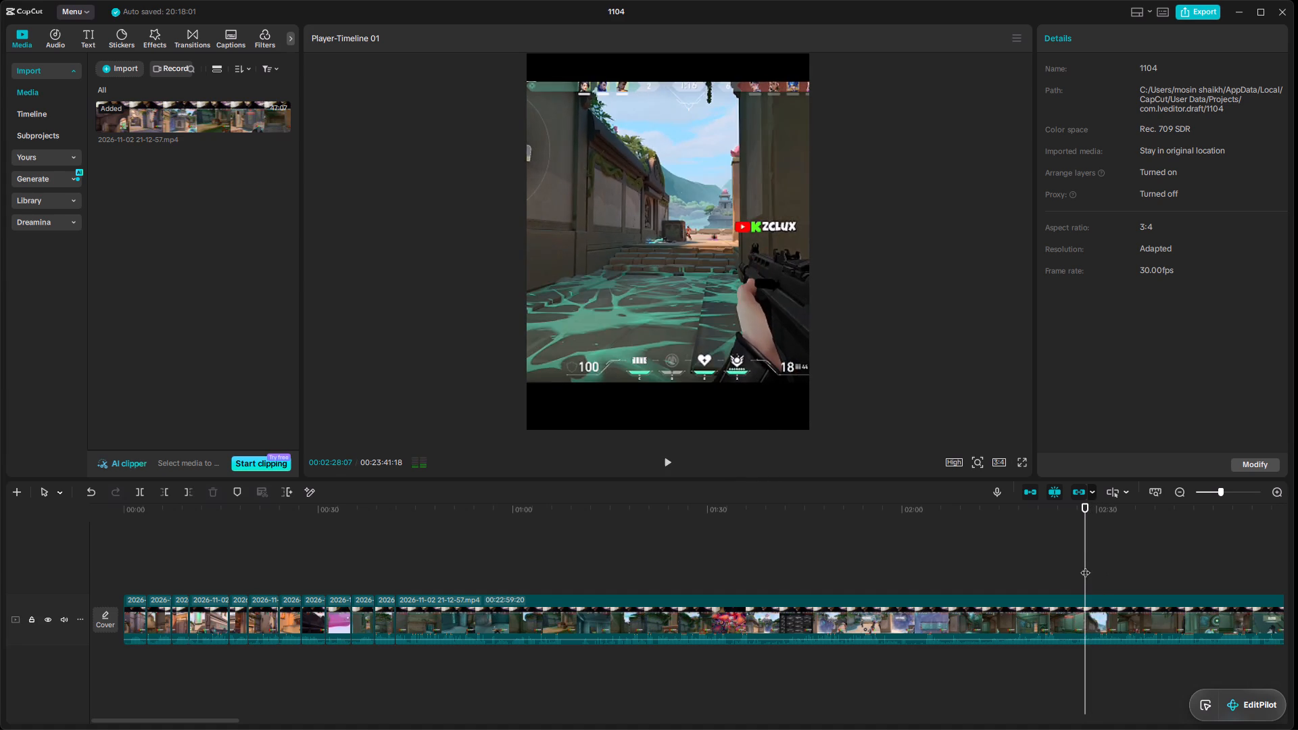
{"action": "key", "text": "space"}
{"action": "key", "text": "space"}
{"action": "left_click", "coordinate": [1096, 611]}
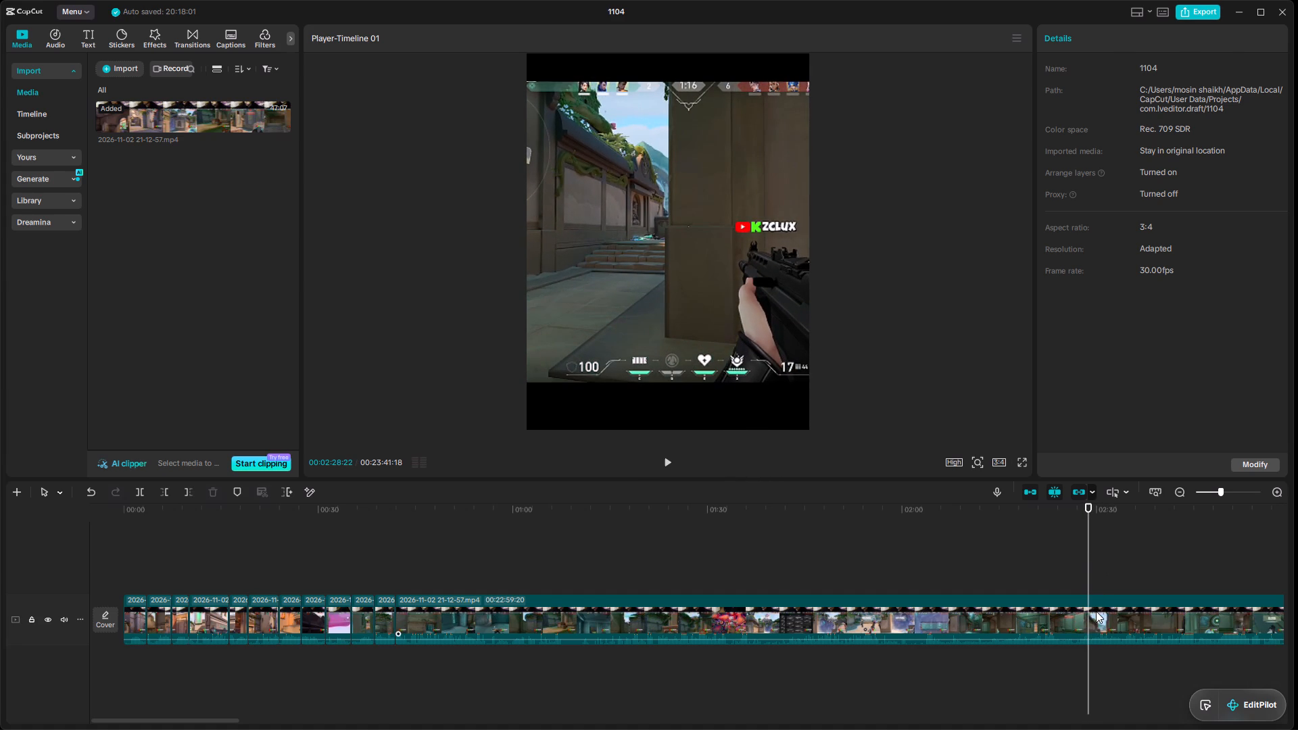
{"action": "left_click", "coordinate": [143, 492]}
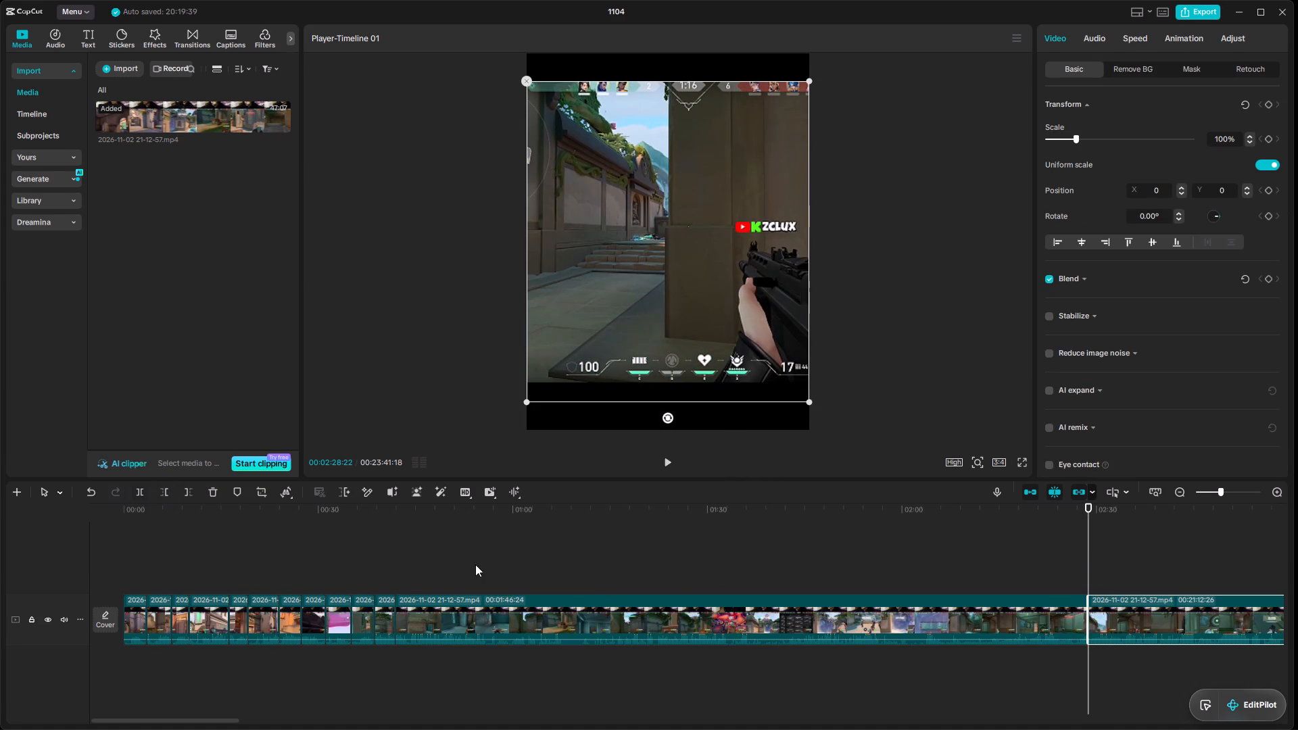
Delete the leftover footage between the finished kill clips and the new cut at 00:02:28:22.
{"action": "left_click", "coordinate": [813, 622]}
{"action": "key", "text": "Delete"}
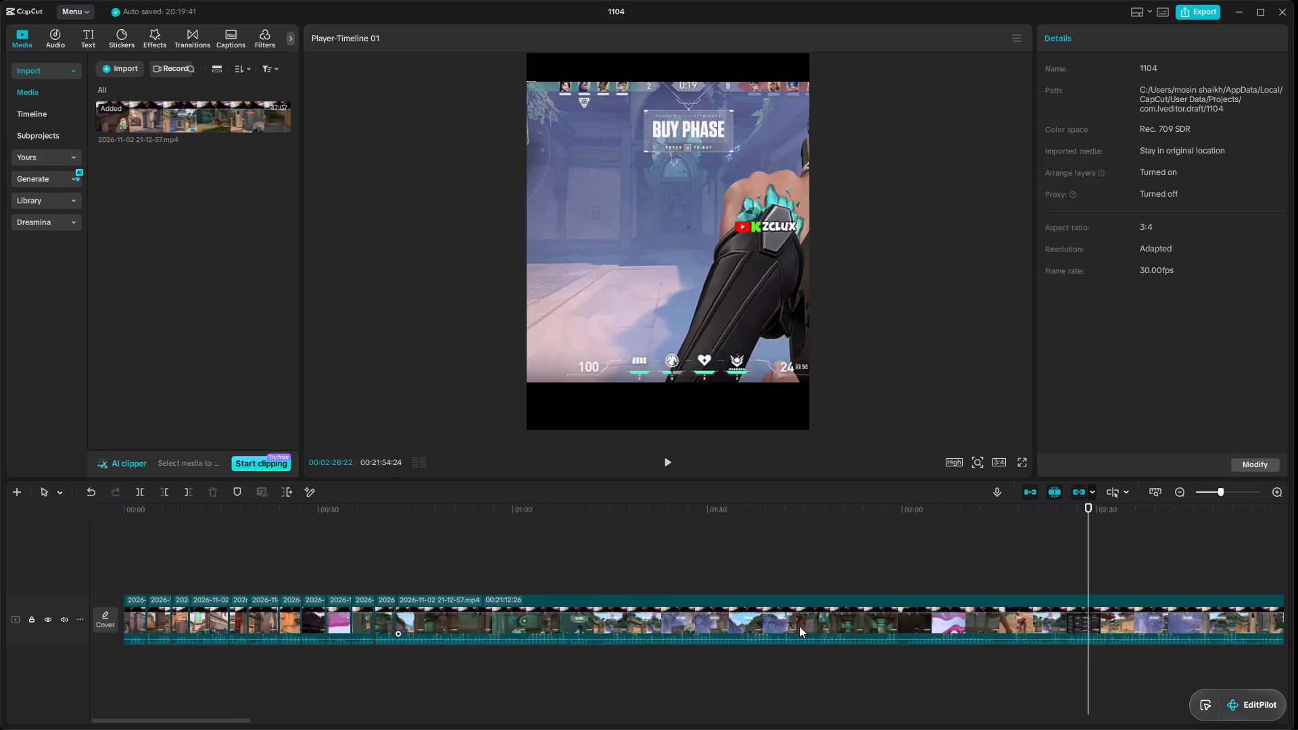
Play through the fight to its last kill and split the recording at 00:00:52:25 to end the kill clip.
{"action": "left_click", "coordinate": [393, 574]}
{"action": "key", "text": "space"}
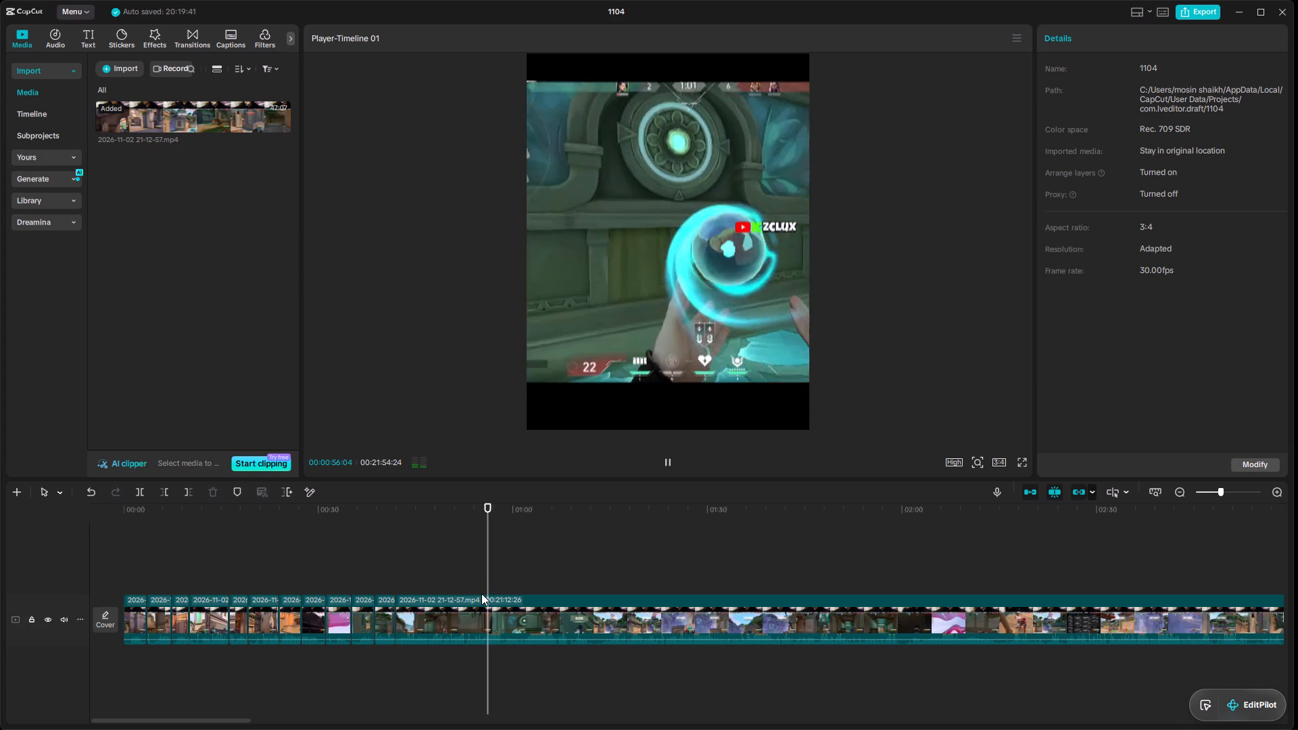
{"action": "key", "text": "space"}
{"action": "left_click", "coordinate": [464, 589]}
{"action": "key", "text": "space"}
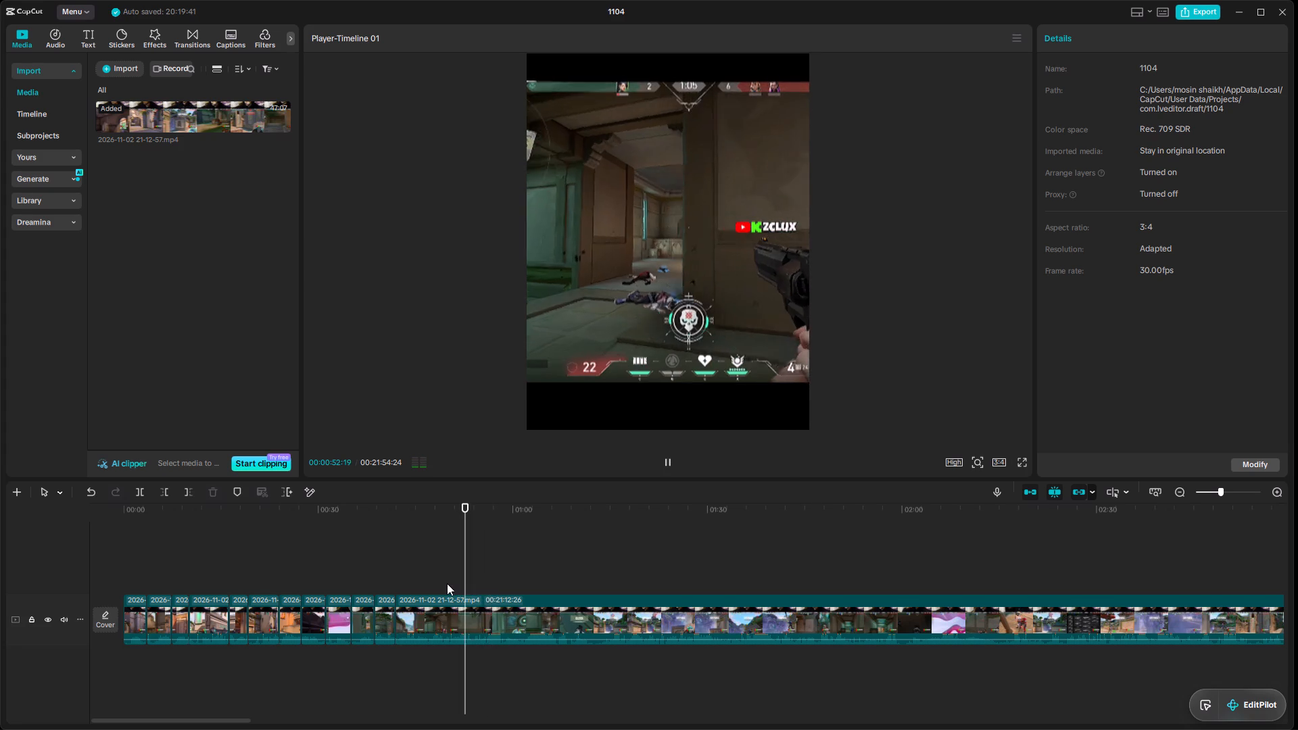
{"action": "key", "text": "space"}
{"action": "left_click", "coordinate": [445, 581]}
{"action": "key", "text": "space"}
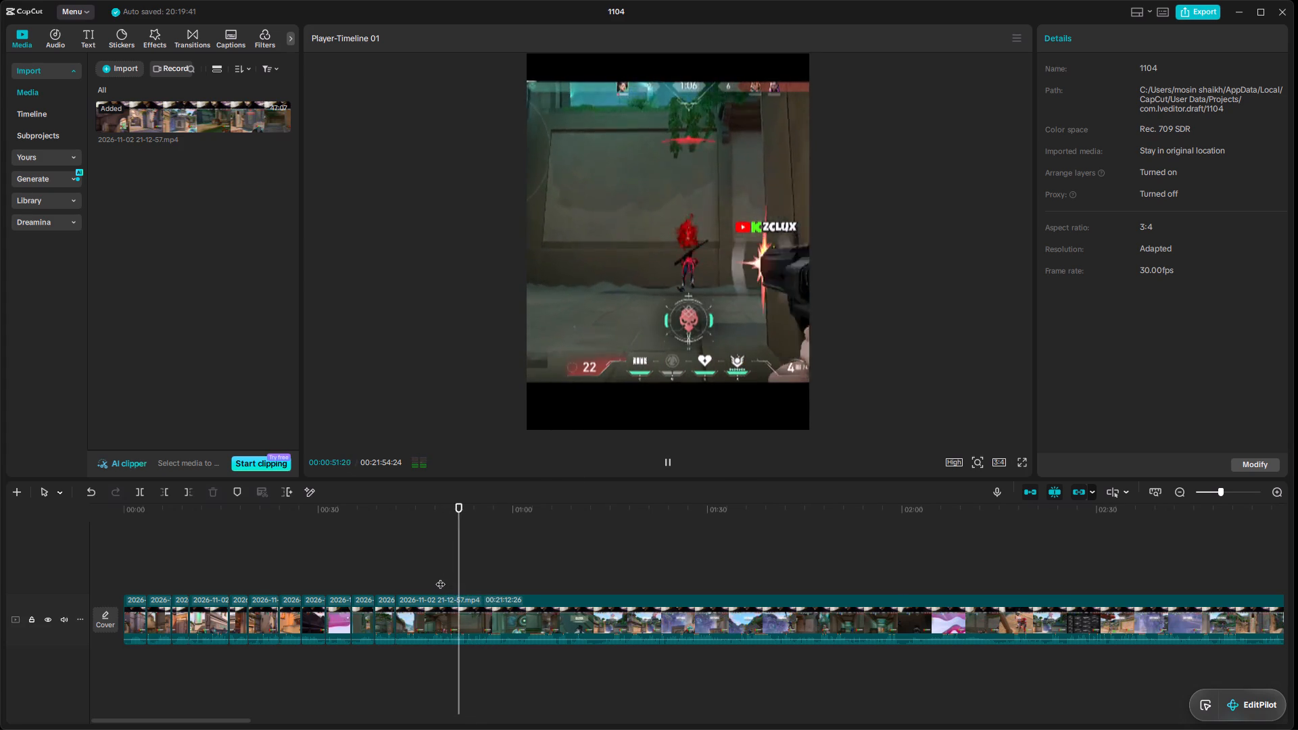
{"action": "key", "text": "space"}
{"action": "key", "text": "space"}
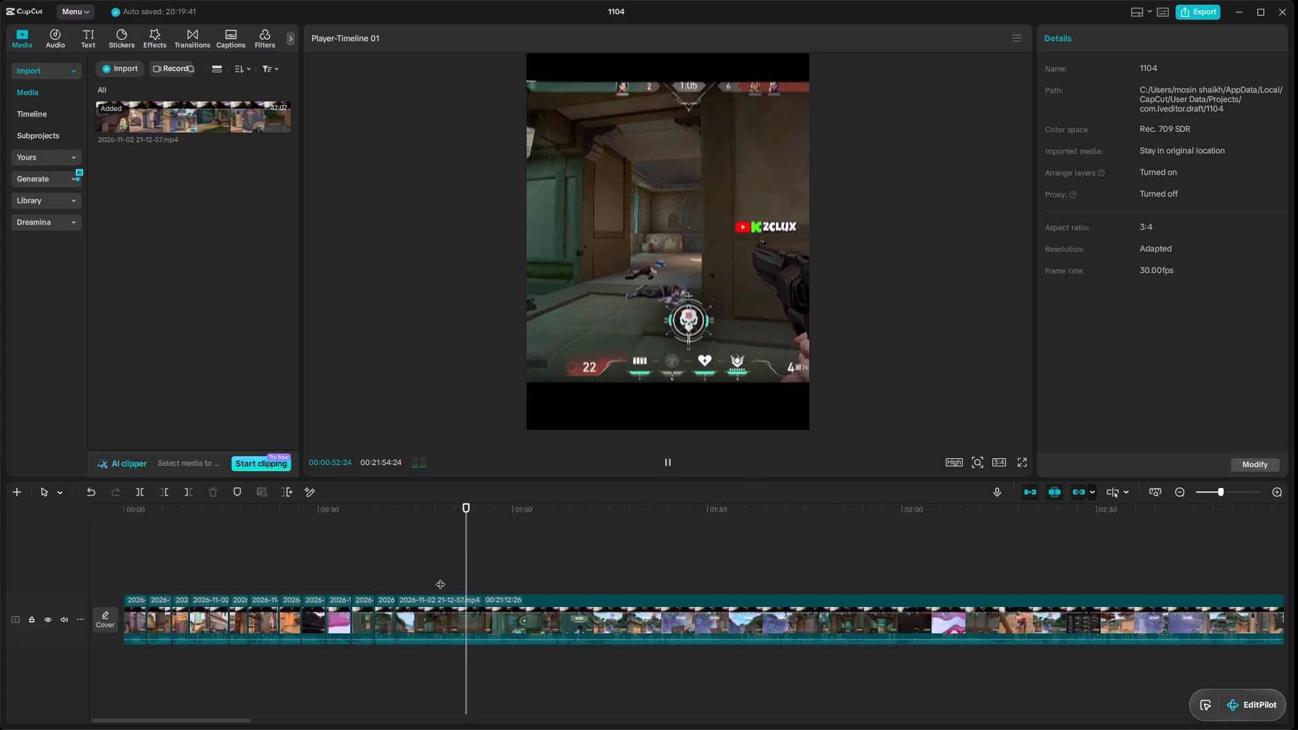
{"action": "key", "text": "space"}
{"action": "left_click", "coordinate": [441, 608]}
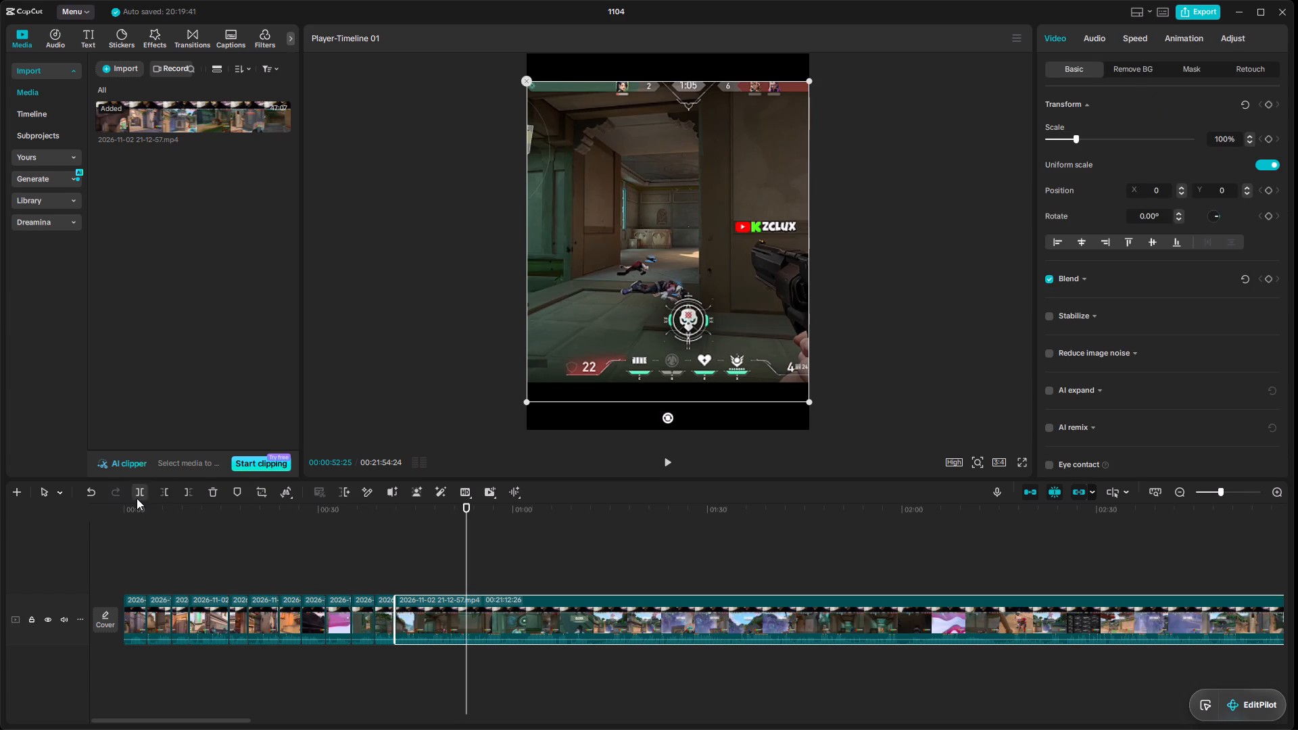
{"action": "left_click", "coordinate": [137, 498]}
Move the new kill clip onto a separate track above the start of the main track.
{"action": "left_click_drag", "start_coordinate": [433, 617], "coordinate": [105, 634]}
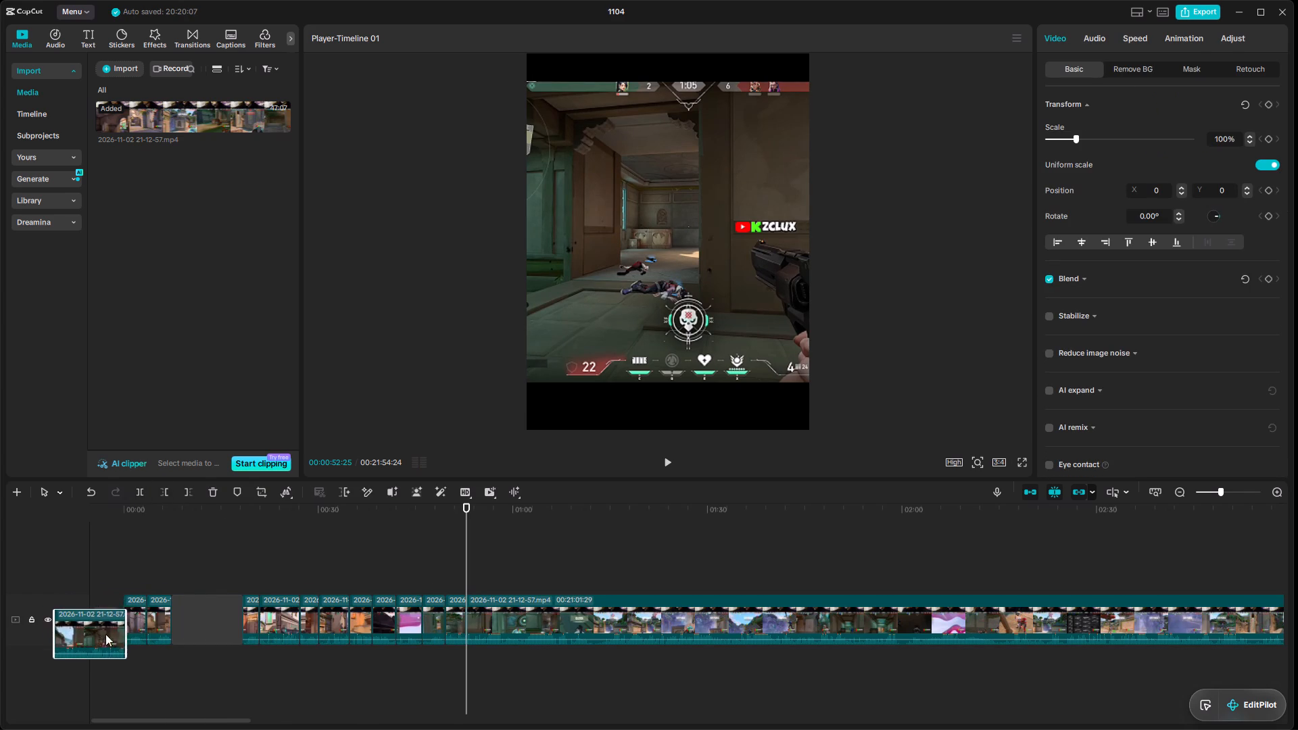
{"action": "left_click_drag", "start_coordinate": [105, 634], "coordinate": [169, 660]}
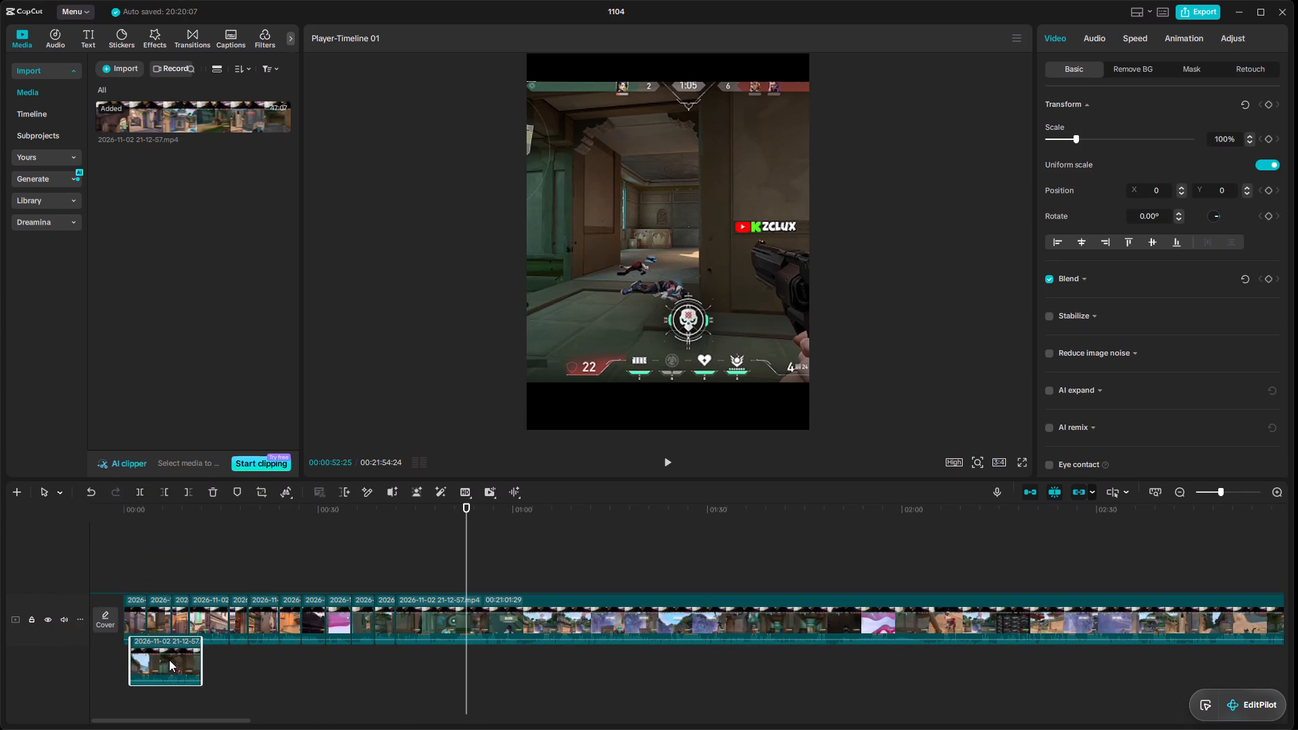
{"action": "left_click_drag", "start_coordinate": [169, 660], "coordinate": [162, 673]}
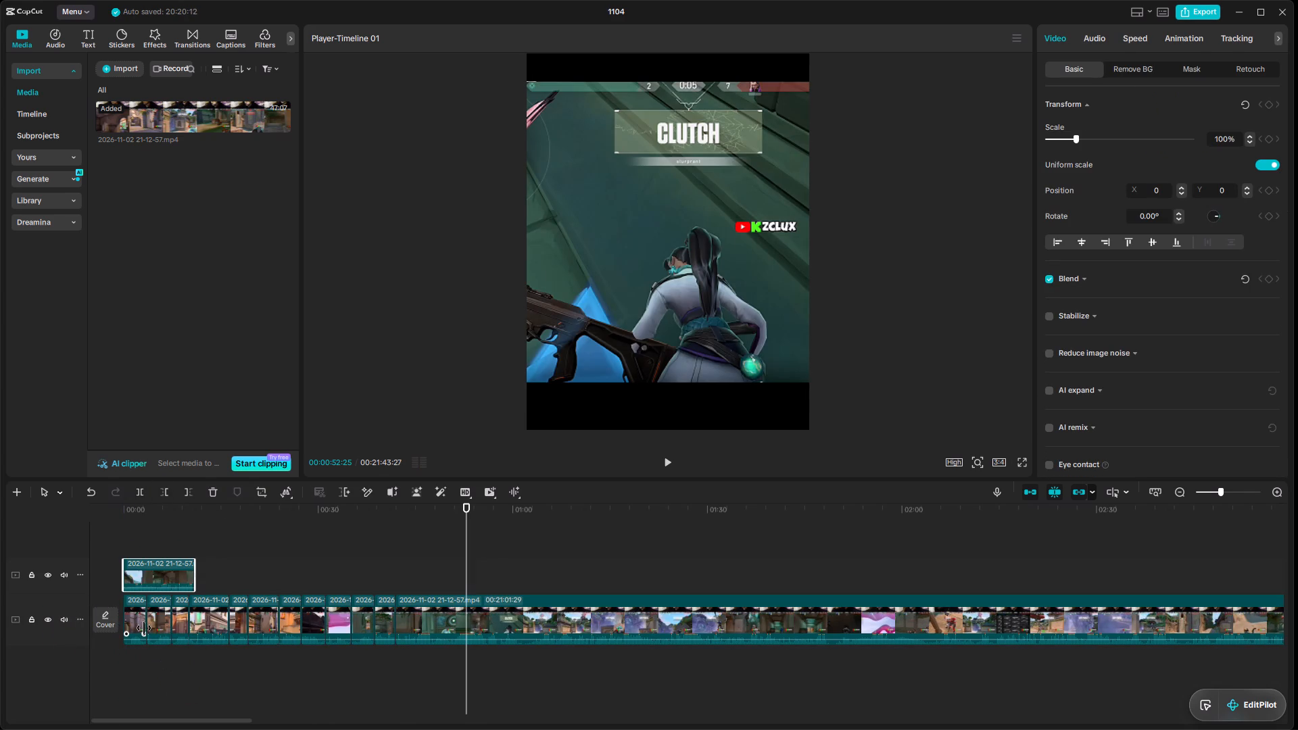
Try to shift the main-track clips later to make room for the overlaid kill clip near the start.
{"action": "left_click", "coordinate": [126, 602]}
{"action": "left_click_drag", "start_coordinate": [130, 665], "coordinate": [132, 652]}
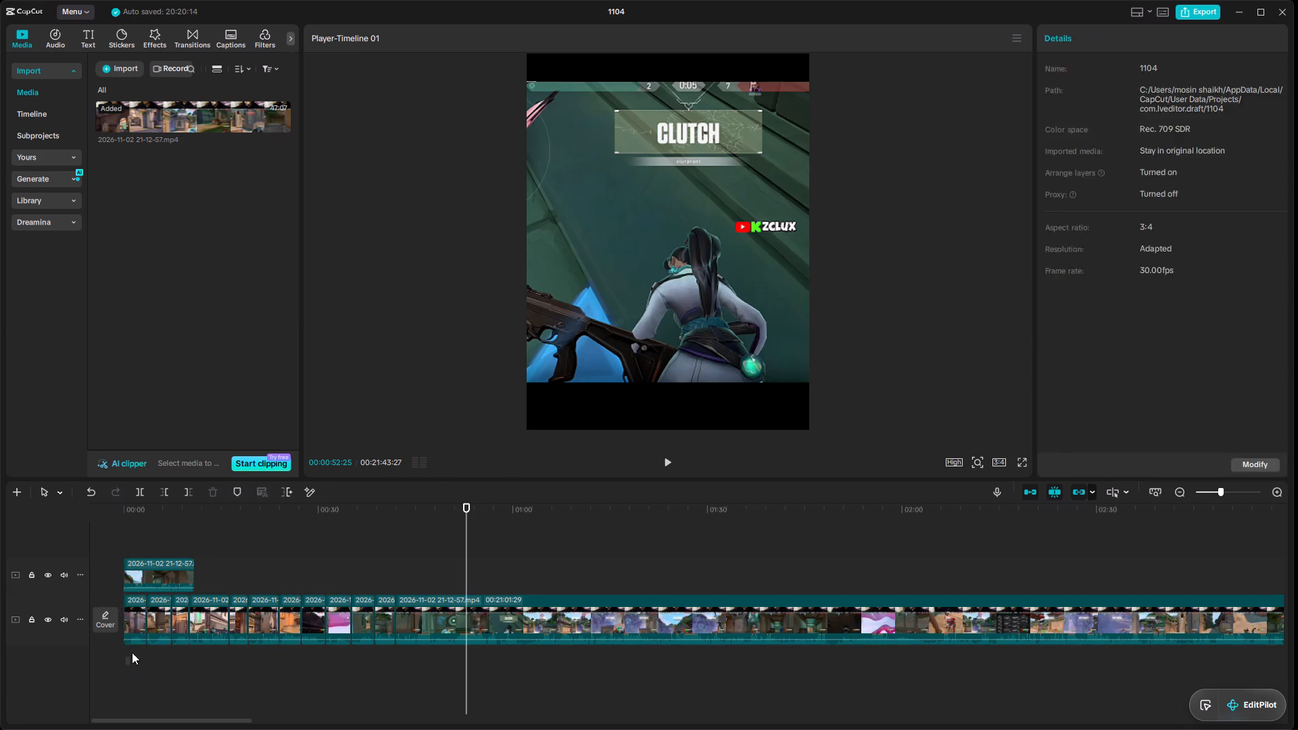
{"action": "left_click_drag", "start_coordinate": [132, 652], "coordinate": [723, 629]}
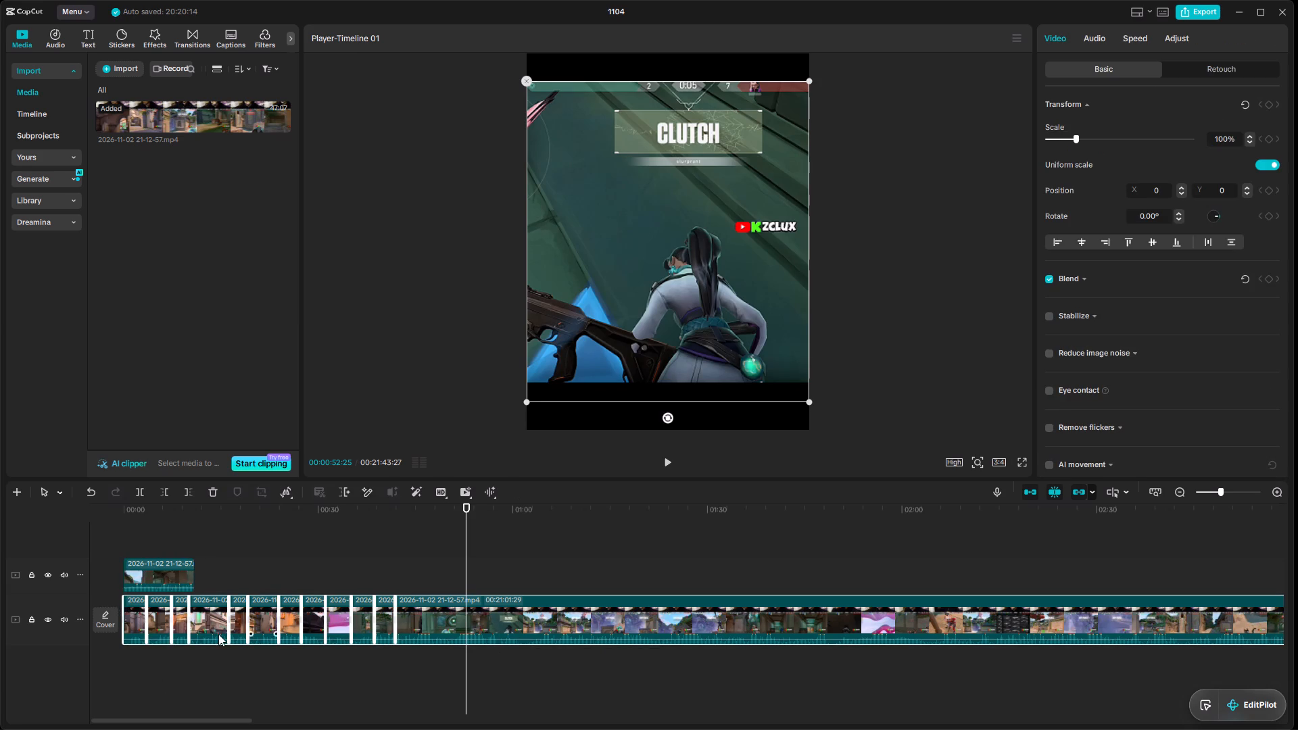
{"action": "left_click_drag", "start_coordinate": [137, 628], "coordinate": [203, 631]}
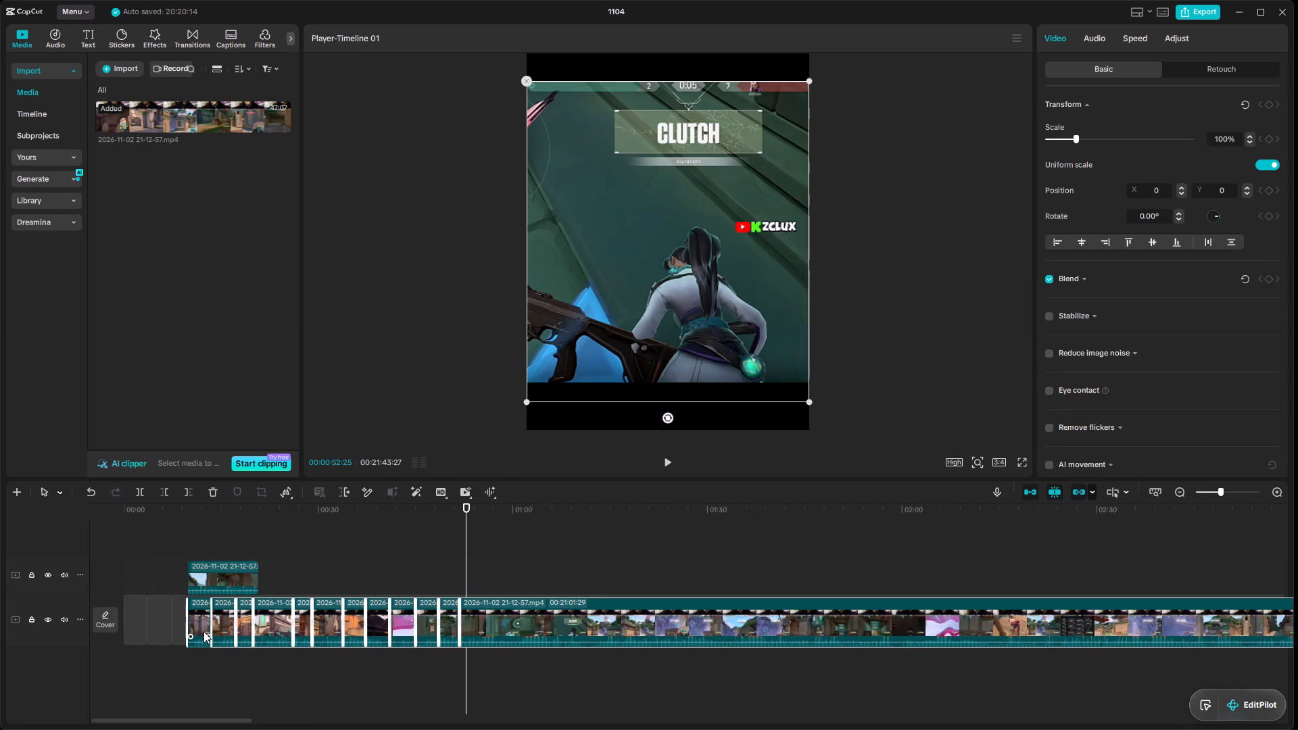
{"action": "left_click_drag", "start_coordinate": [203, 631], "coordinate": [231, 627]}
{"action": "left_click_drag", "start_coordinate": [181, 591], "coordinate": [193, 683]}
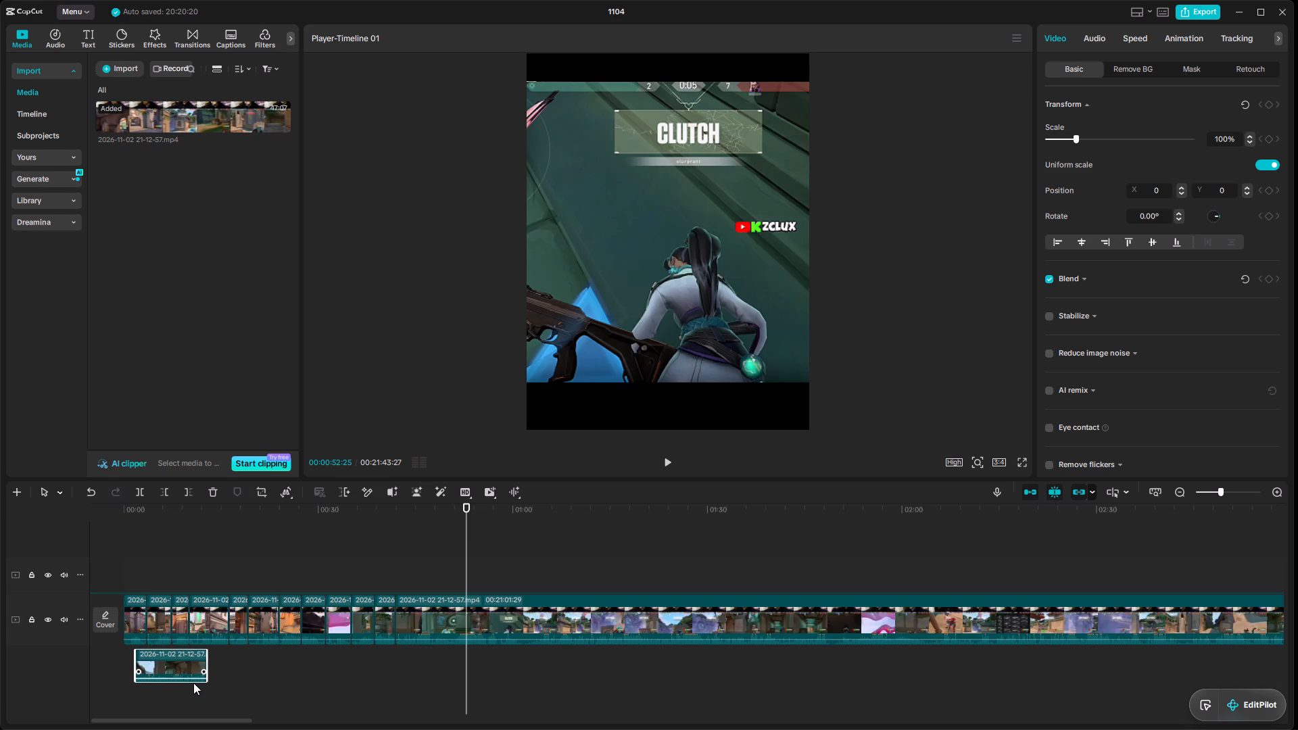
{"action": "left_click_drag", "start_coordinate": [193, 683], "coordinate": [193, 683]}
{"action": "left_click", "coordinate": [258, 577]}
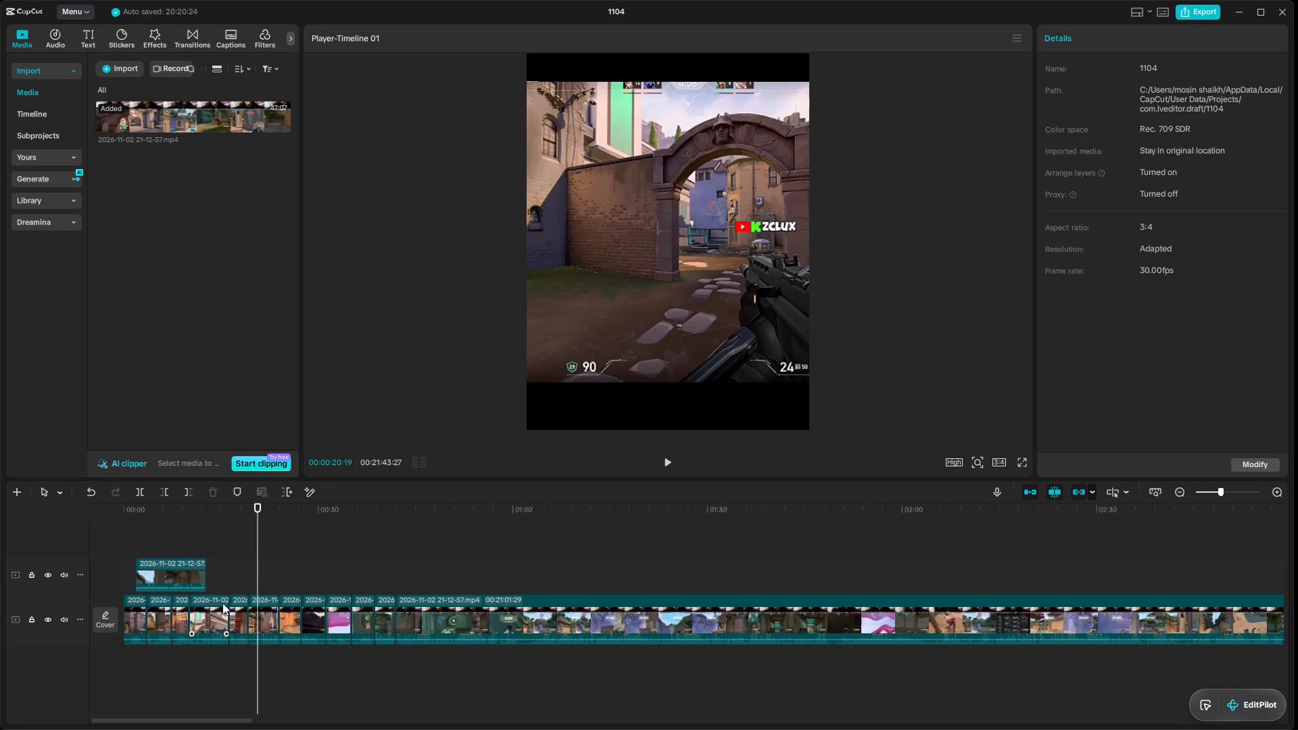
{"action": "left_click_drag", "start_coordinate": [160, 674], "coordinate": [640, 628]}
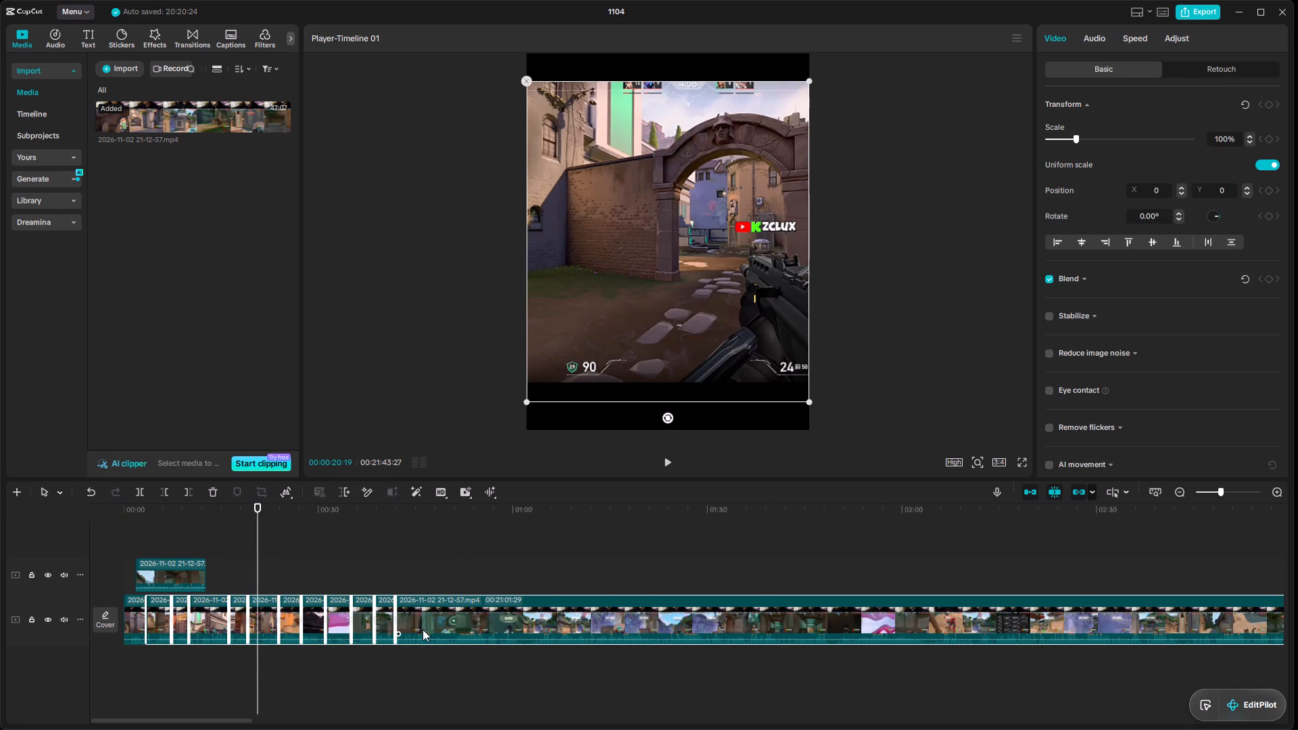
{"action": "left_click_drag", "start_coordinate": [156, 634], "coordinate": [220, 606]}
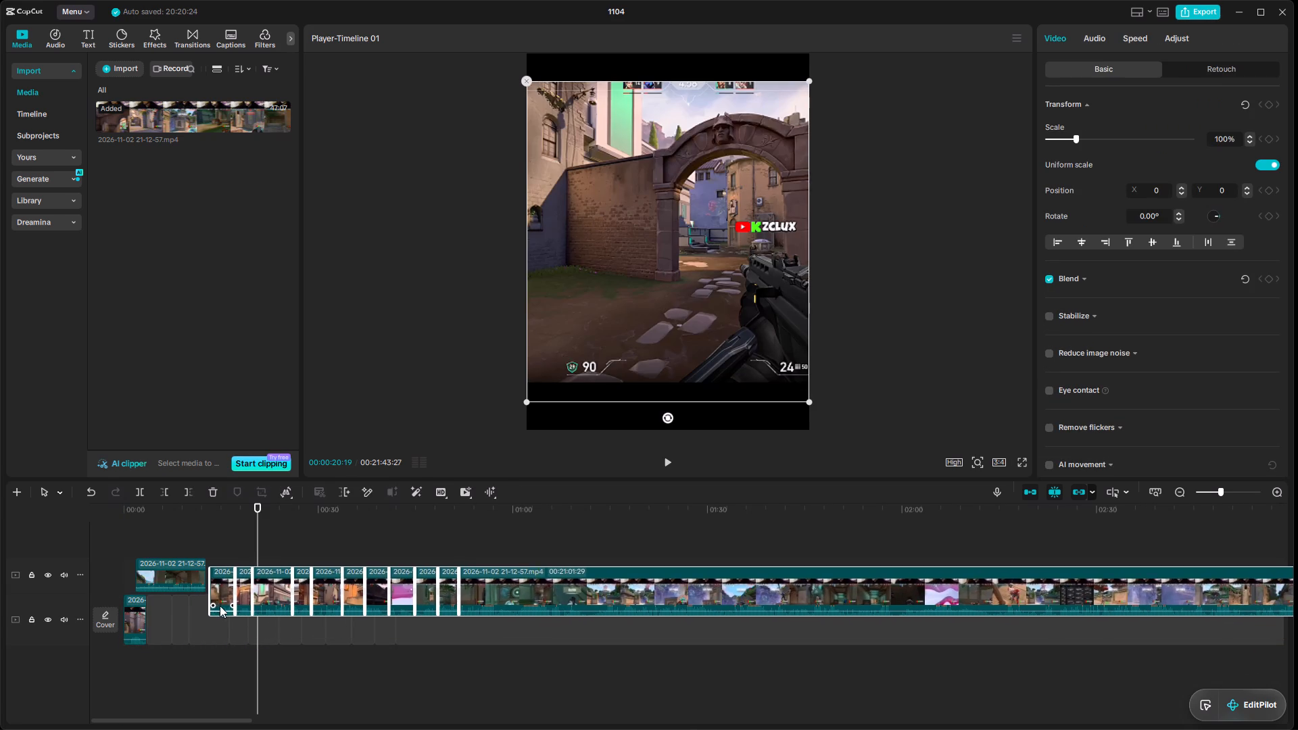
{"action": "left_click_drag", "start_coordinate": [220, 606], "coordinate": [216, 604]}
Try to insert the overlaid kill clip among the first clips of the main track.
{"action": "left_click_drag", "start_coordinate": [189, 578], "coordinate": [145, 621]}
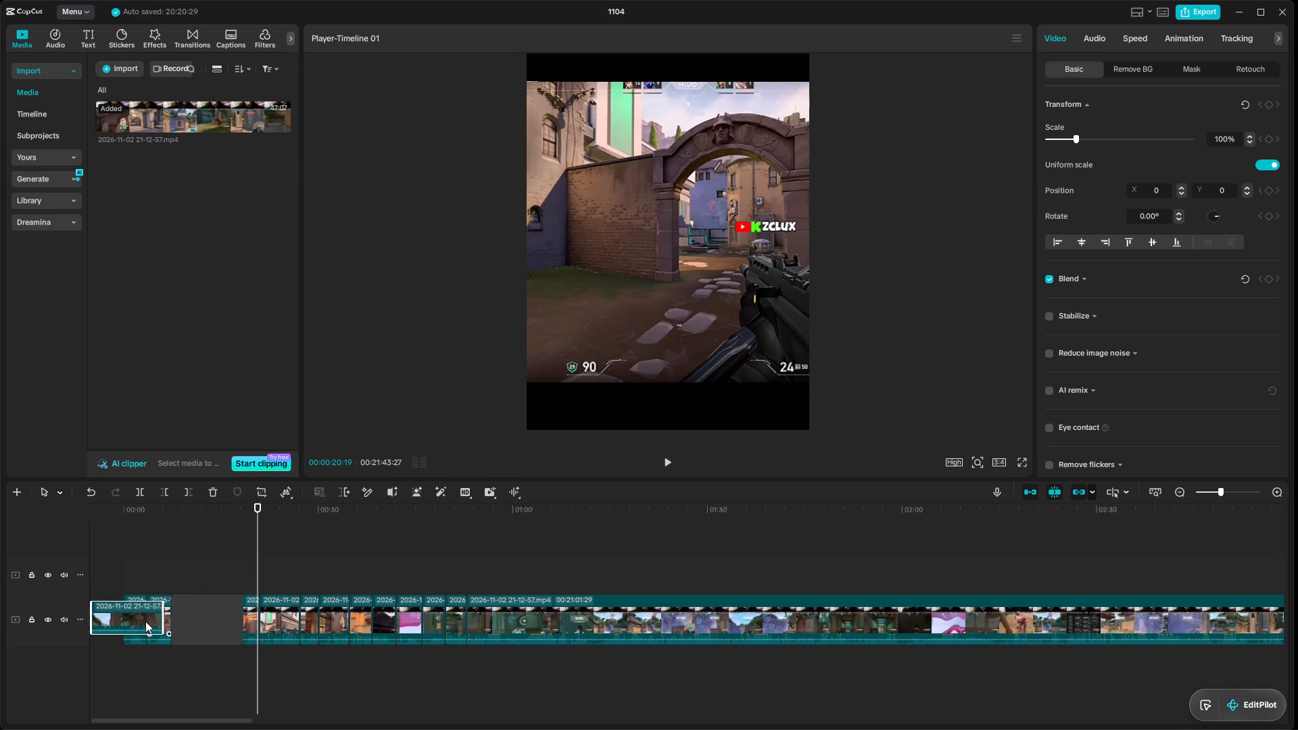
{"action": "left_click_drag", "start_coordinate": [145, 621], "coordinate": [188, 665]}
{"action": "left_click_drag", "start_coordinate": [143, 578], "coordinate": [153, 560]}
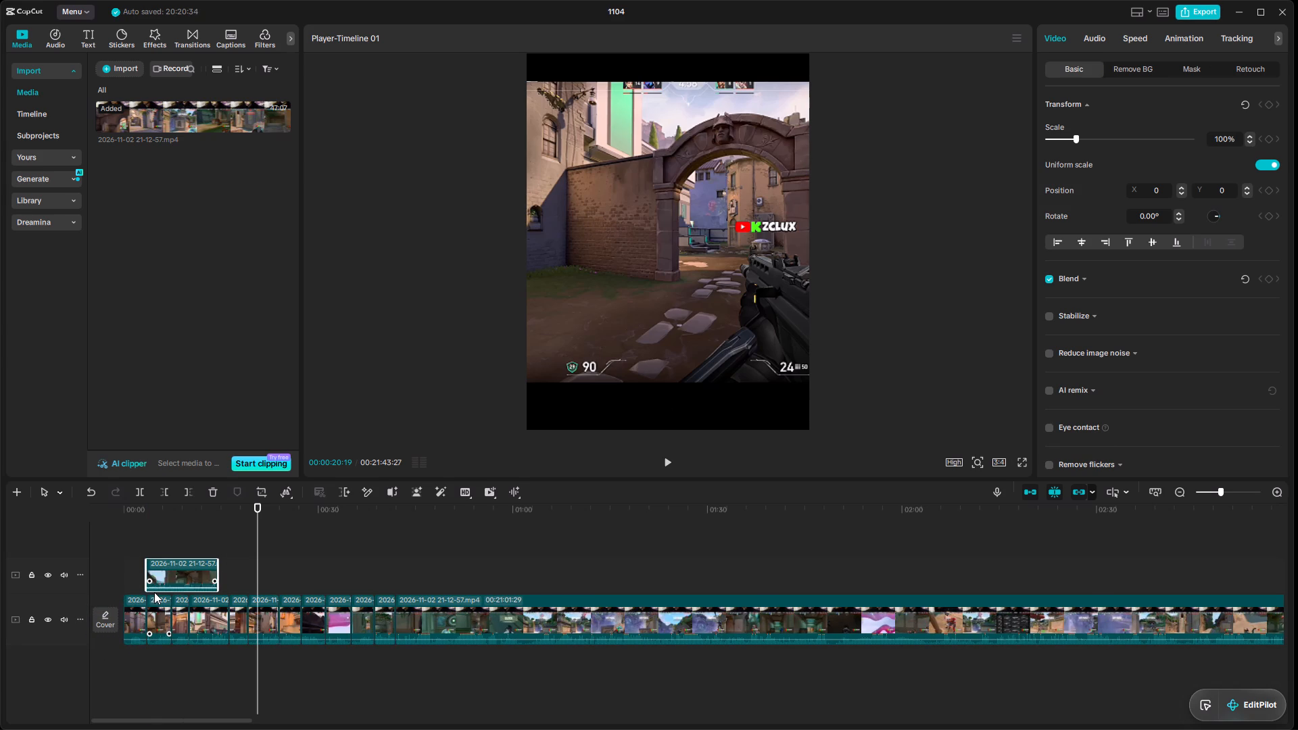
Insert the new kill clip at the very start of the main track, ahead of the other clips, and briefly play it.
{"action": "scroll", "coordinate": [154, 592], "scroll_direction": "up", "scroll_amount": 7, "text": "ctrl"}
{"action": "left_click_drag", "start_coordinate": [262, 530], "coordinate": [0, 541]}
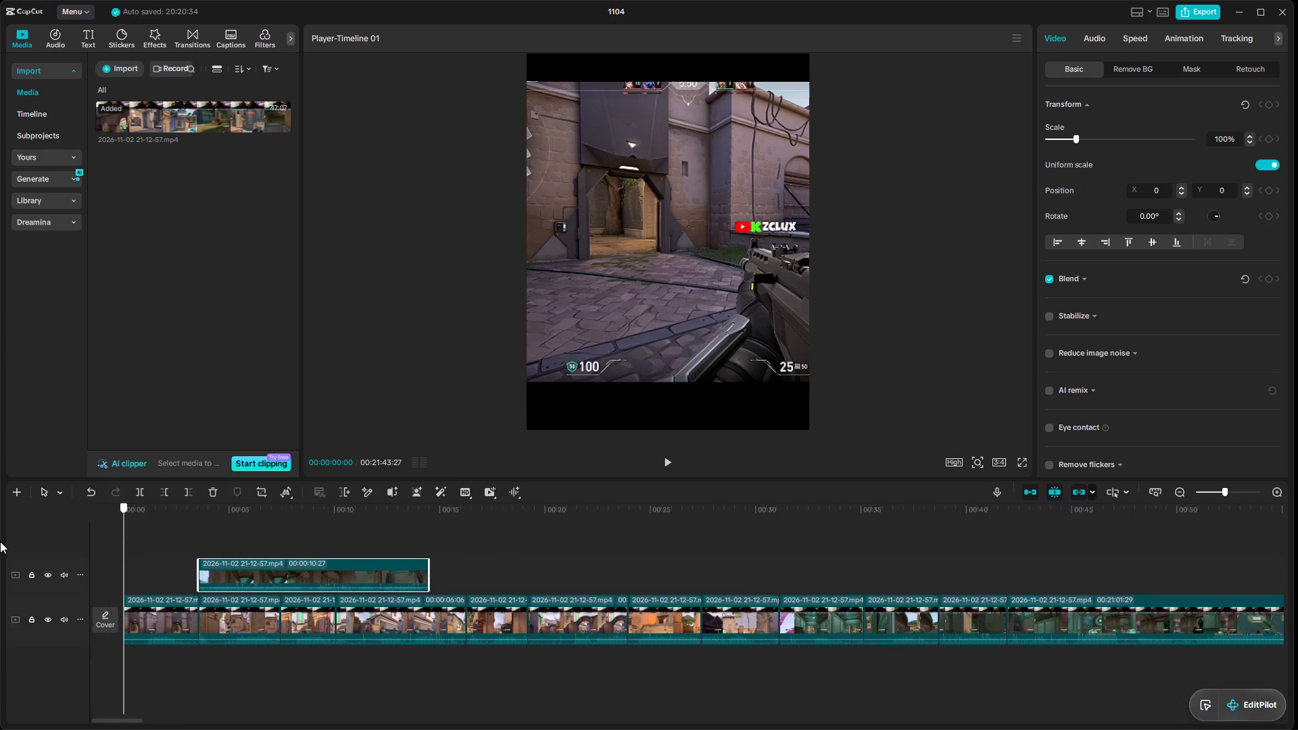
{"action": "left_click_drag", "start_coordinate": [0, 541], "coordinate": [0, 542]}
{"action": "left_click_drag", "start_coordinate": [207, 584], "coordinate": [127, 614]}
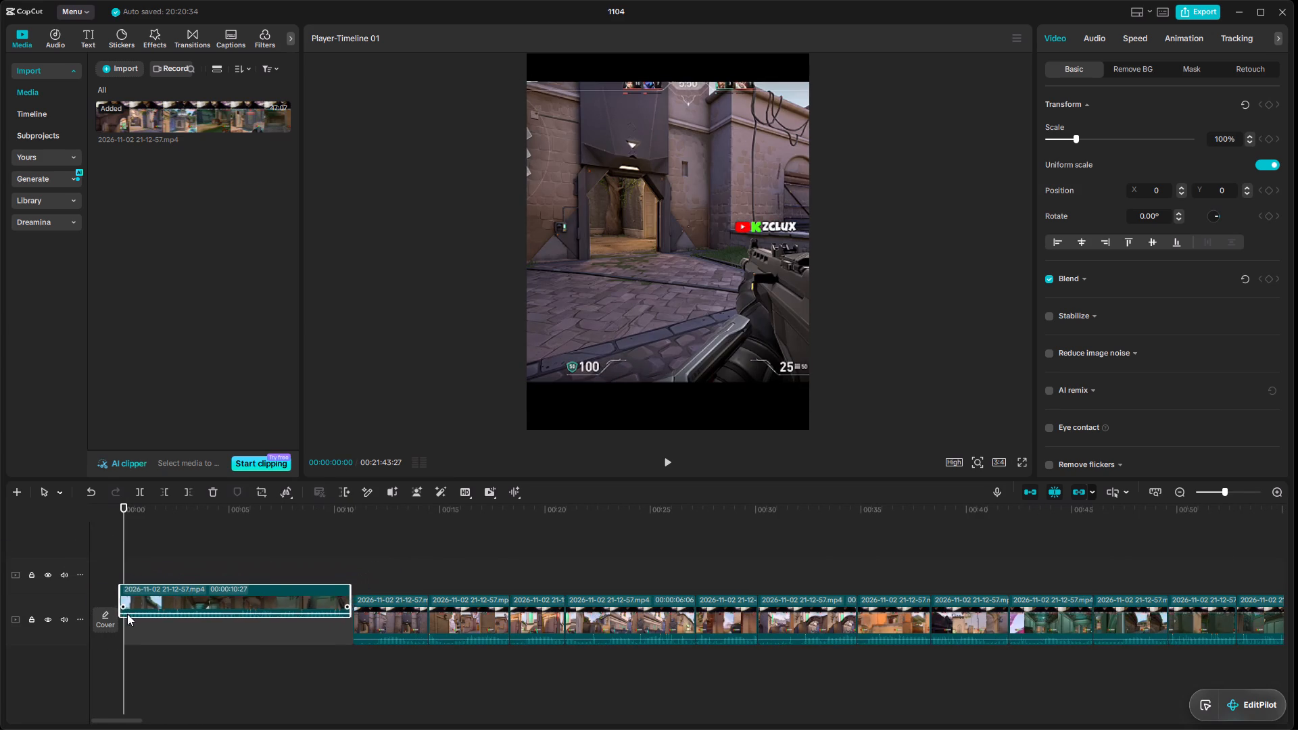
{"action": "left_click_drag", "start_coordinate": [127, 614], "coordinate": [127, 621]}
{"action": "key", "text": "space"}
{"action": "key", "text": "space"}
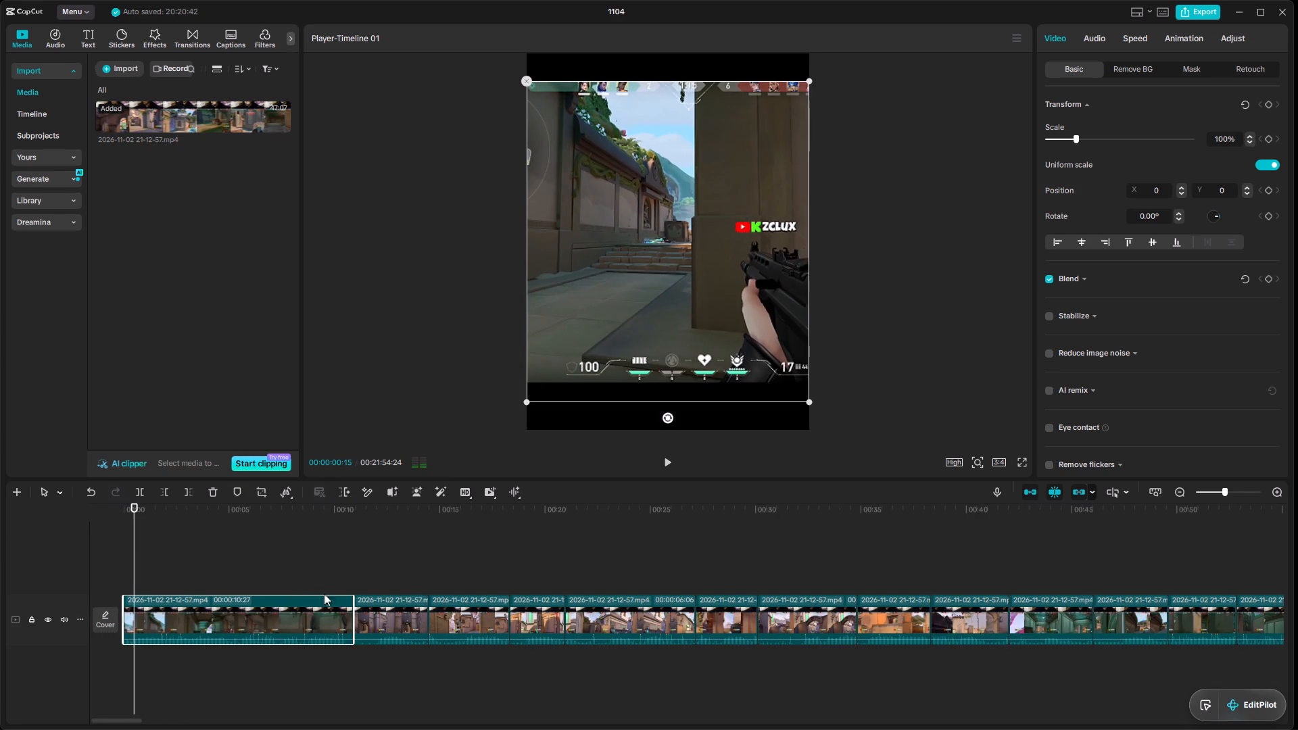
Review the footage after the last trimmed clip, up to the CLUTCH banner, to see how the fight continues.
{"action": "left_click", "coordinate": [1028, 564]}
{"action": "left_click", "coordinate": [1071, 558]}
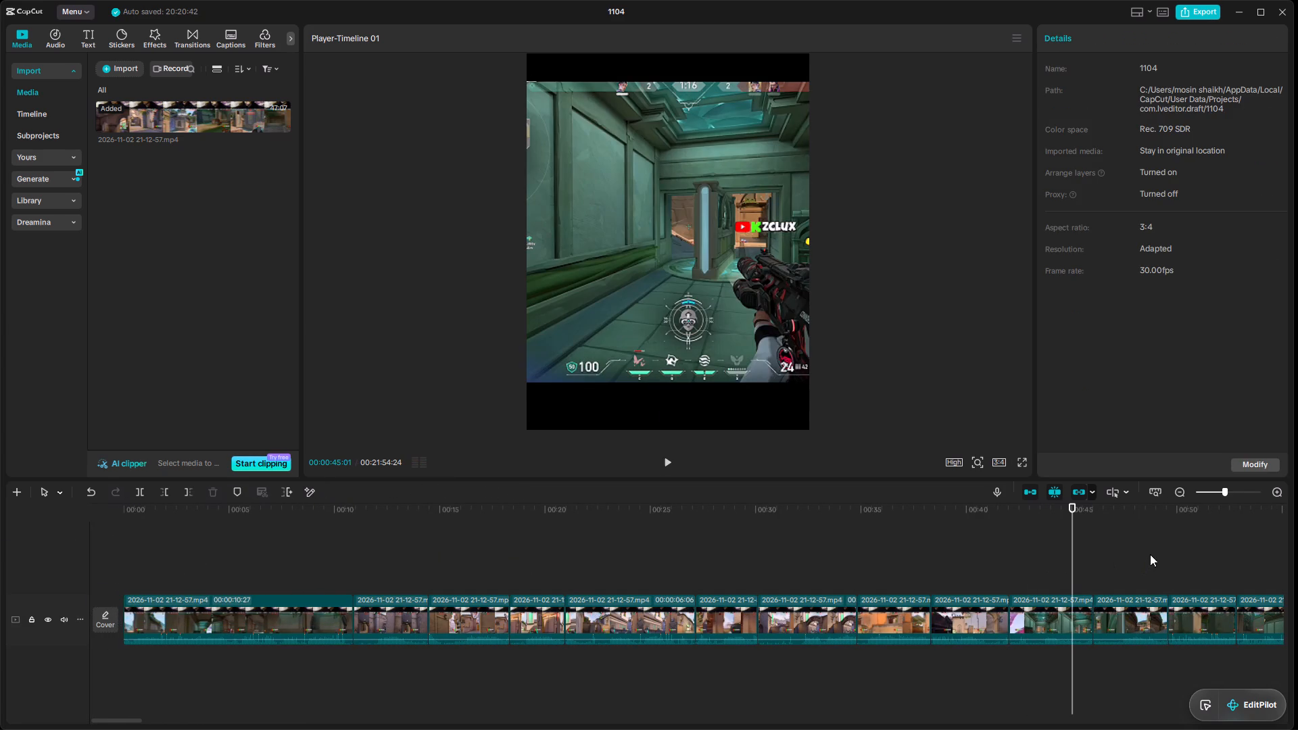
{"action": "left_click_drag", "start_coordinate": [1150, 554], "coordinate": [1228, 543]}
{"action": "left_click_drag", "start_coordinate": [1166, 543], "coordinate": [1294, 538]}
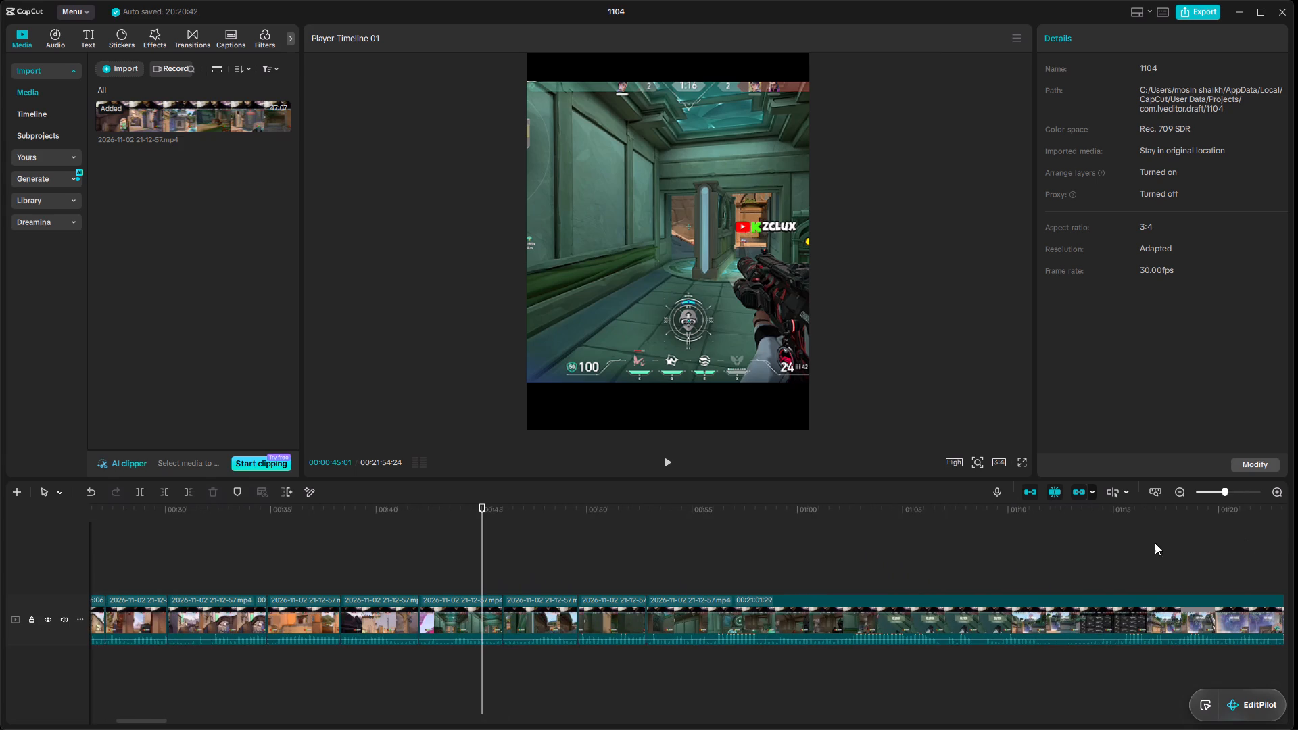
{"action": "left_click", "coordinate": [700, 547]}
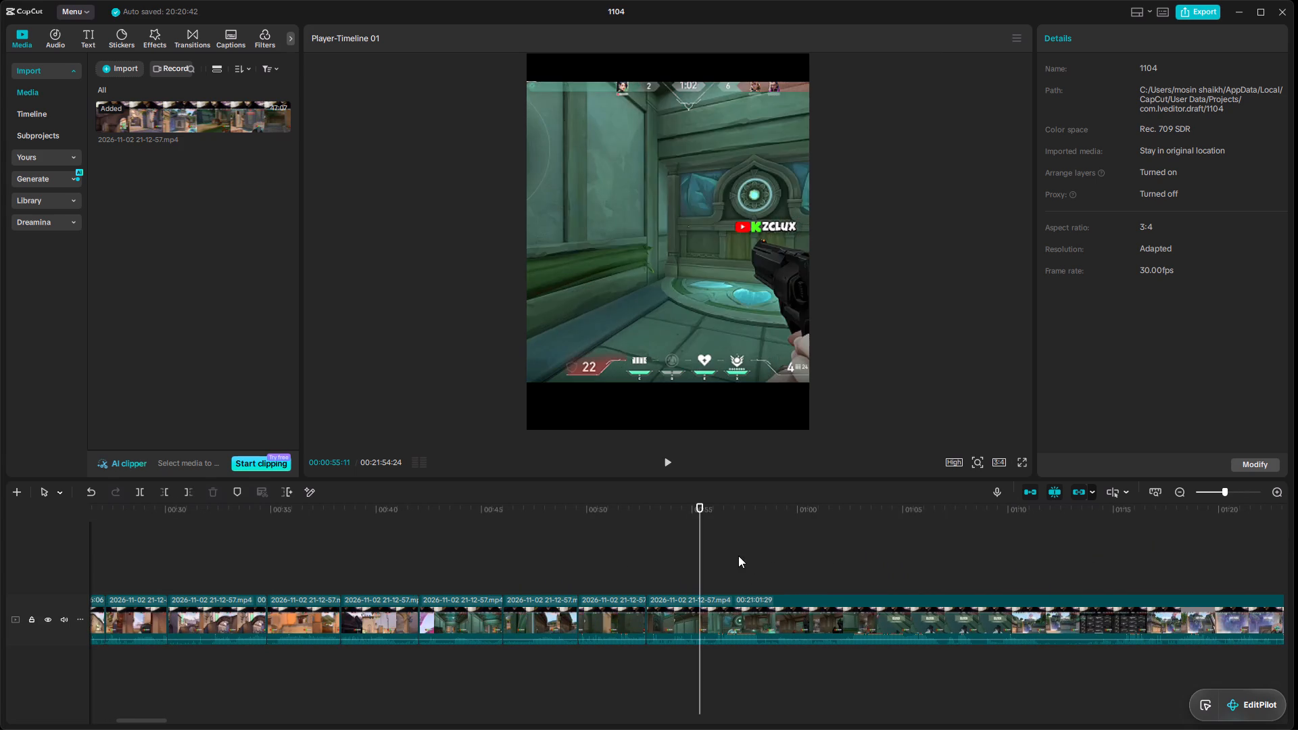
{"action": "left_click", "coordinate": [738, 556]}
{"action": "left_click", "coordinate": [619, 553]}
{"action": "key", "text": "space"}
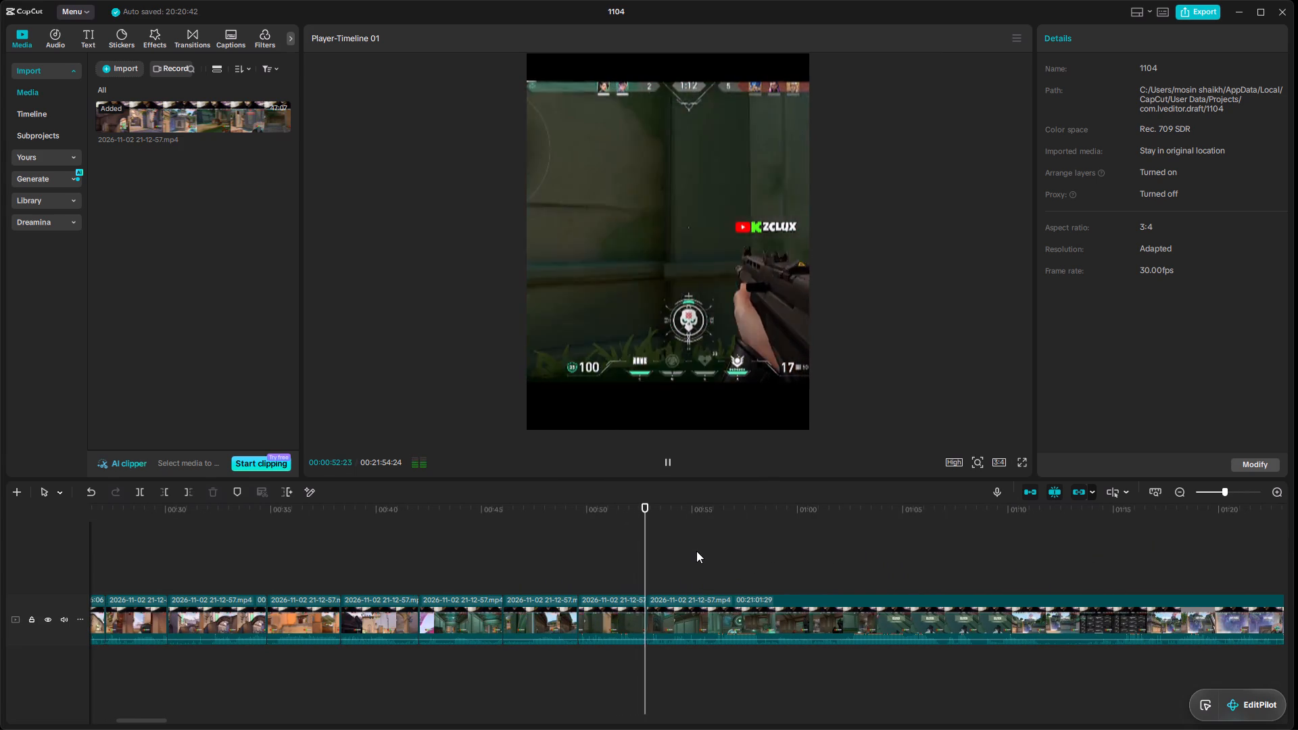
{"action": "left_click", "coordinate": [790, 559]}
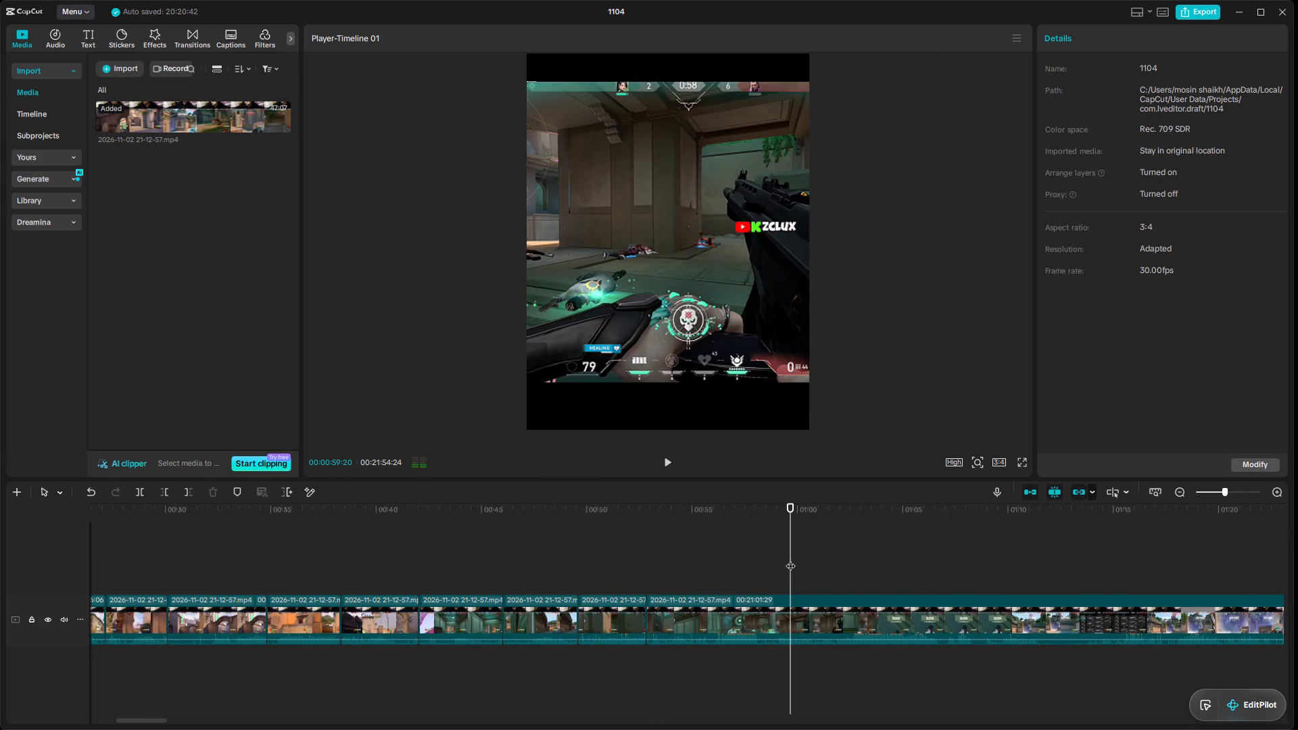
{"action": "left_click_drag", "start_coordinate": [803, 558], "coordinate": [908, 557]}
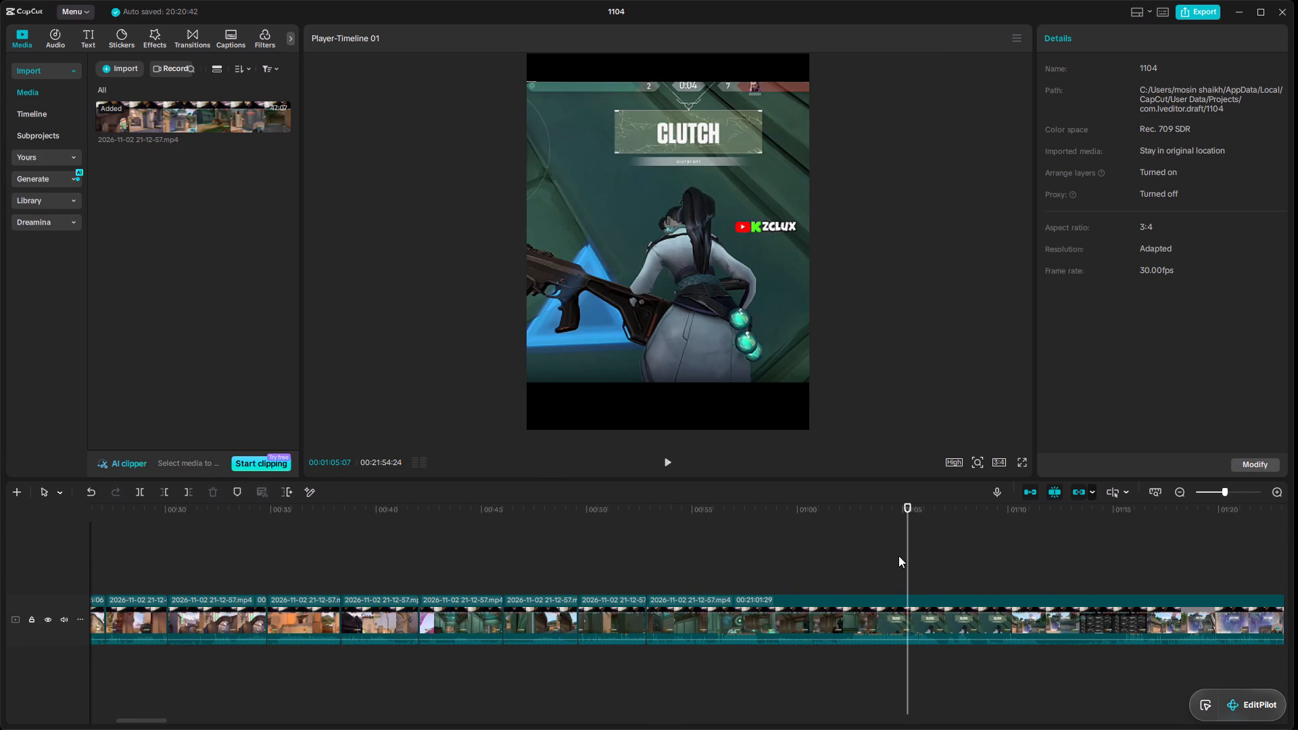
{"action": "left_click_drag", "start_coordinate": [909, 554], "coordinate": [760, 554]}
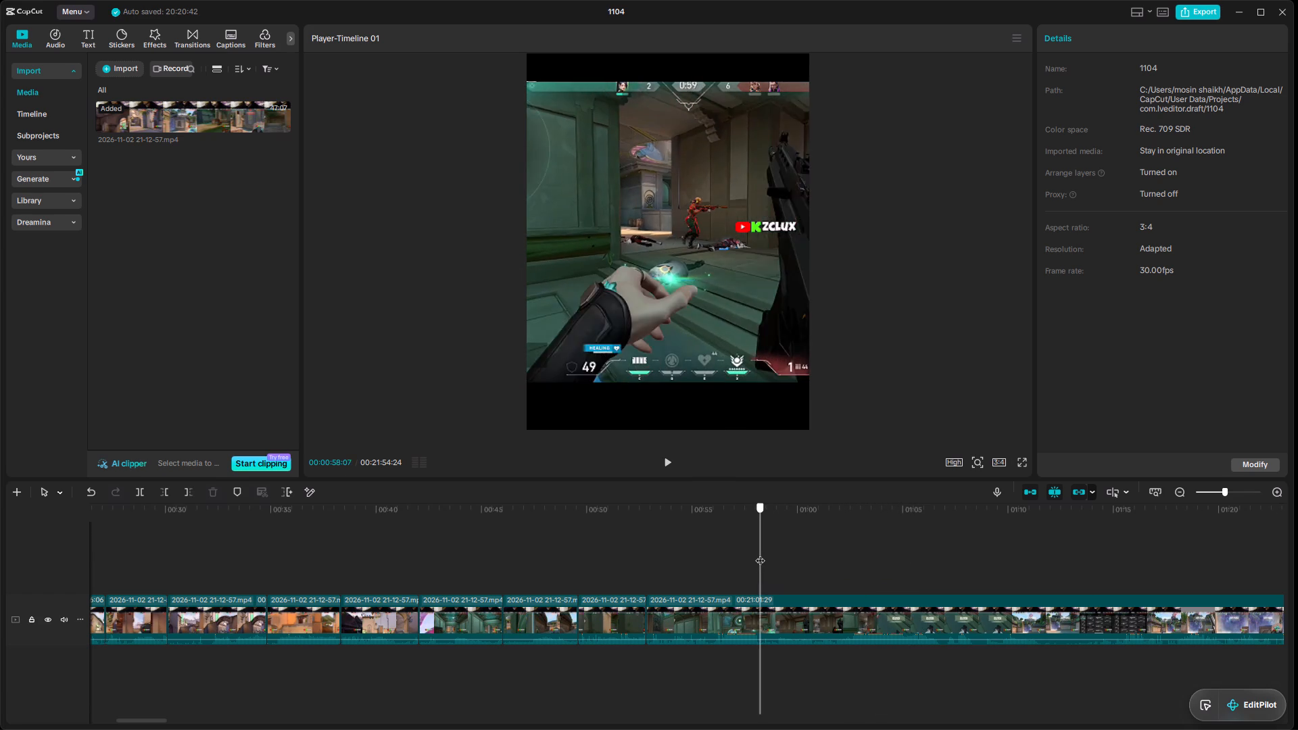
{"action": "left_click_drag", "start_coordinate": [760, 554], "coordinate": [732, 551]}
{"action": "left_click", "coordinate": [691, 550]}
{"action": "key", "text": "space"}
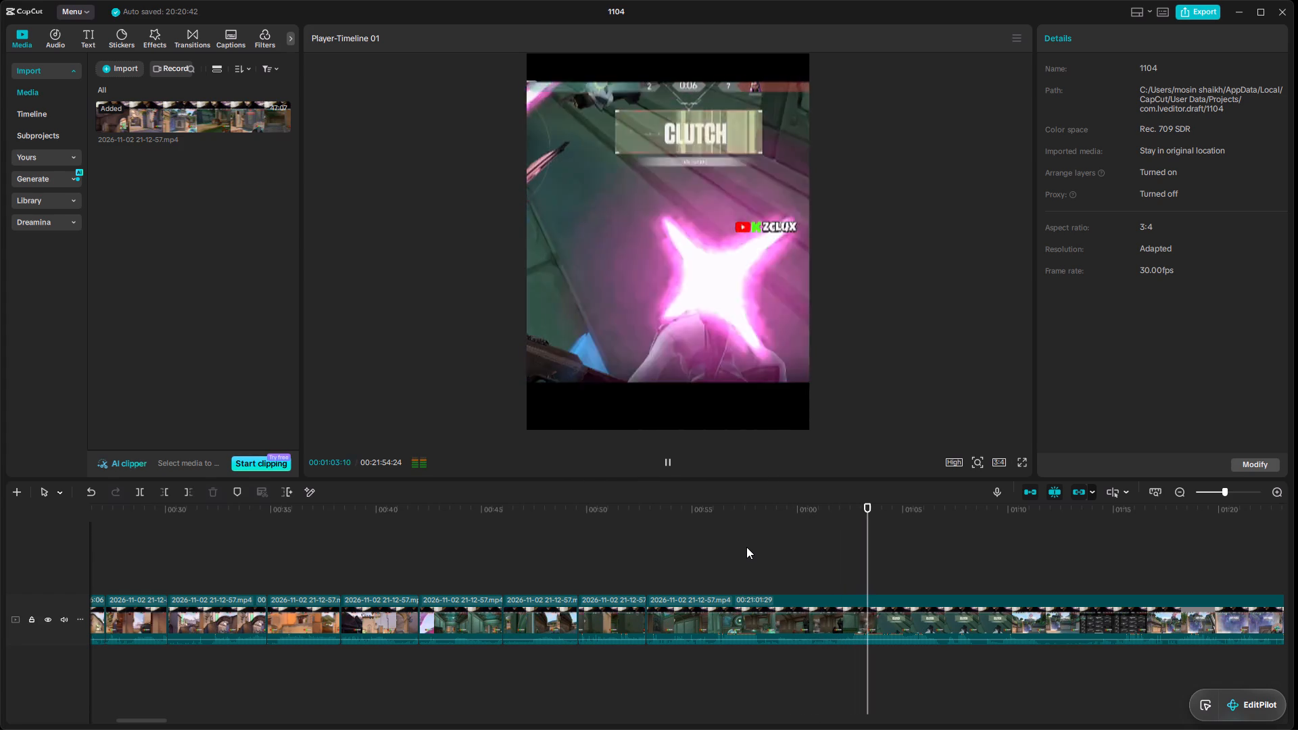
{"action": "left_click", "coordinate": [824, 558]}
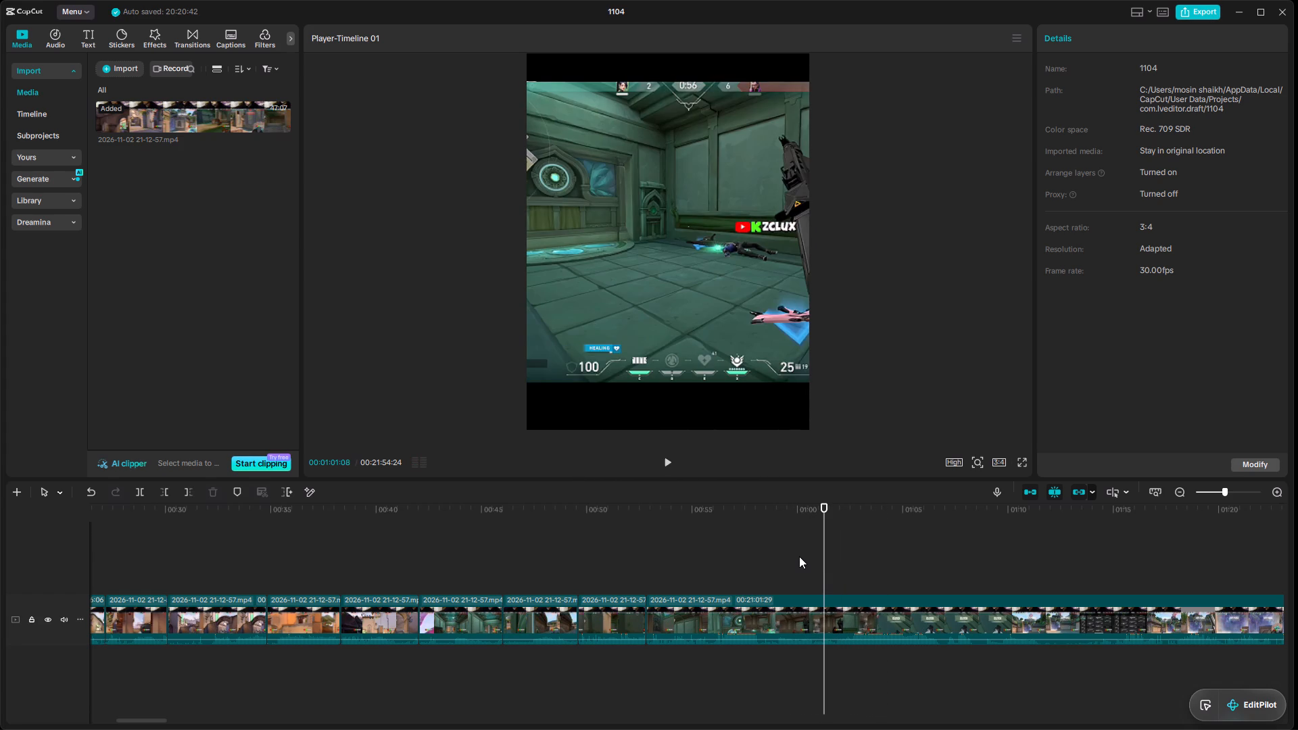
Undo the moves that brought the new kill clip from its original place to the start of the main track.
{"action": "key", "text": "ctrl+z"}
{"action": "left_click", "coordinate": [423, 564]}
{"action": "key", "text": "space"}
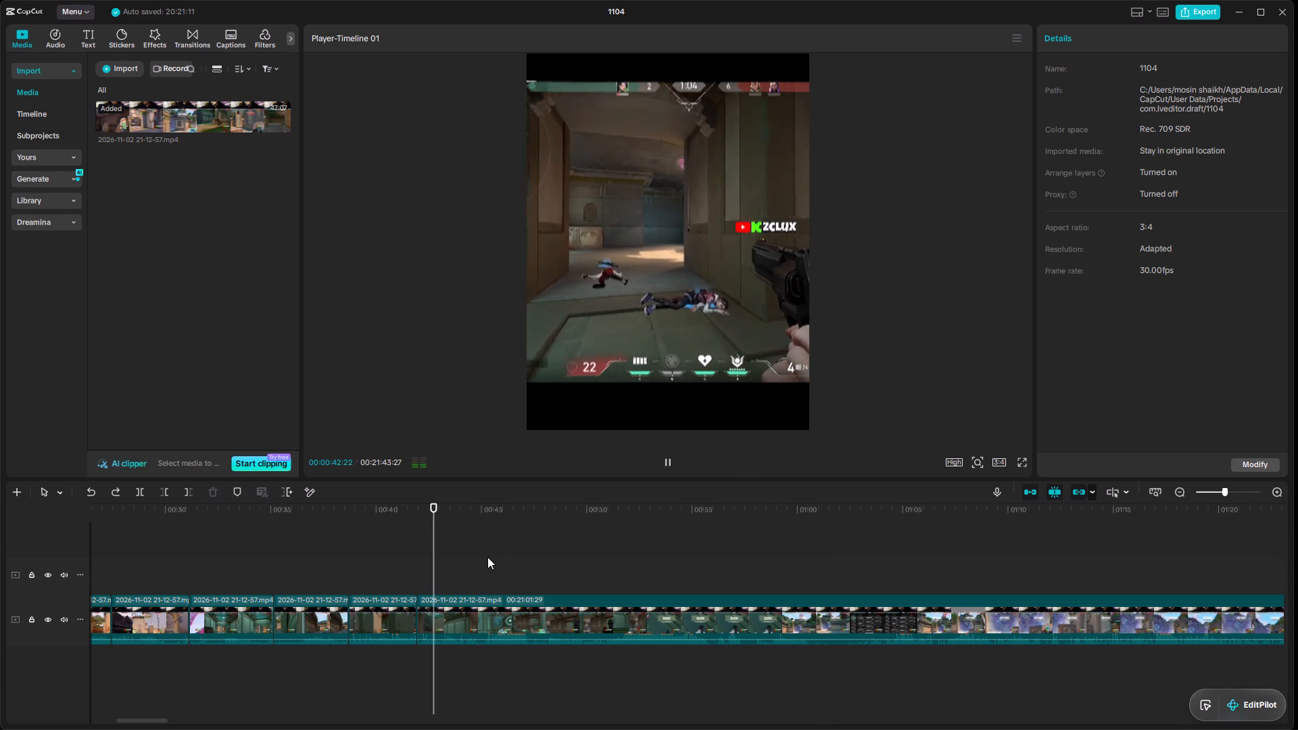
{"action": "key", "text": "ctrl+z"}
{"action": "key", "text": "ctrl+z"}
{"action": "key", "text": "ctrl+z"}
{"action": "key", "text": "ctrl+z"}
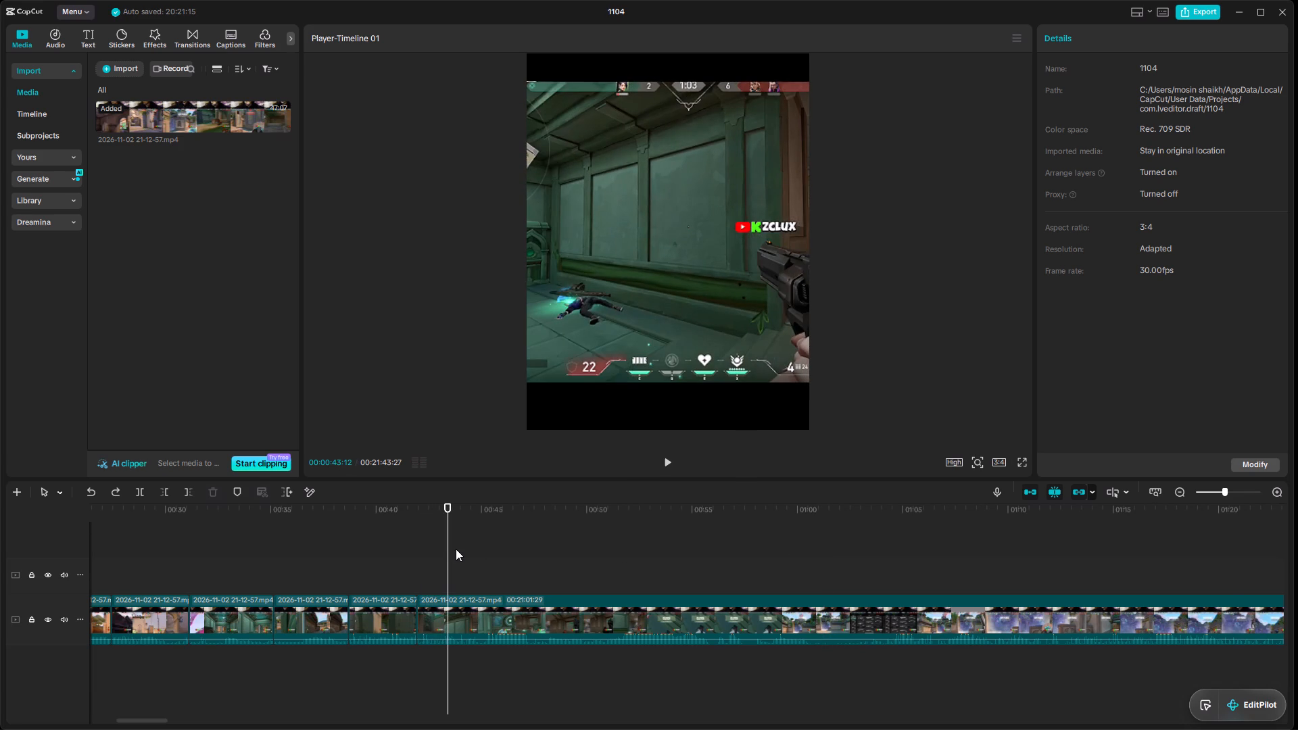
{"action": "key", "text": "ctrl+z"}
Play around the cut at the kill clip's end and undo that split.
{"action": "left_click", "coordinate": [638, 550]}
{"action": "key", "text": "space"}
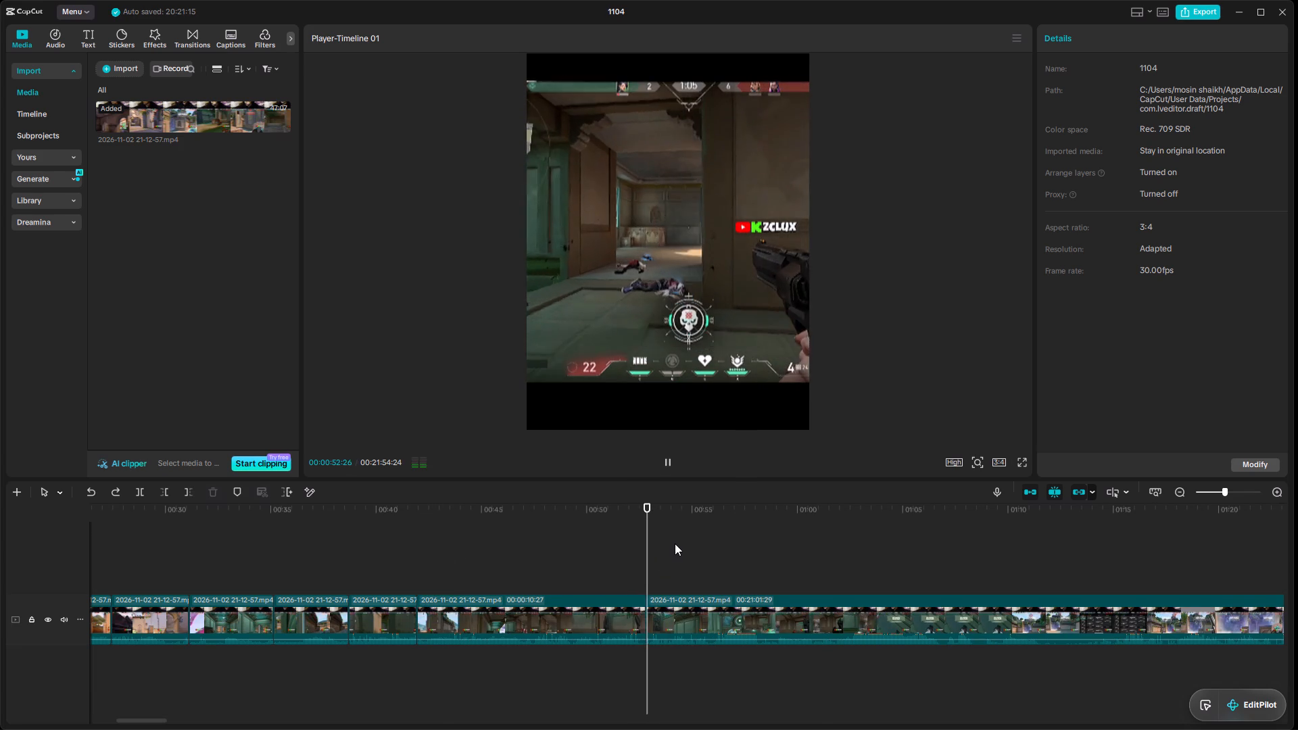
{"action": "key", "text": "space"}
{"action": "left_click", "coordinate": [464, 543]}
{"action": "key", "text": "space"}
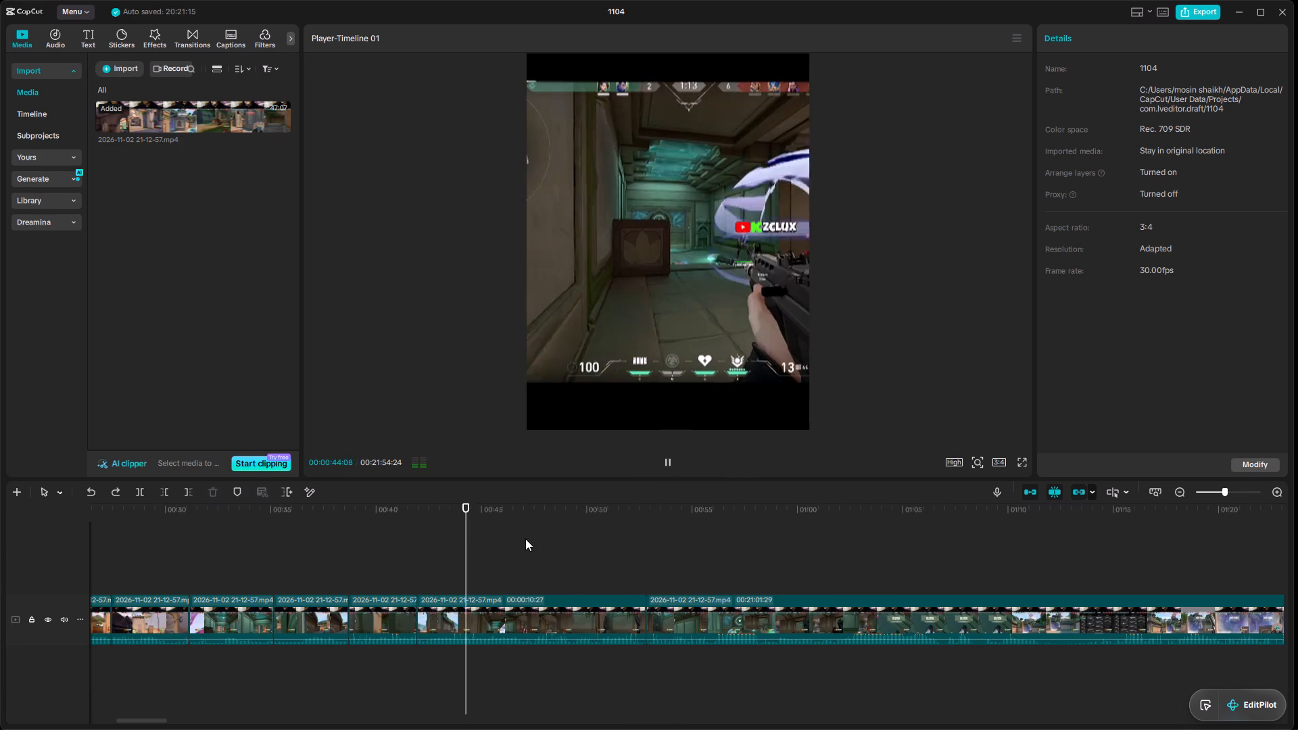
{"action": "key", "text": "space"}
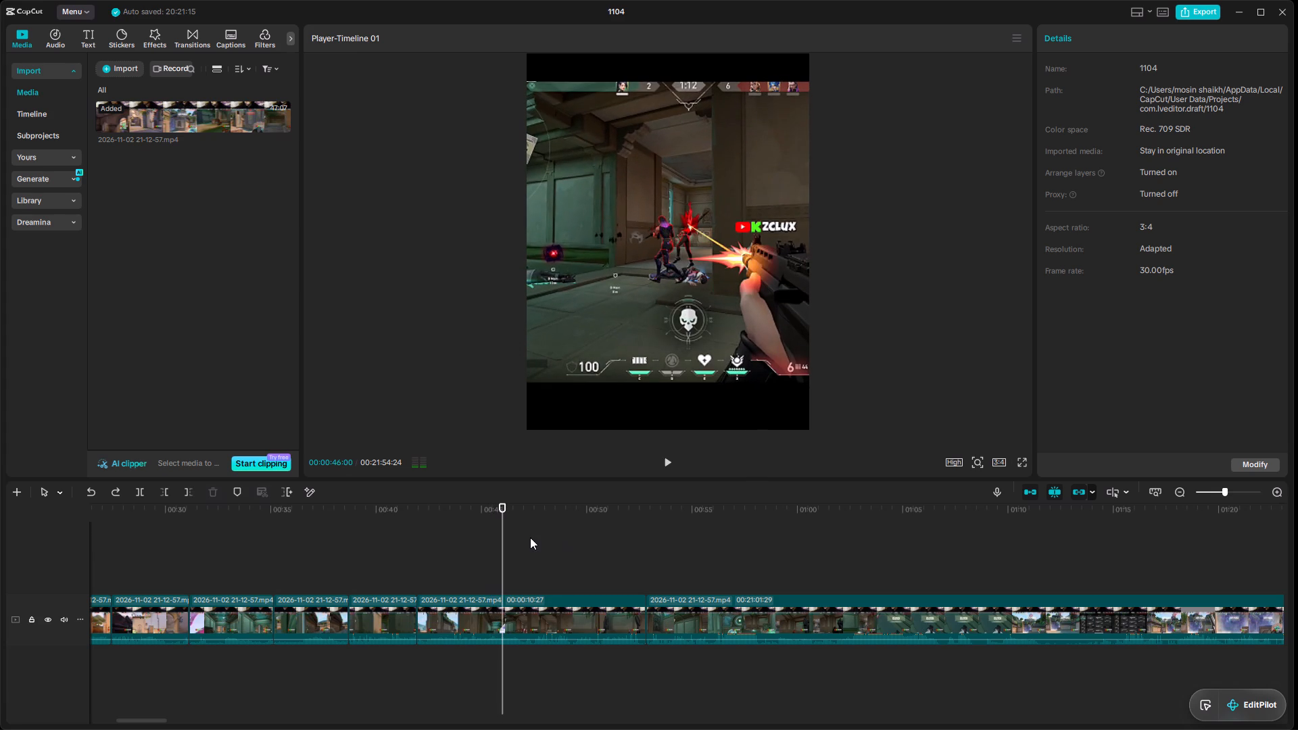
{"action": "key", "text": "ctrl+z"}
Play the whole fight through and split the clip at the CLUTCH banner, at 00:01:04:09.
{"action": "left_click", "coordinate": [431, 544]}
{"action": "key", "text": "space"}
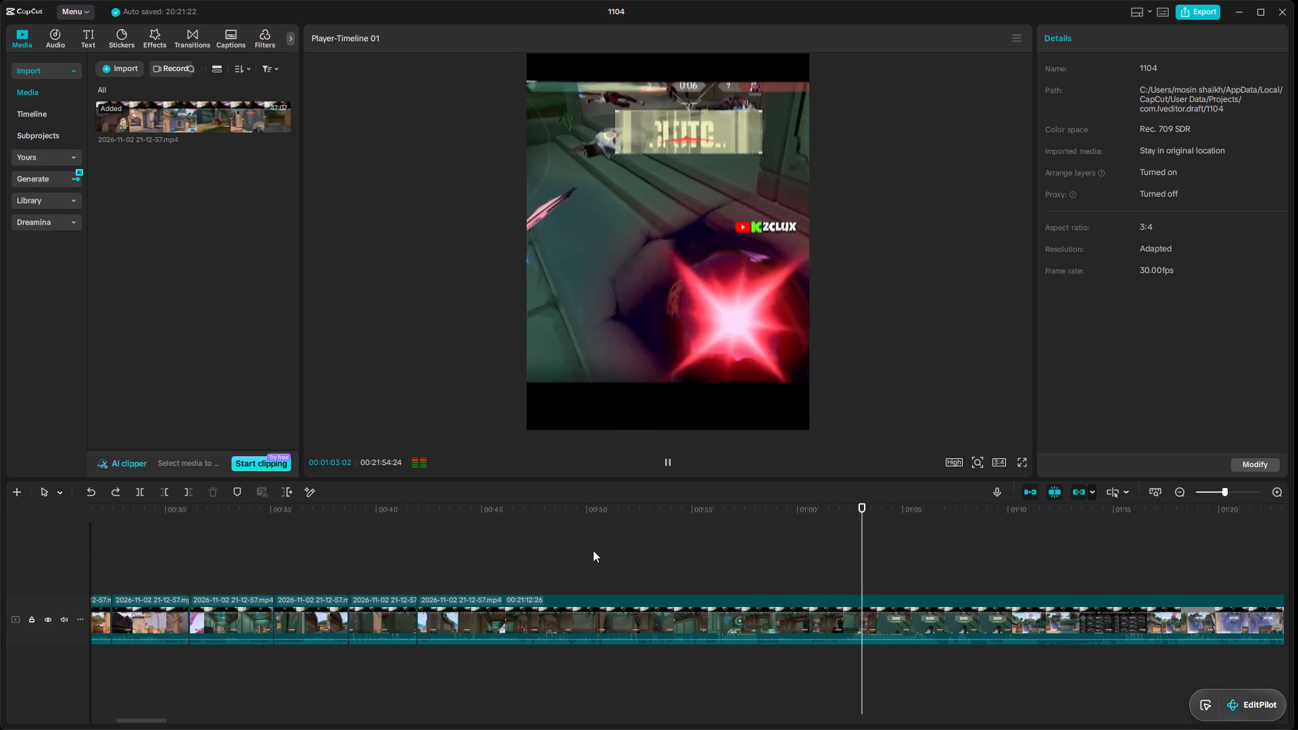
{"action": "key", "text": "space"}
{"action": "key", "text": "space"}
{"action": "key", "text": "space"}
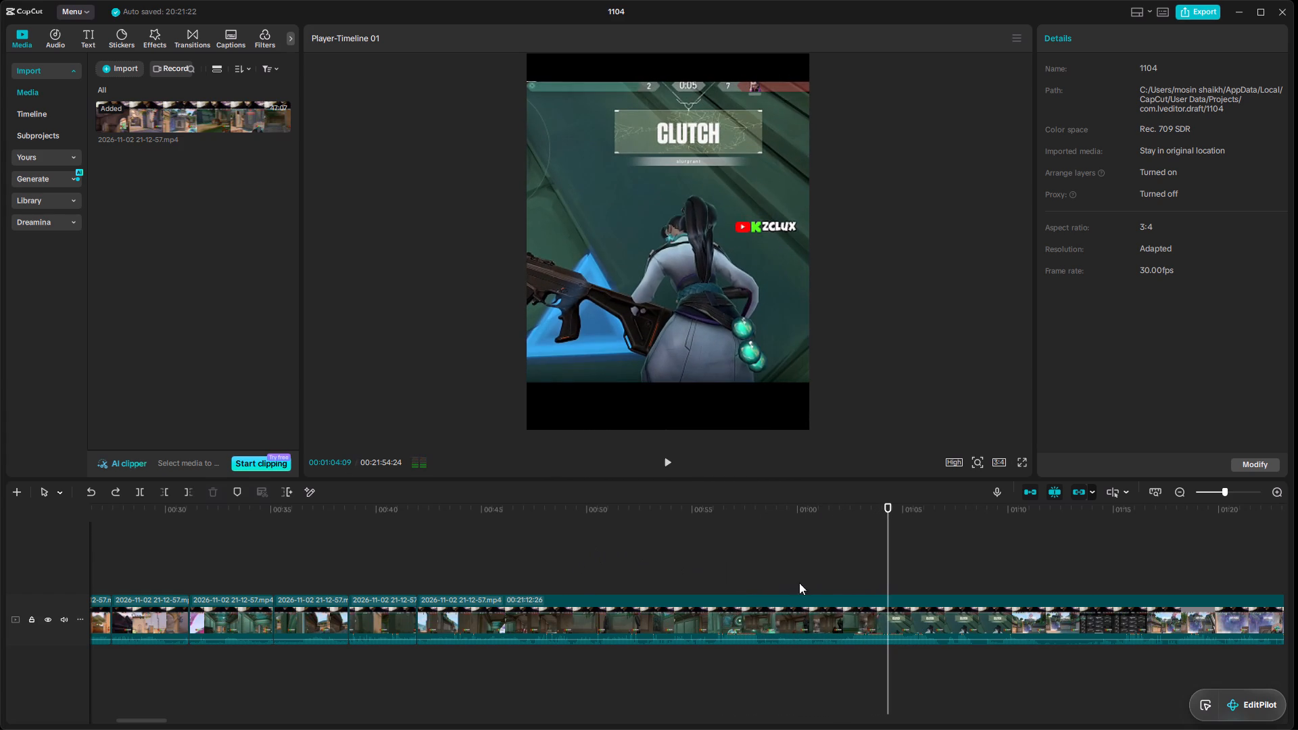
{"action": "left_click", "coordinate": [853, 602]}
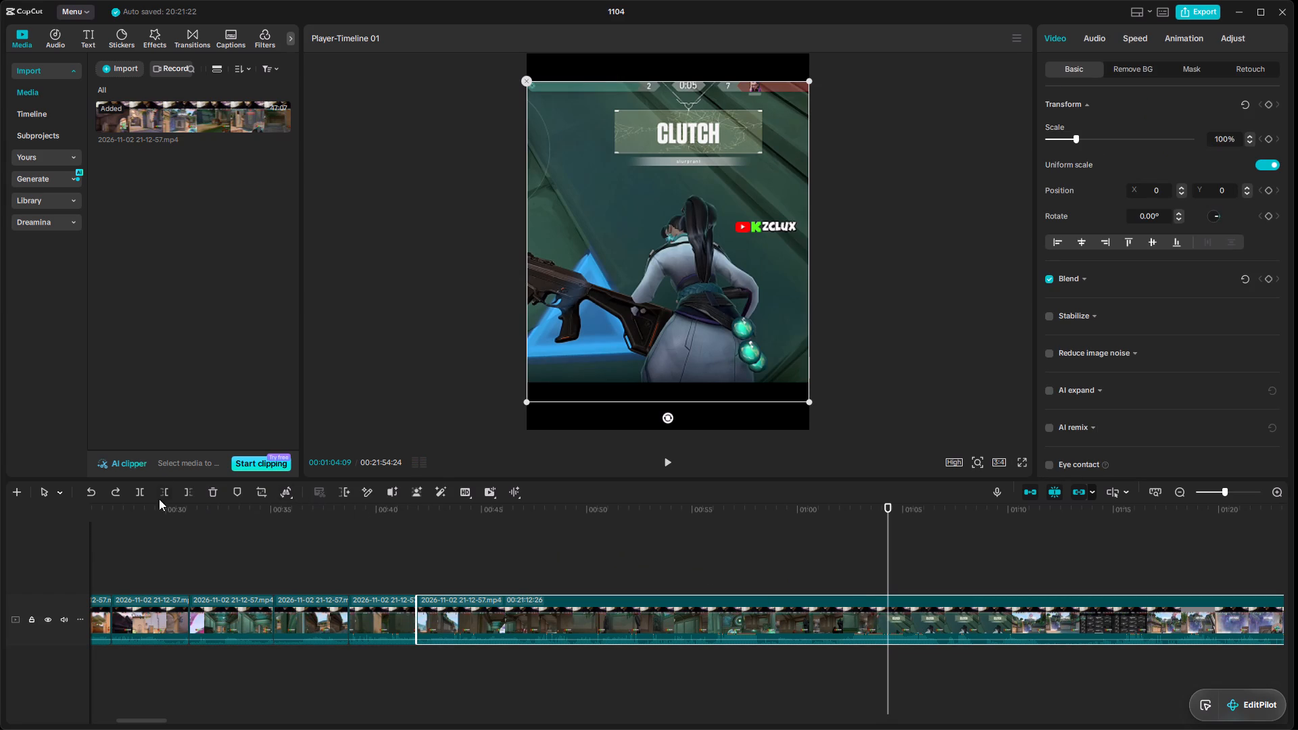
{"action": "left_click", "coordinate": [141, 496]}
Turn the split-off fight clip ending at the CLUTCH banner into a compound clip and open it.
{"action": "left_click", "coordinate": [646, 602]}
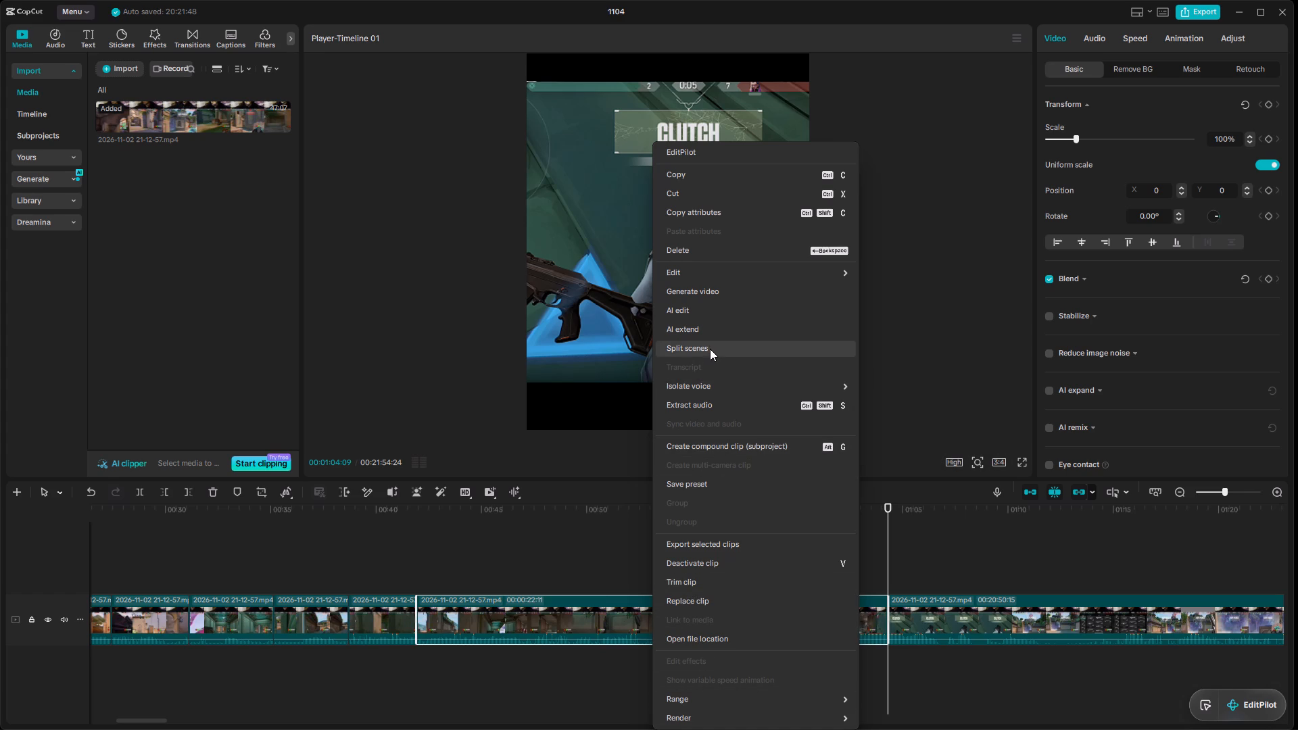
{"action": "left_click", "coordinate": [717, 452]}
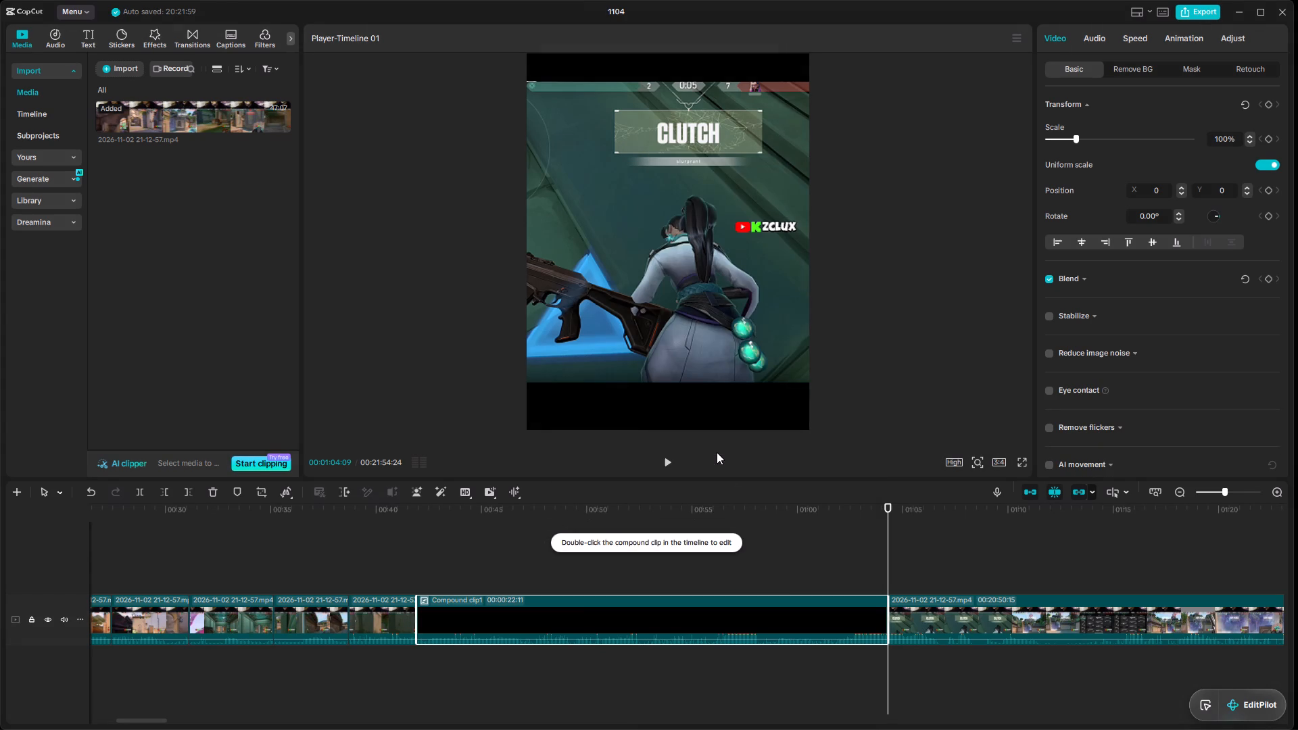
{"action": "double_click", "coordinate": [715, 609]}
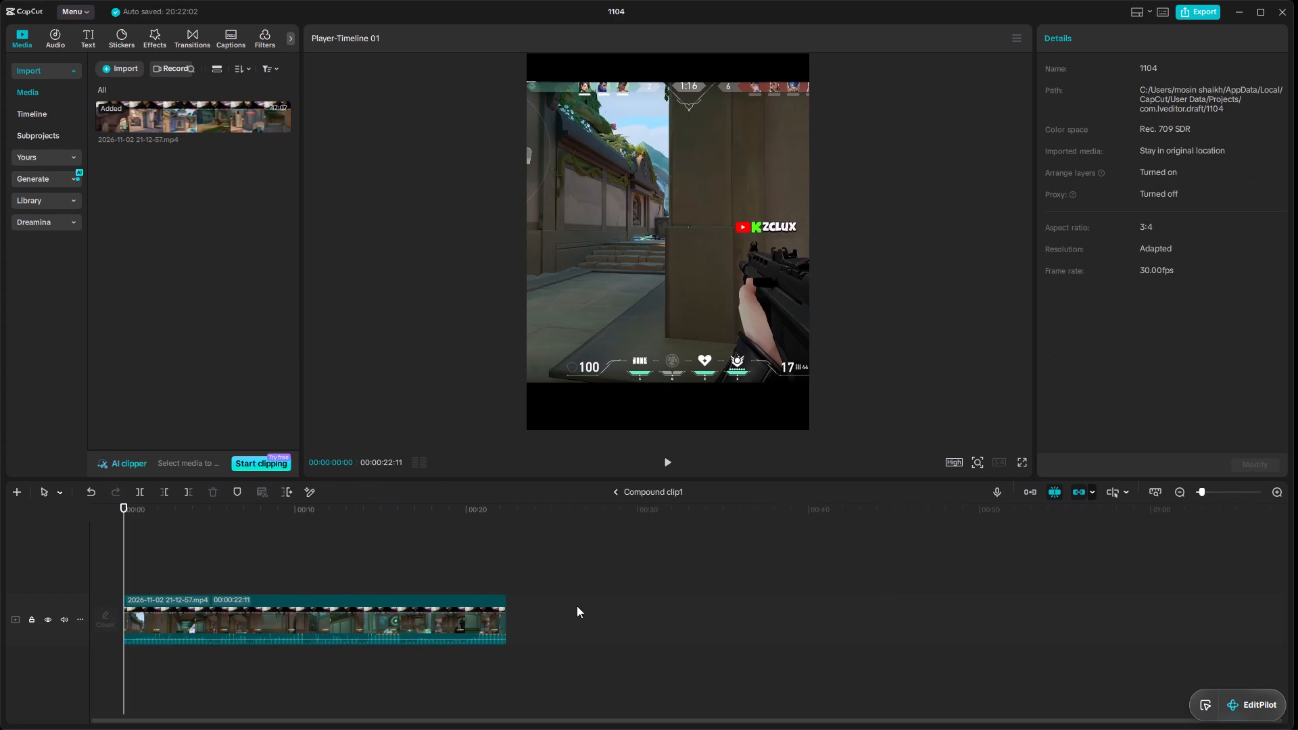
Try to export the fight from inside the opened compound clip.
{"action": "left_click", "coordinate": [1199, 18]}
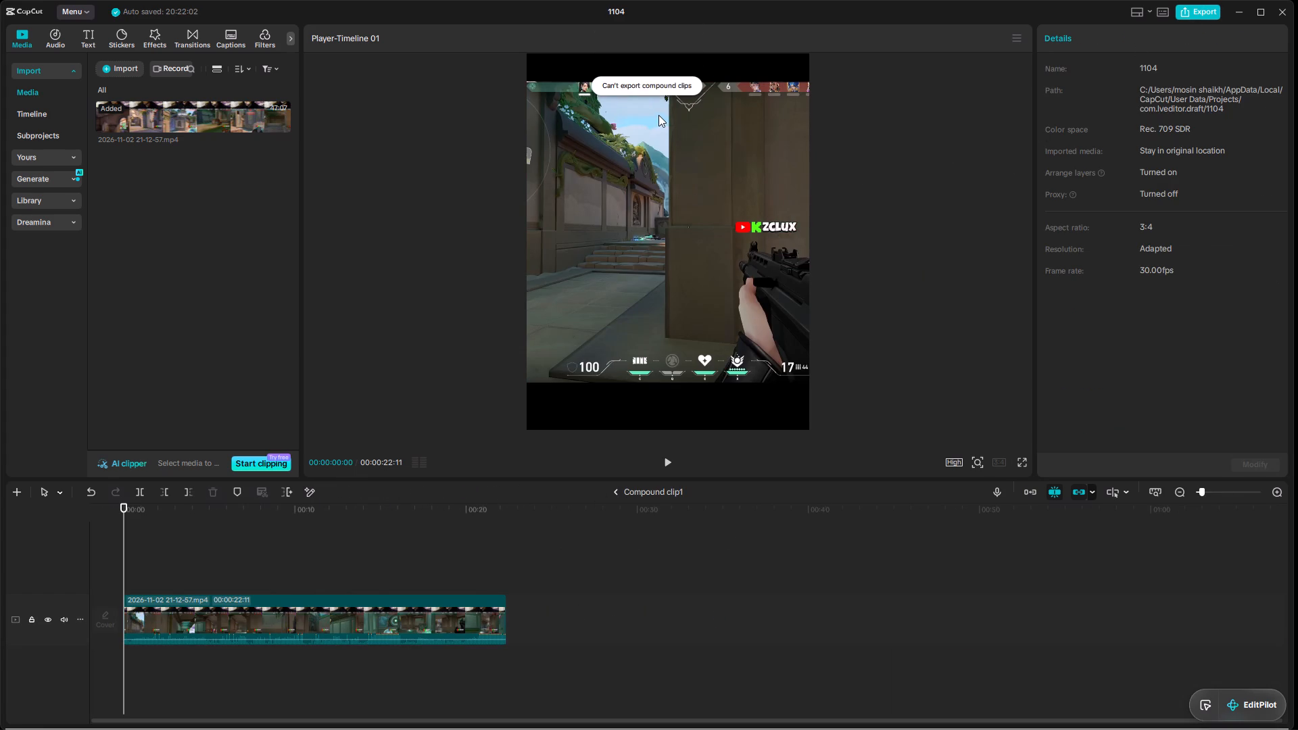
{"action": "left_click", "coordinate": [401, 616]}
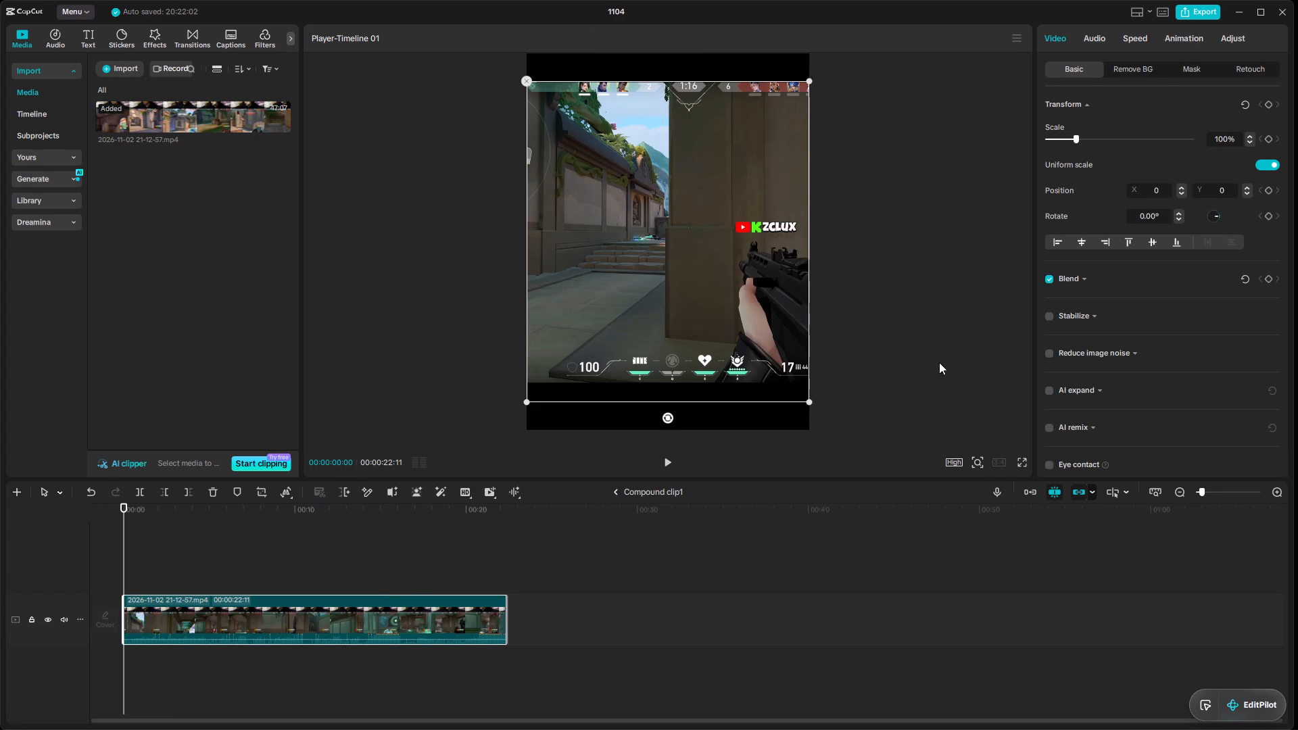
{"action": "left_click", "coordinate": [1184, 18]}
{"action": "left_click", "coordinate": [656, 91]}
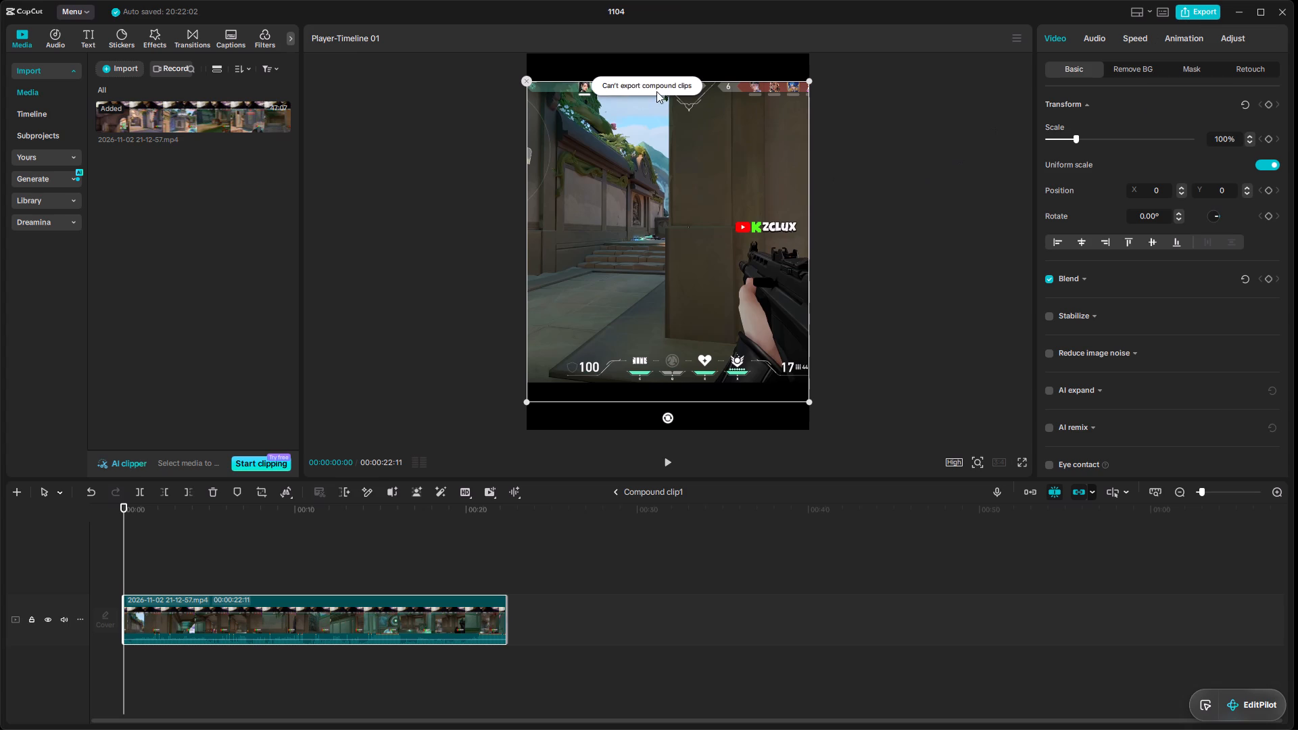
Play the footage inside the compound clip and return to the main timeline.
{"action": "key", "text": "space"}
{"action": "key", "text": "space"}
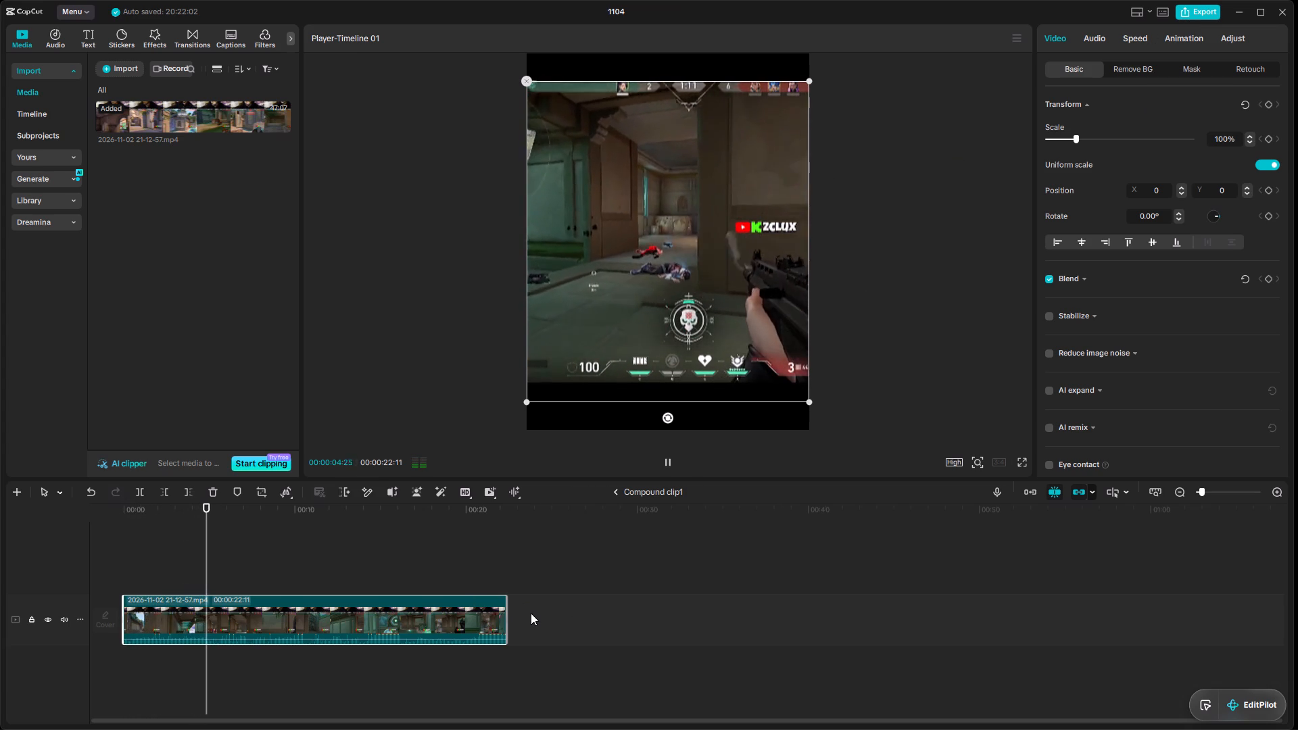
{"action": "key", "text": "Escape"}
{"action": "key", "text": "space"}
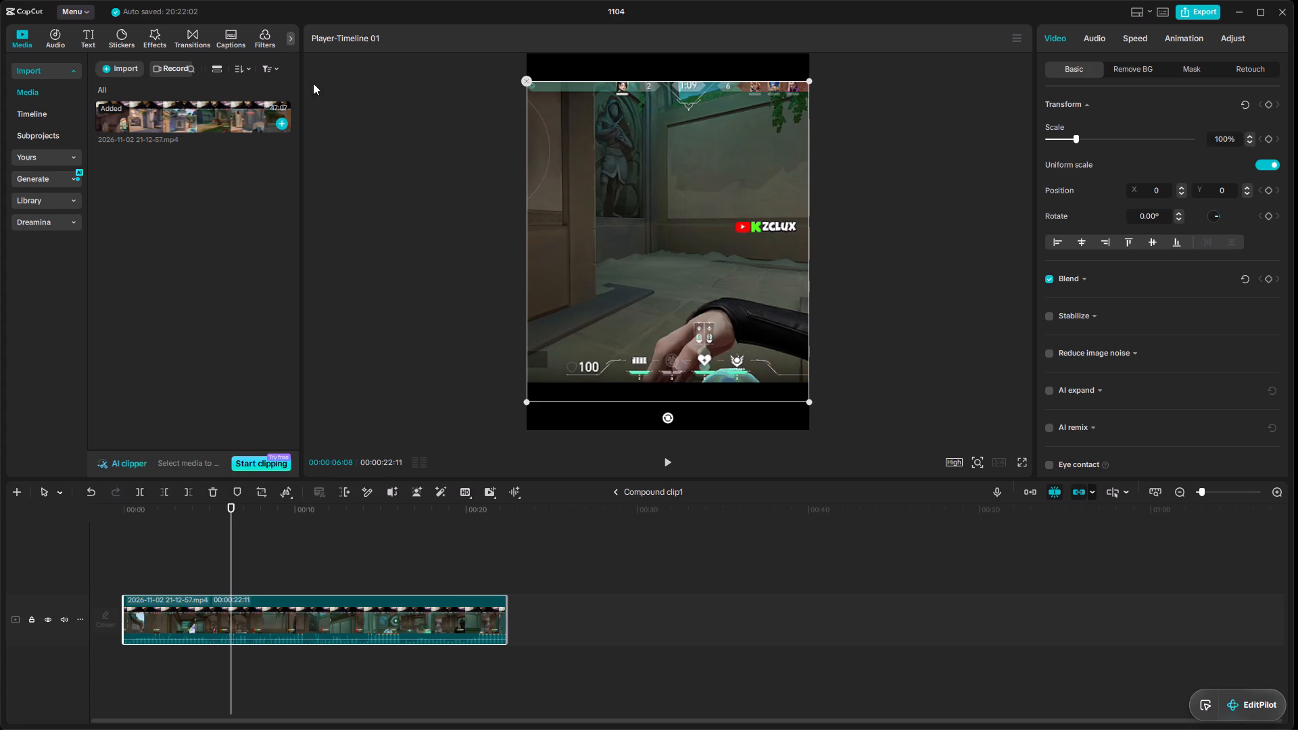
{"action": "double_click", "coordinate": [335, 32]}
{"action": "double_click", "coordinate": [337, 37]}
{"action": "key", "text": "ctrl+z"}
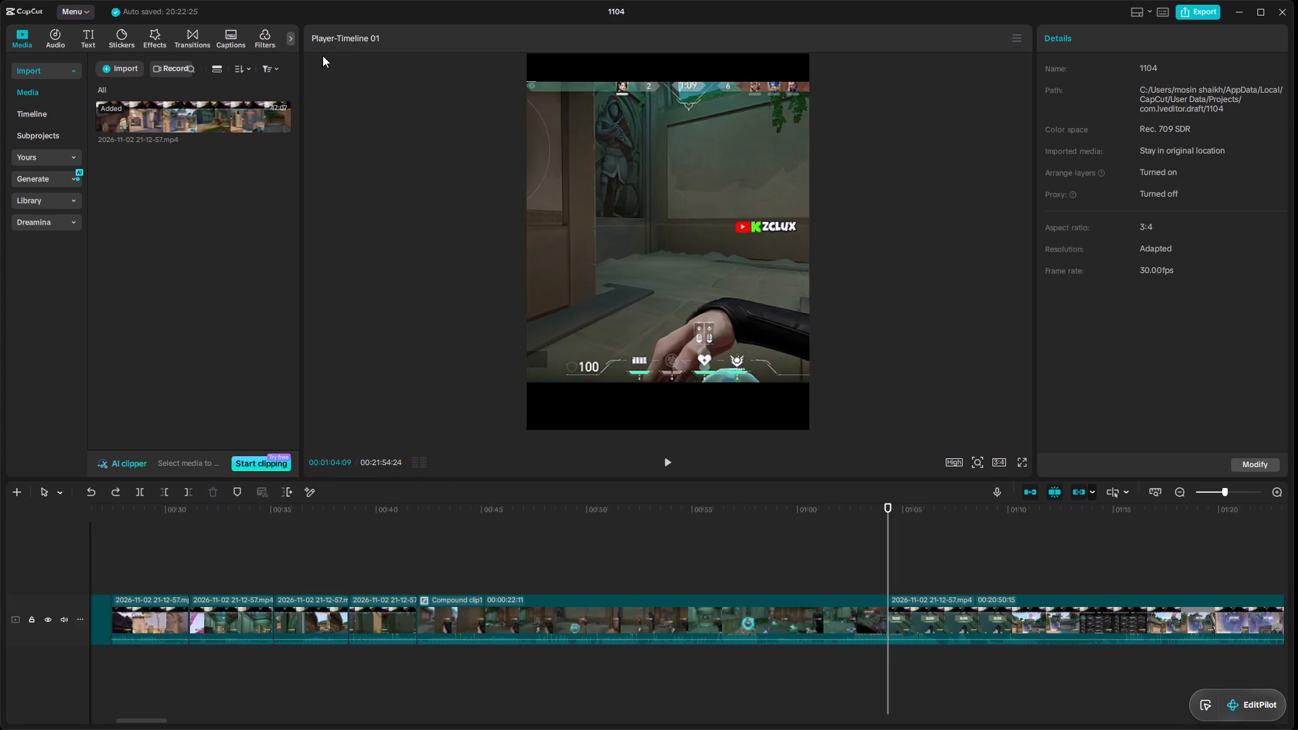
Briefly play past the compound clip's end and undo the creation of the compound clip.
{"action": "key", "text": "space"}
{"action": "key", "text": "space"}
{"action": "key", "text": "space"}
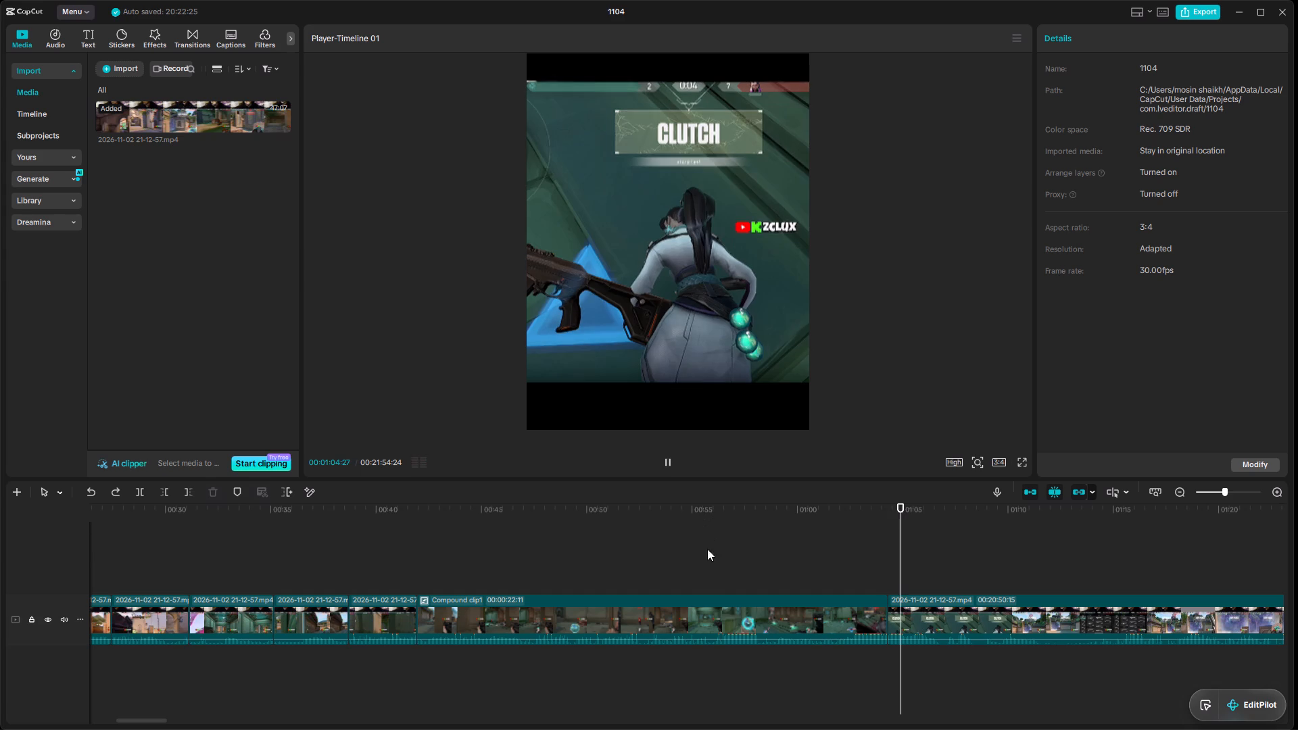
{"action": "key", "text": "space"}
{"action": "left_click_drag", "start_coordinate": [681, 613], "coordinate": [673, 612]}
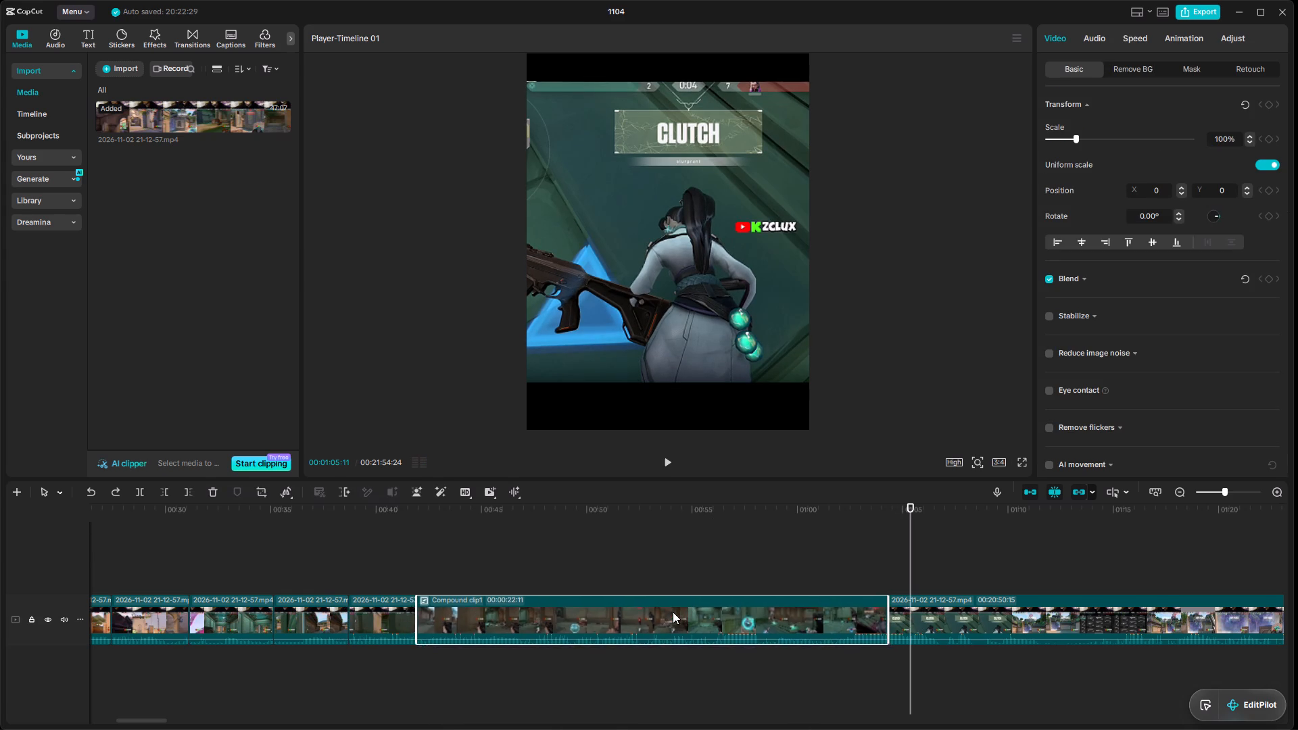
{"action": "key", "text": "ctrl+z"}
Move the fight clip ending at the CLUTCH banner onto a separate track above the start of the main track.
{"action": "left_click_drag", "start_coordinate": [655, 620], "coordinate": [0, 701]}
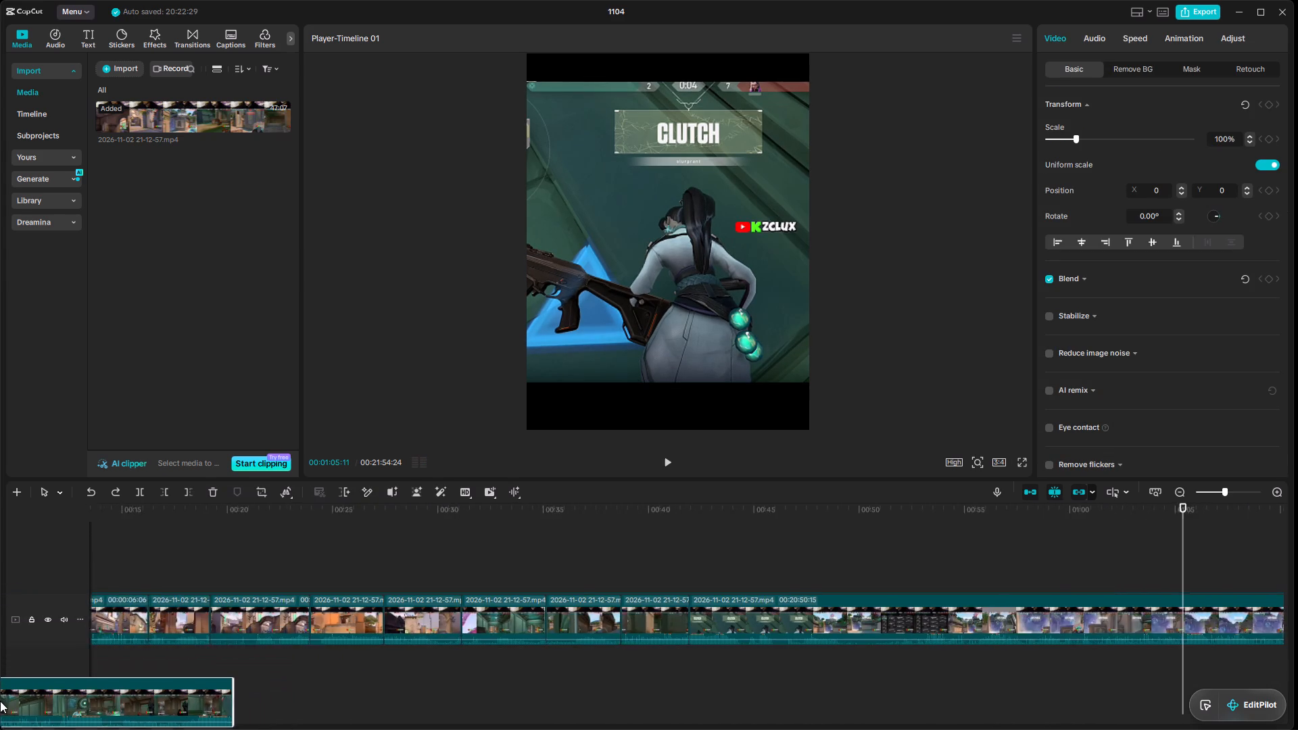
{"action": "left_click_drag", "start_coordinate": [0, 701], "coordinate": [274, 555]}
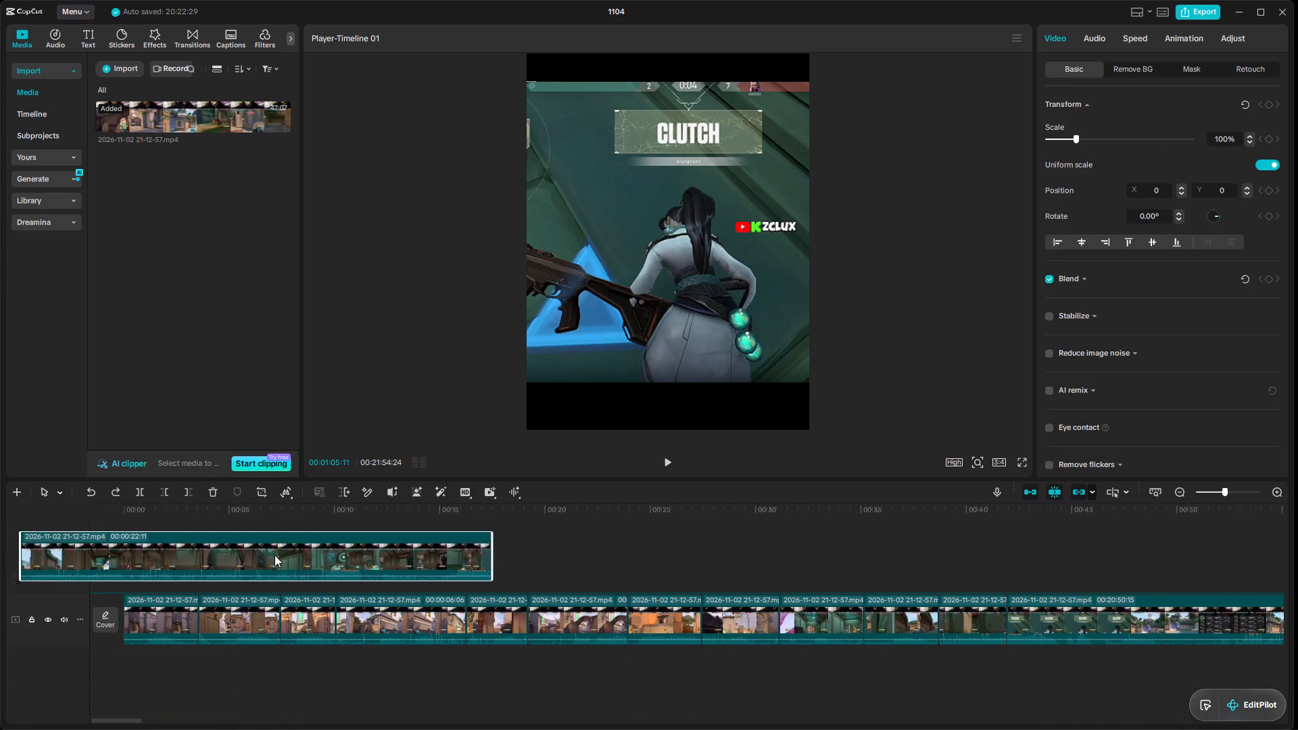
Move the 00:00:22:11 fight clip from the upper track to the very start of the main track, ahead of the other clips.
{"action": "left_click_drag", "start_coordinate": [274, 555], "coordinate": [420, 560]}
{"action": "scroll", "coordinate": [230, 593], "scroll_direction": "up", "scroll_amount": 4, "text": "ctrl"}
{"action": "scroll", "coordinate": [247, 596], "scroll_direction": "down", "scroll_amount": 4, "text": "ctrl"}
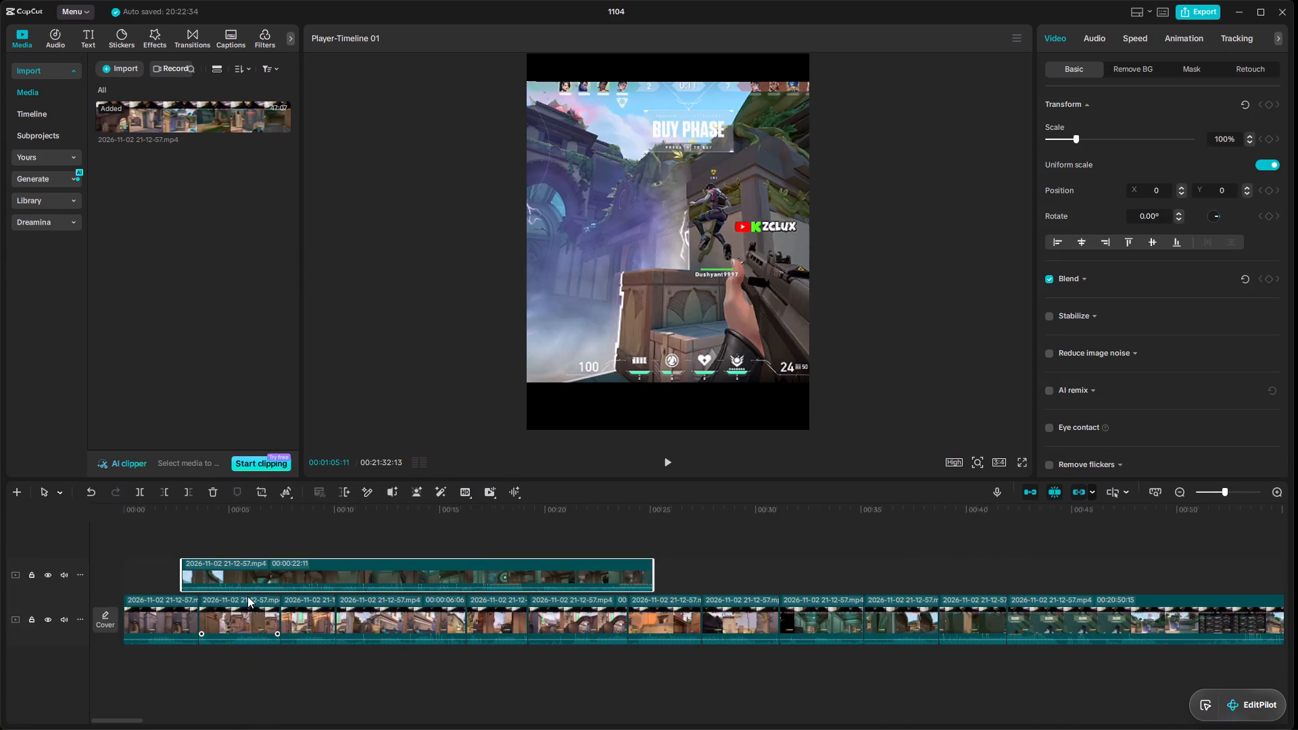
{"action": "scroll", "coordinate": [247, 596], "scroll_direction": "down", "scroll_amount": 5, "text": "ctrl"}
{"action": "scroll", "coordinate": [228, 594], "scroll_direction": "up", "scroll_amount": 10, "text": "ctrl"}
{"action": "scroll", "coordinate": [212, 585], "scroll_direction": "down", "scroll_amount": 1, "text": "ctrl"}
{"action": "scroll", "coordinate": [212, 585], "scroll_direction": "up", "scroll_amount": 7, "text": "ctrl"}
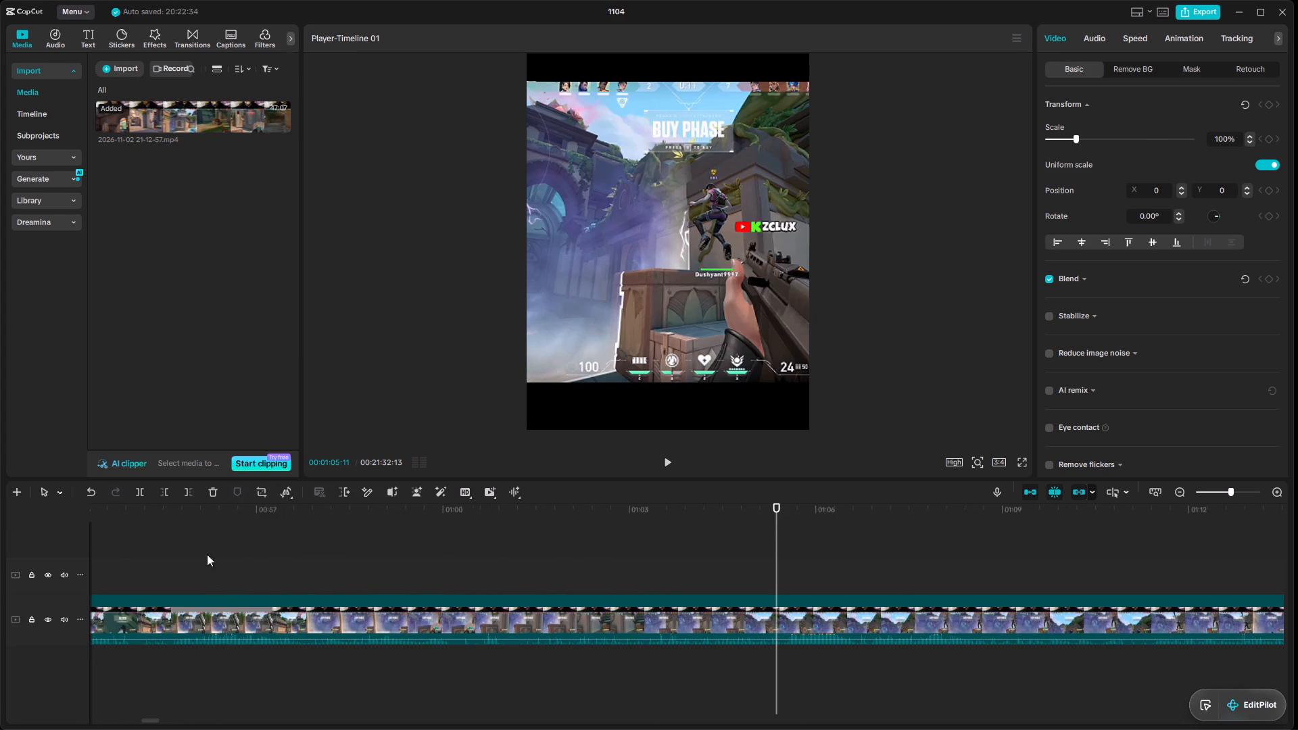
{"action": "left_click_drag", "start_coordinate": [218, 548], "coordinate": [108, 547]}
{"action": "left_click_drag", "start_coordinate": [208, 566], "coordinate": [0, 568]}
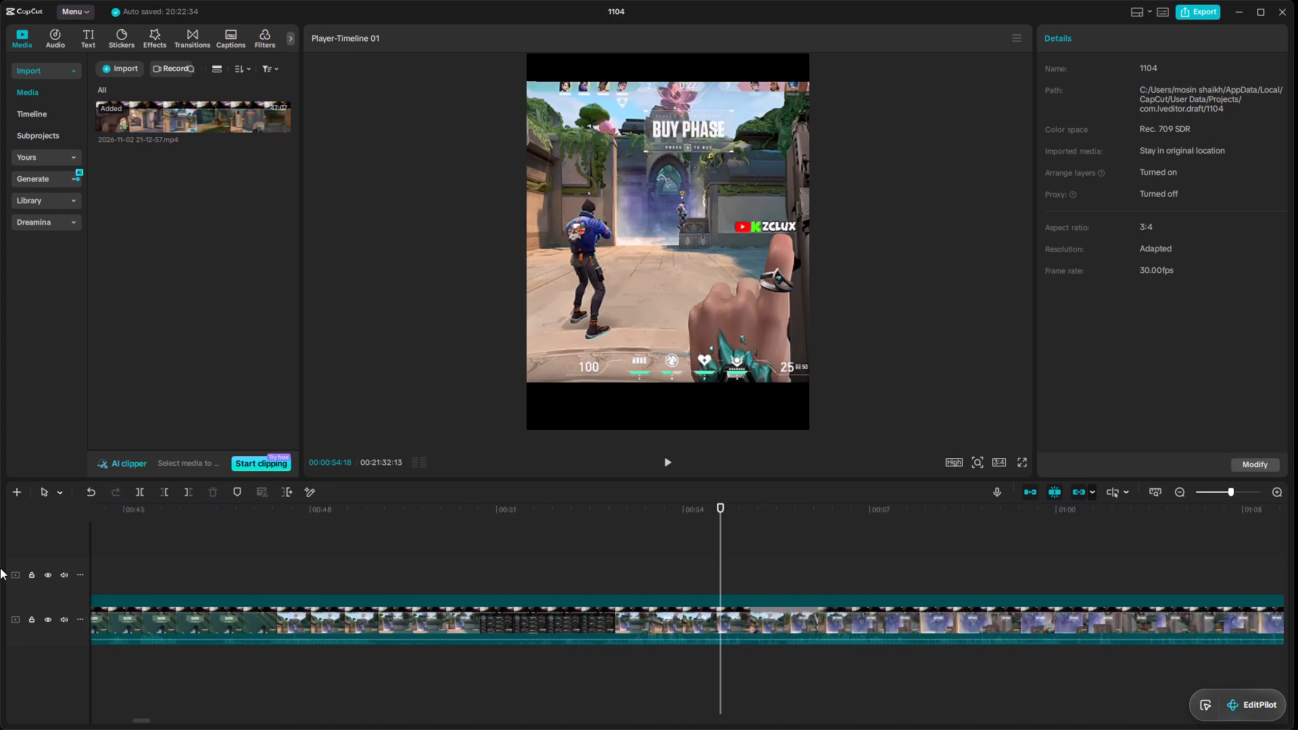
{"action": "left_click_drag", "start_coordinate": [0, 568], "coordinate": [0, 572]}
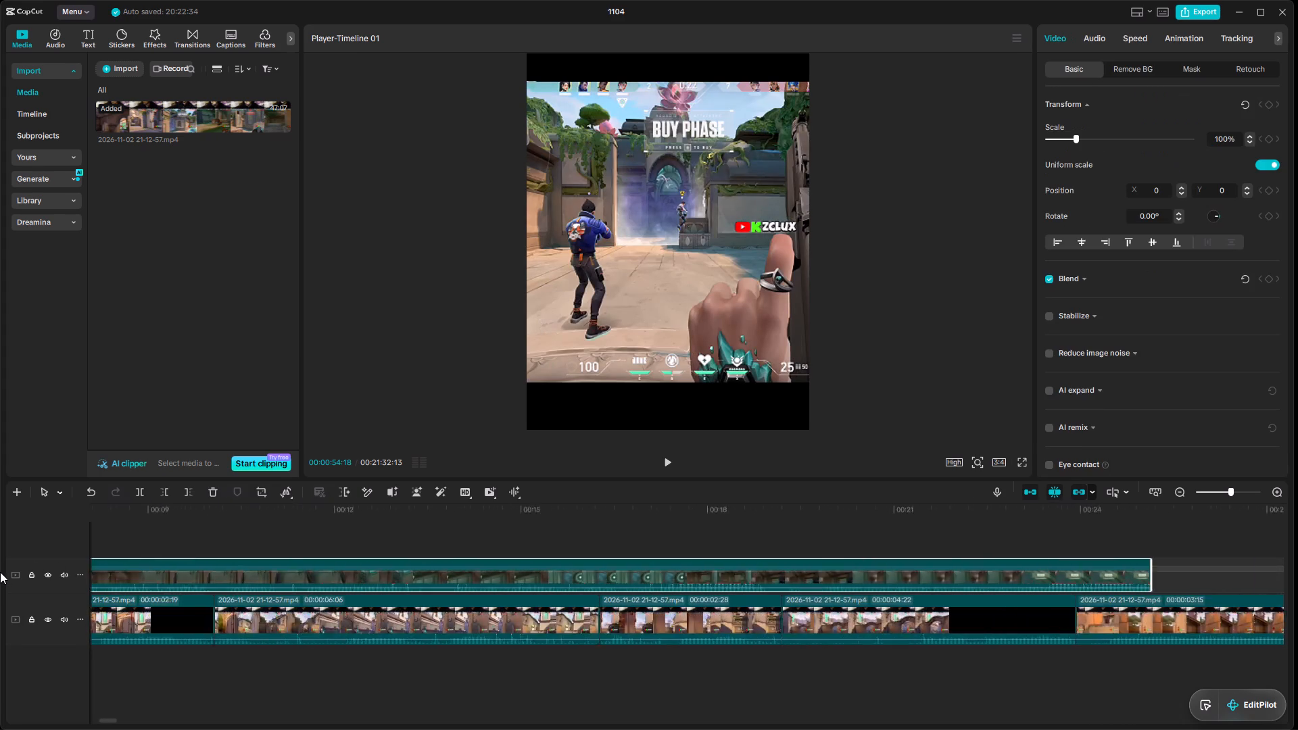
{"action": "left_click_drag", "start_coordinate": [0, 572], "coordinate": [1, 570]}
{"action": "left_click_drag", "start_coordinate": [330, 576], "coordinate": [163, 633]}
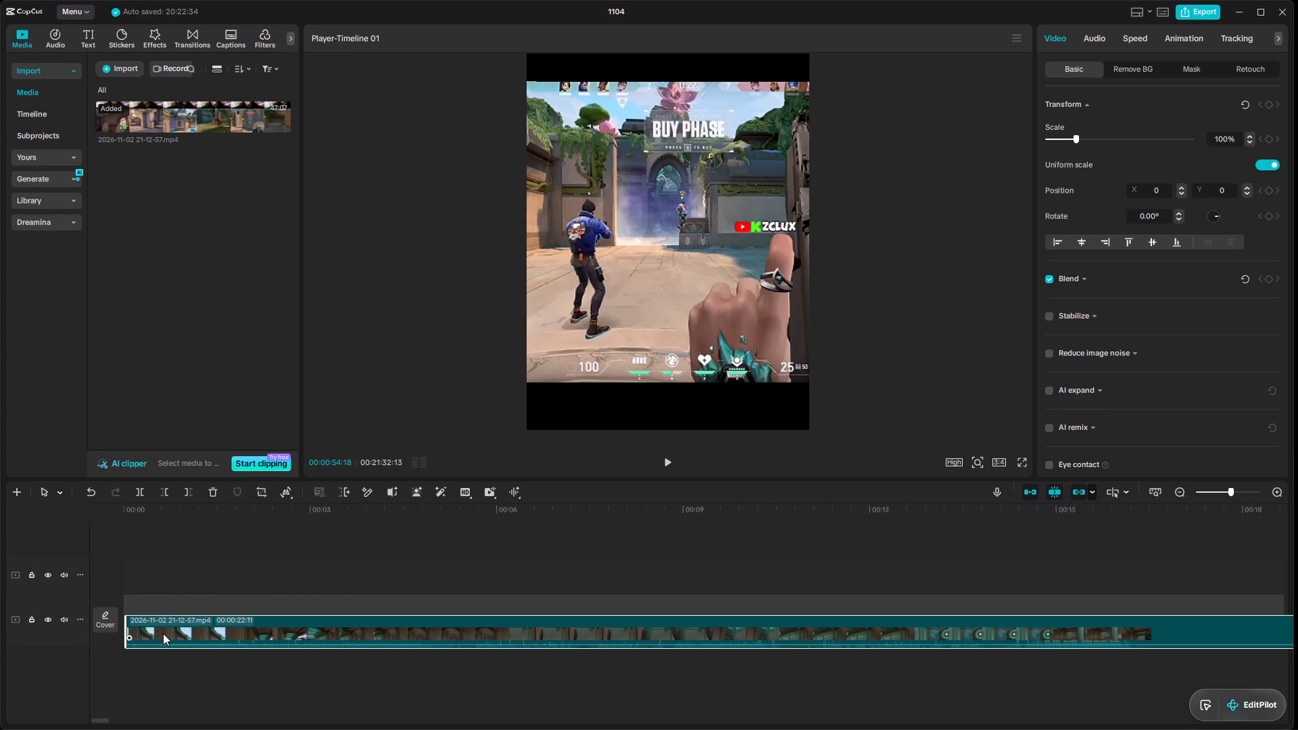
{"action": "left_click_drag", "start_coordinate": [163, 633], "coordinate": [160, 610]}
Skim through the fight clip from its start and briefly play it around the 16-second mark.
{"action": "left_click", "coordinate": [170, 554]}
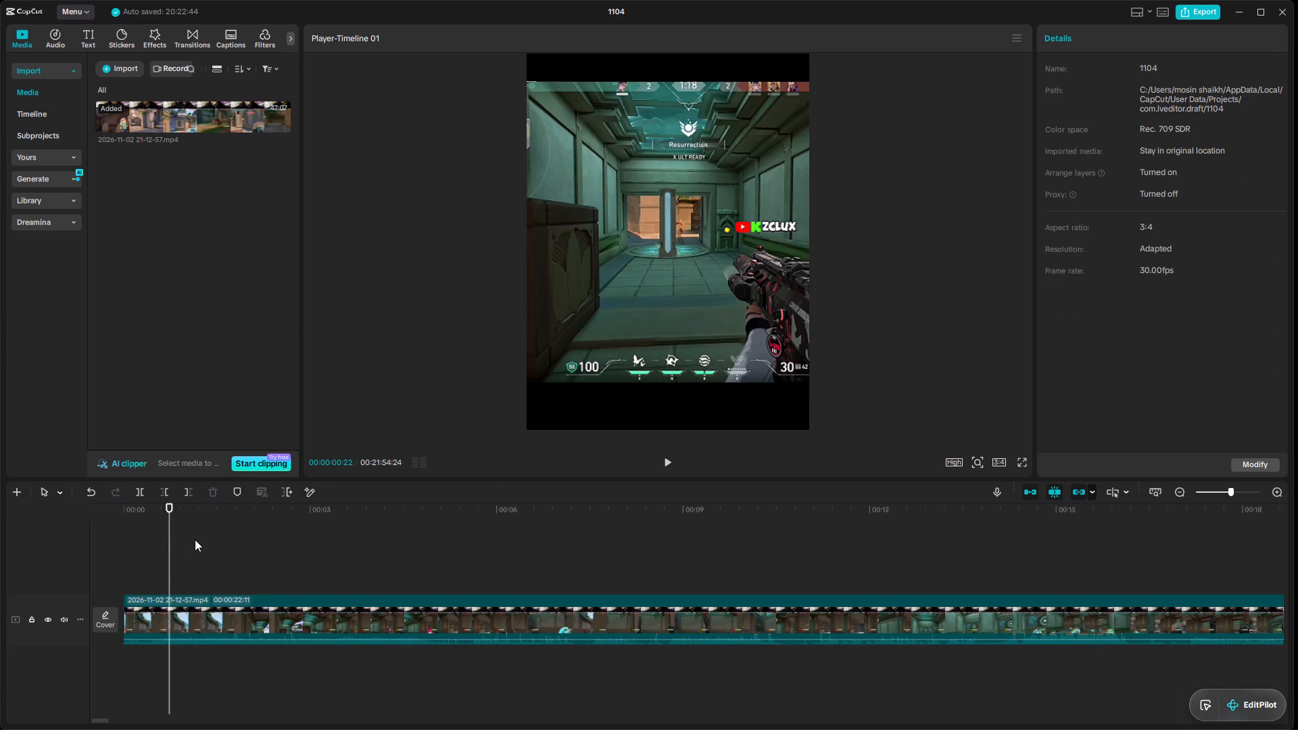
{"action": "left_click_drag", "start_coordinate": [167, 535], "coordinate": [1102, 488]}
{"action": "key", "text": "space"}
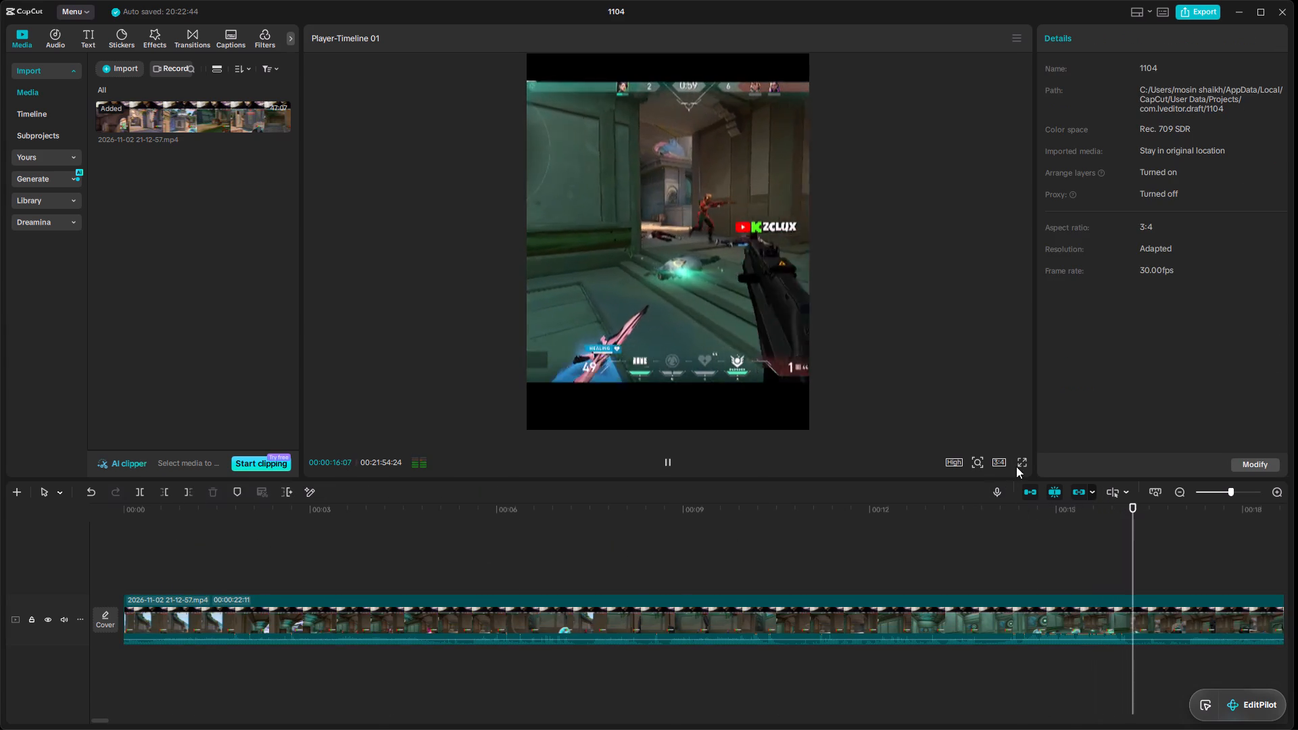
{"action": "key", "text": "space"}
Switch to the Windows taskbar and show the background apps hidden in the system tray.
{"action": "key", "text": "alt+Tab"}
{"action": "left_click", "coordinate": [773, 548], "text": "alt"}
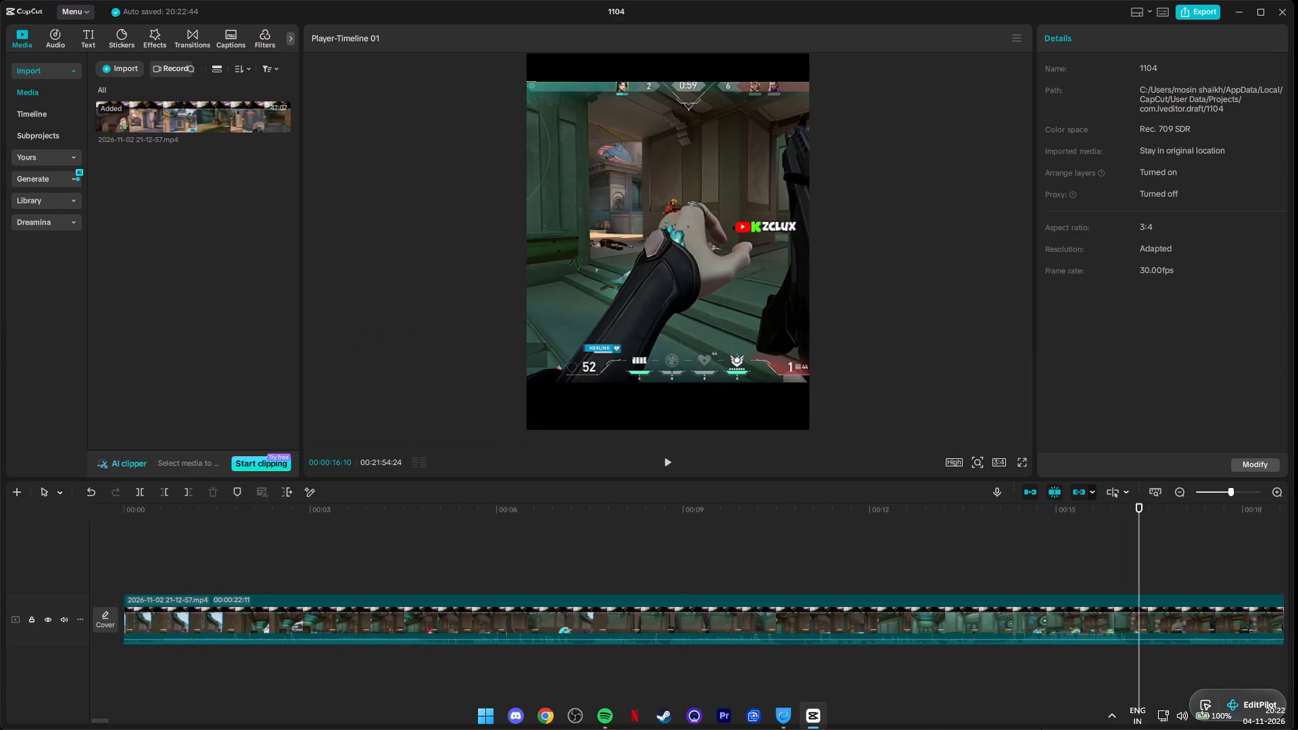
{"action": "left_click", "coordinate": [1115, 718]}
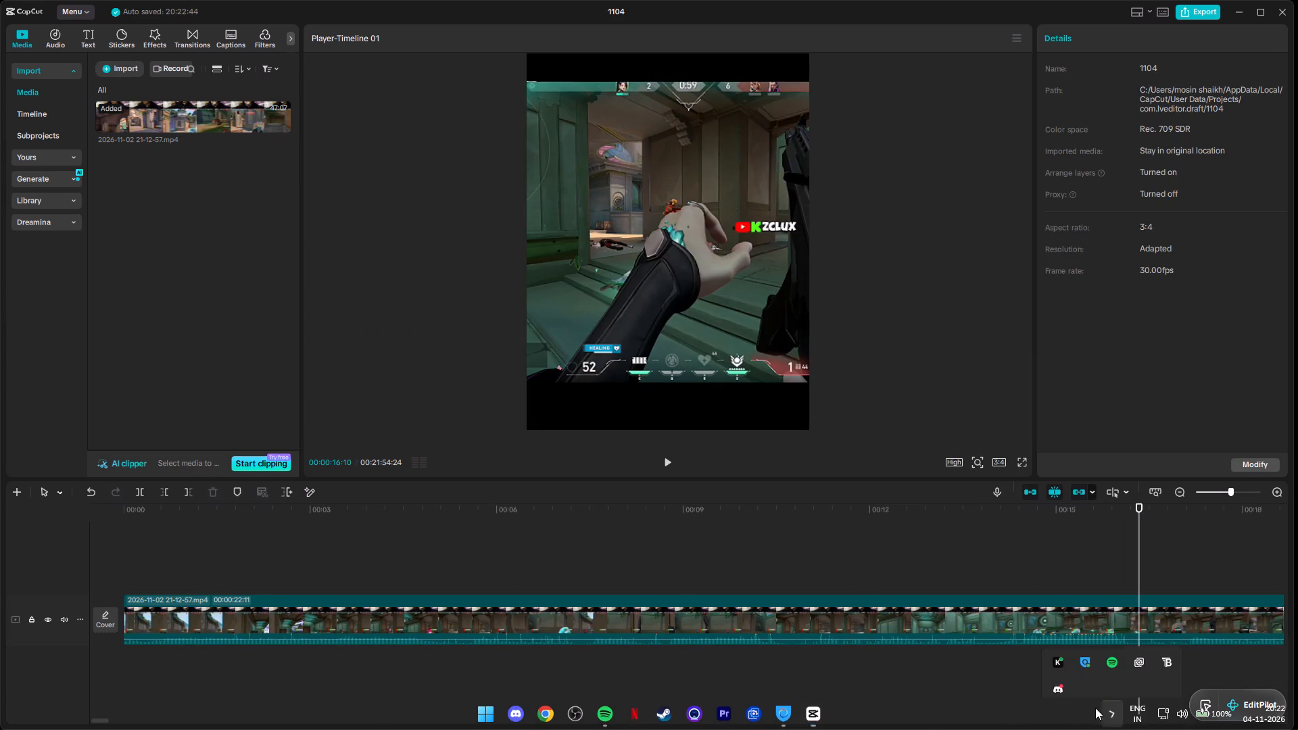
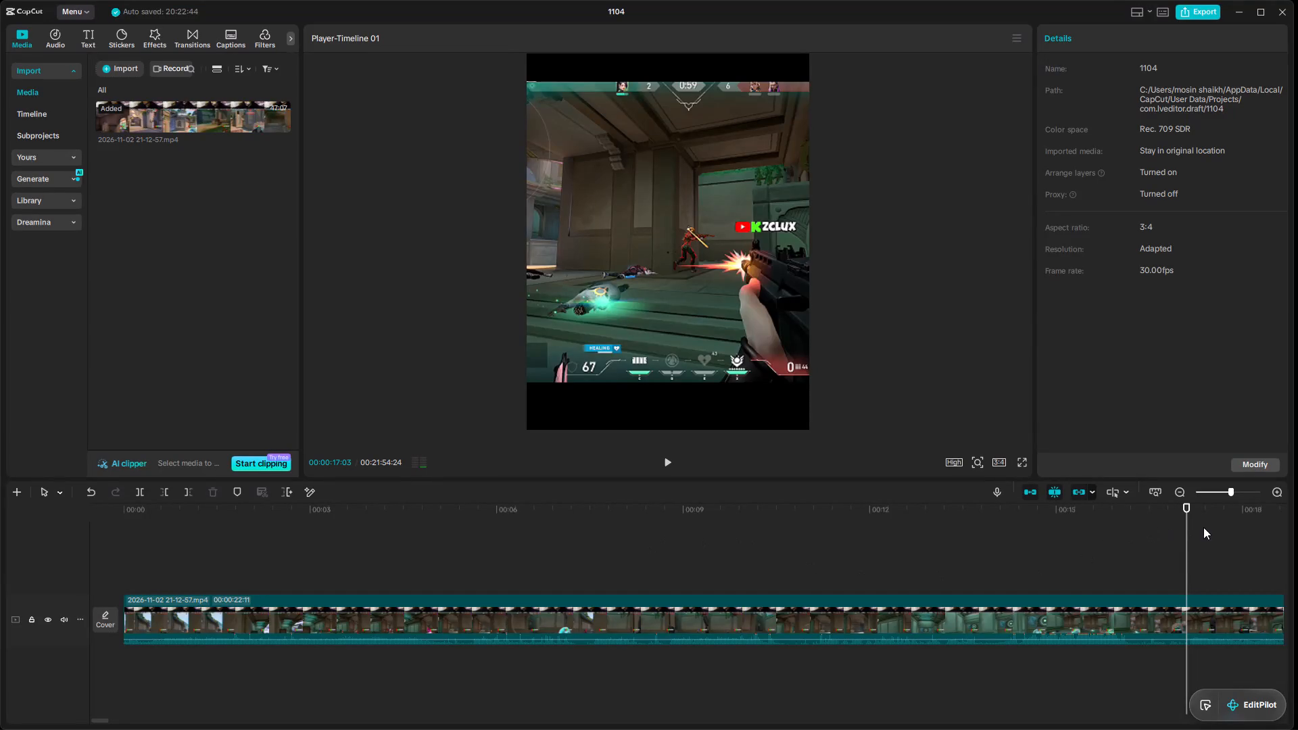
Scrub past the short kill clips and the buy phase in the long remaining clip, and play the footage from about 00:02:00 to examine the fight.
{"action": "left_click_drag", "start_coordinate": [1188, 530], "coordinate": [1297, 539]}
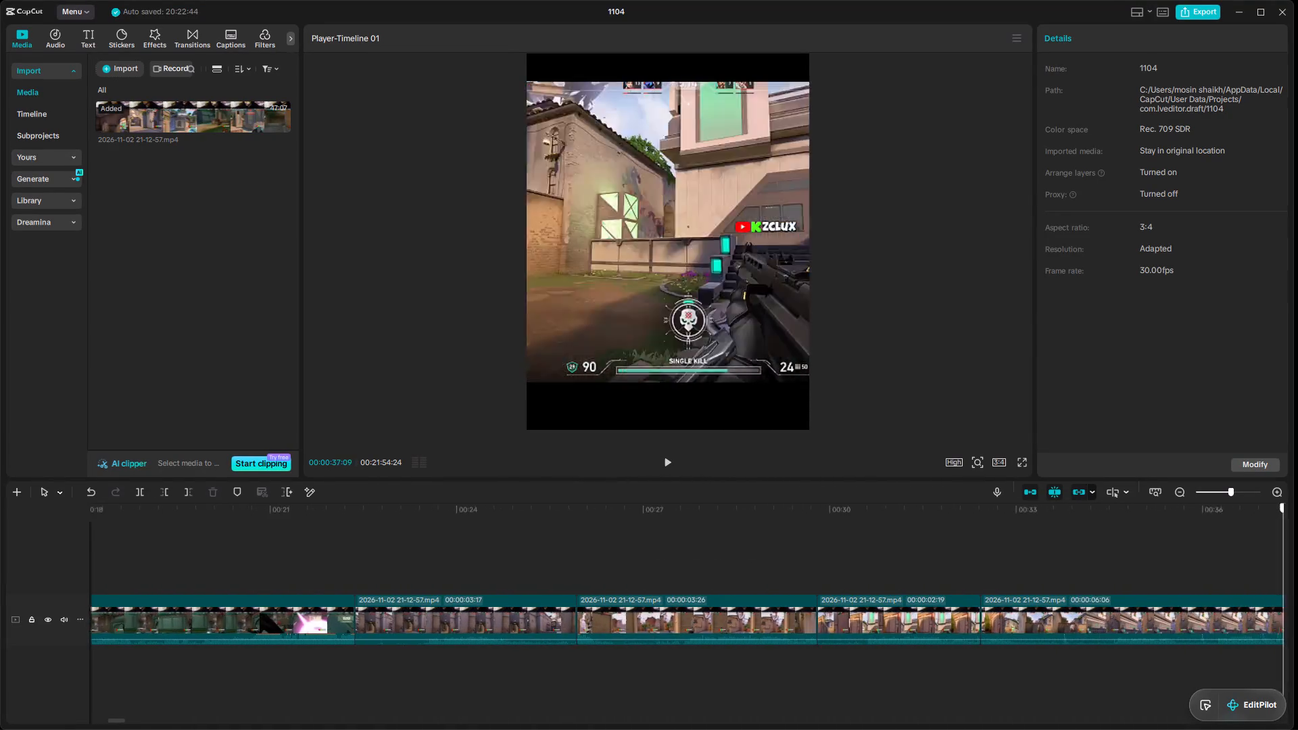
{"action": "left_click_drag", "start_coordinate": [1297, 539], "coordinate": [1245, 547]}
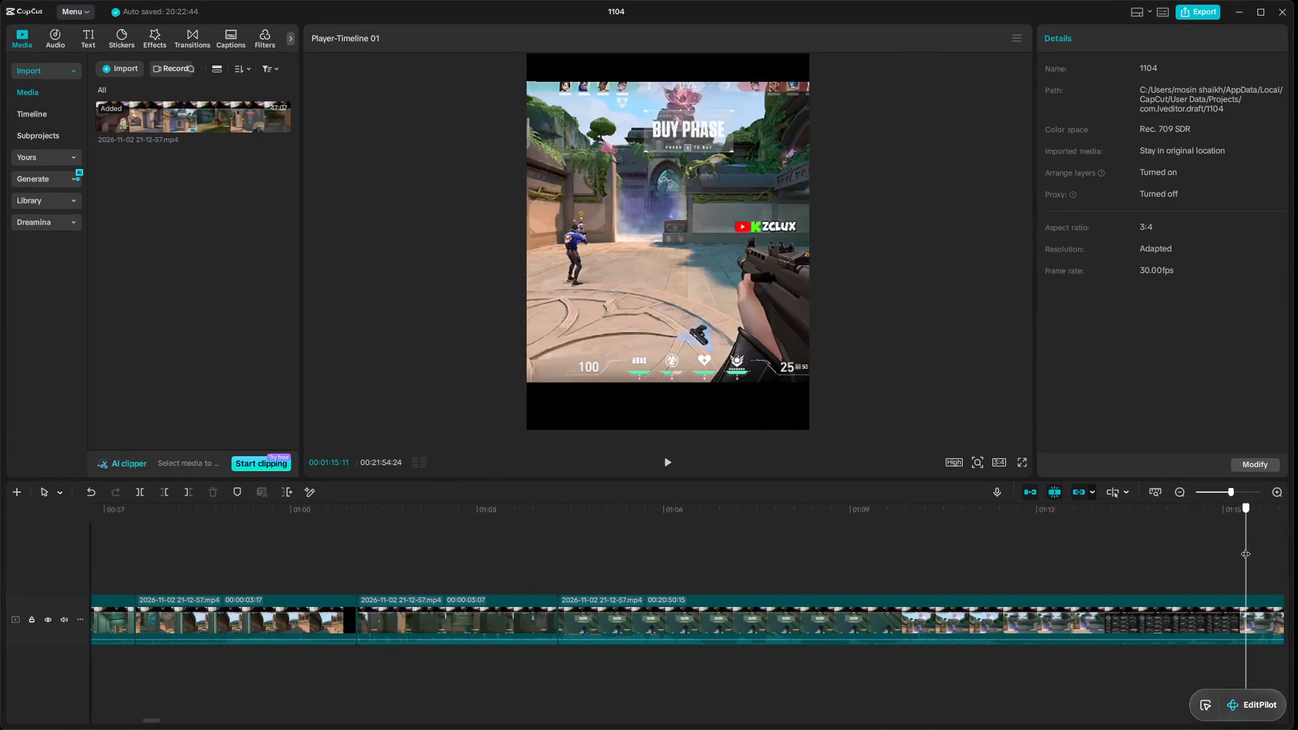
{"action": "left_click_drag", "start_coordinate": [1245, 547], "coordinate": [1284, 545]}
{"action": "scroll", "coordinate": [885, 556], "scroll_direction": "down", "scroll_amount": 4, "text": "ctrl"}
{"action": "scroll", "coordinate": [867, 579], "scroll_direction": "up", "scroll_amount": 1, "text": "ctrl"}
{"action": "scroll", "coordinate": [861, 583], "scroll_direction": "down", "scroll_amount": 18, "text": "ctrl"}
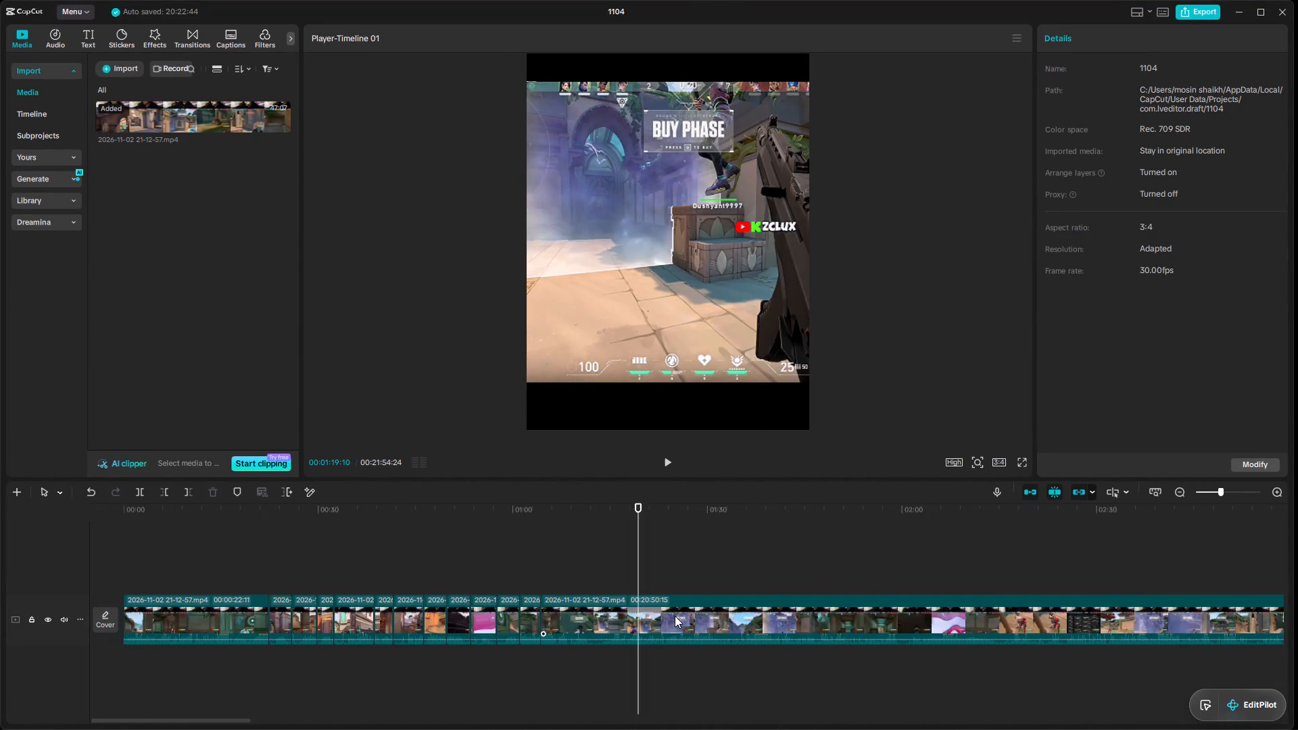
{"action": "scroll", "coordinate": [675, 616], "scroll_direction": "down", "scroll_amount": 5, "text": "ctrl"}
{"action": "scroll", "coordinate": [377, 601], "scroll_direction": "up", "scroll_amount": 7, "text": "ctrl"}
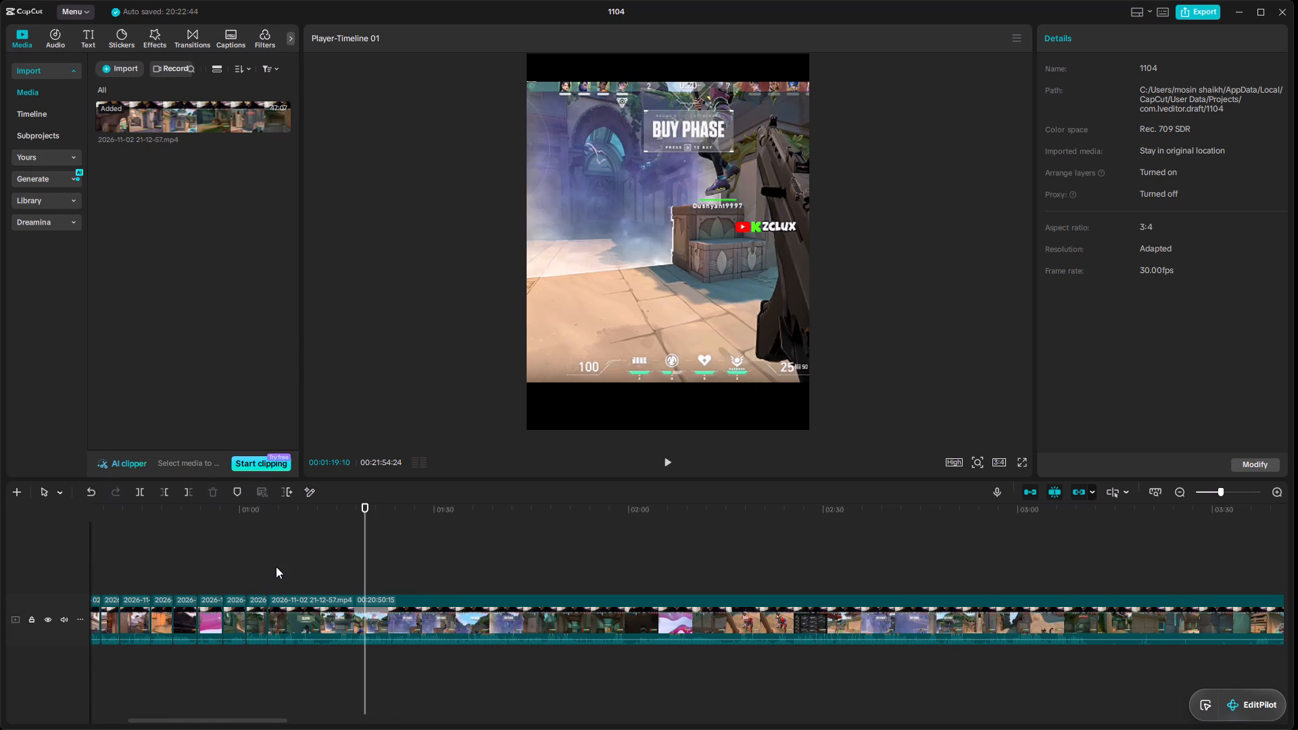
{"action": "left_click", "coordinate": [276, 566]}
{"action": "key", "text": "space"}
{"action": "left_click_drag", "start_coordinate": [360, 559], "coordinate": [368, 560]}
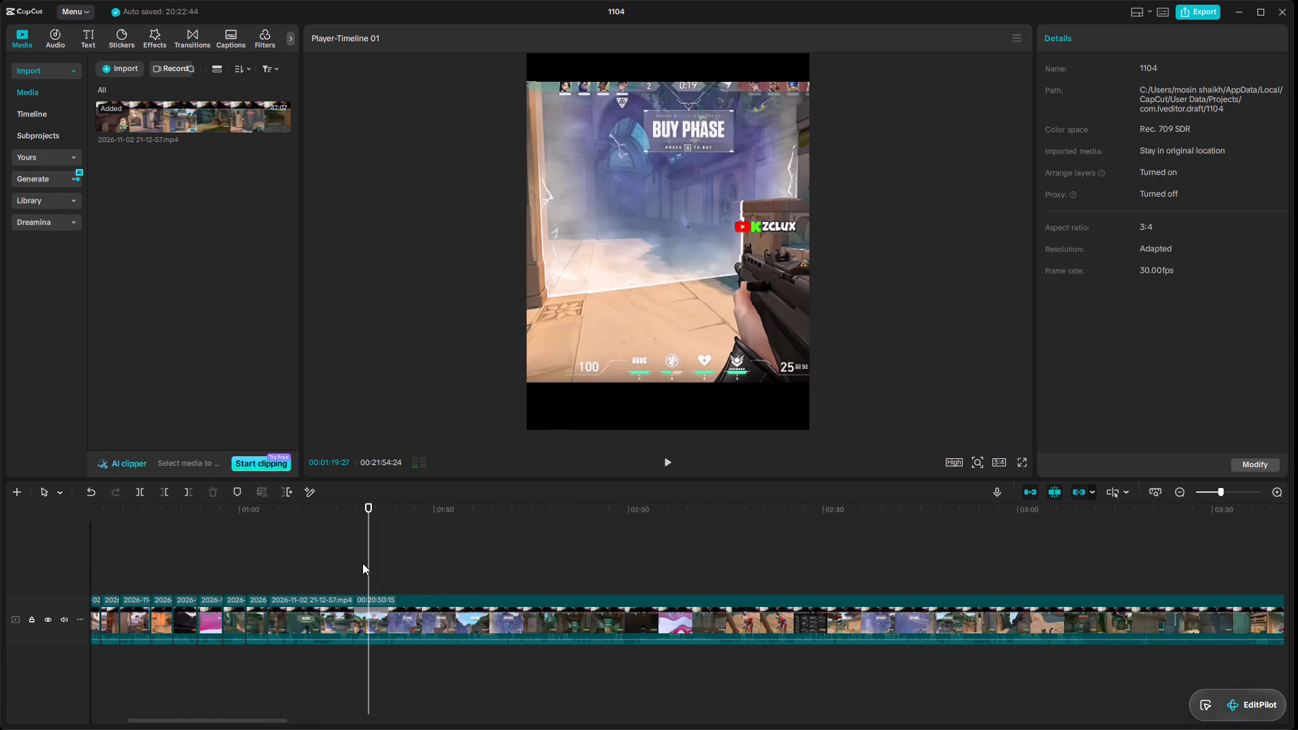
{"action": "left_click_drag", "start_coordinate": [360, 562], "coordinate": [403, 564]}
{"action": "left_click_drag", "start_coordinate": [401, 561], "coordinate": [473, 568]}
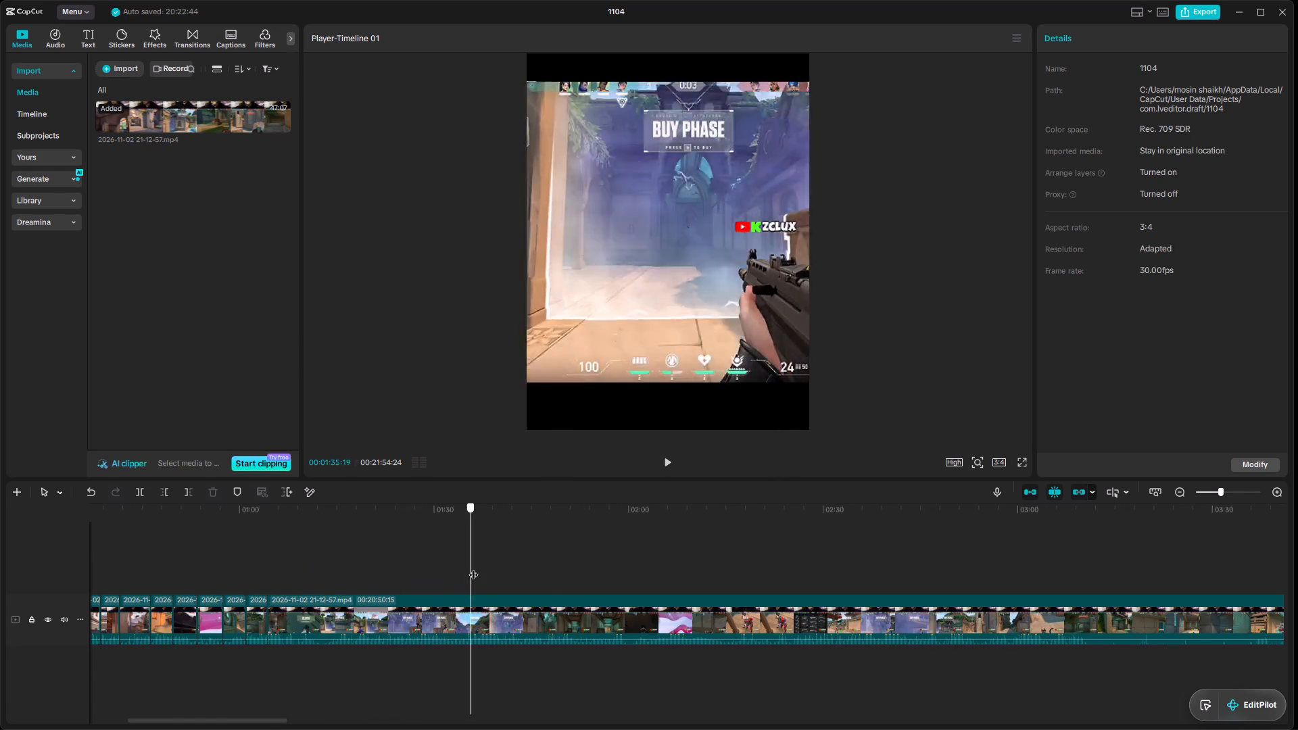
{"action": "left_click_drag", "start_coordinate": [473, 568], "coordinate": [575, 557]}
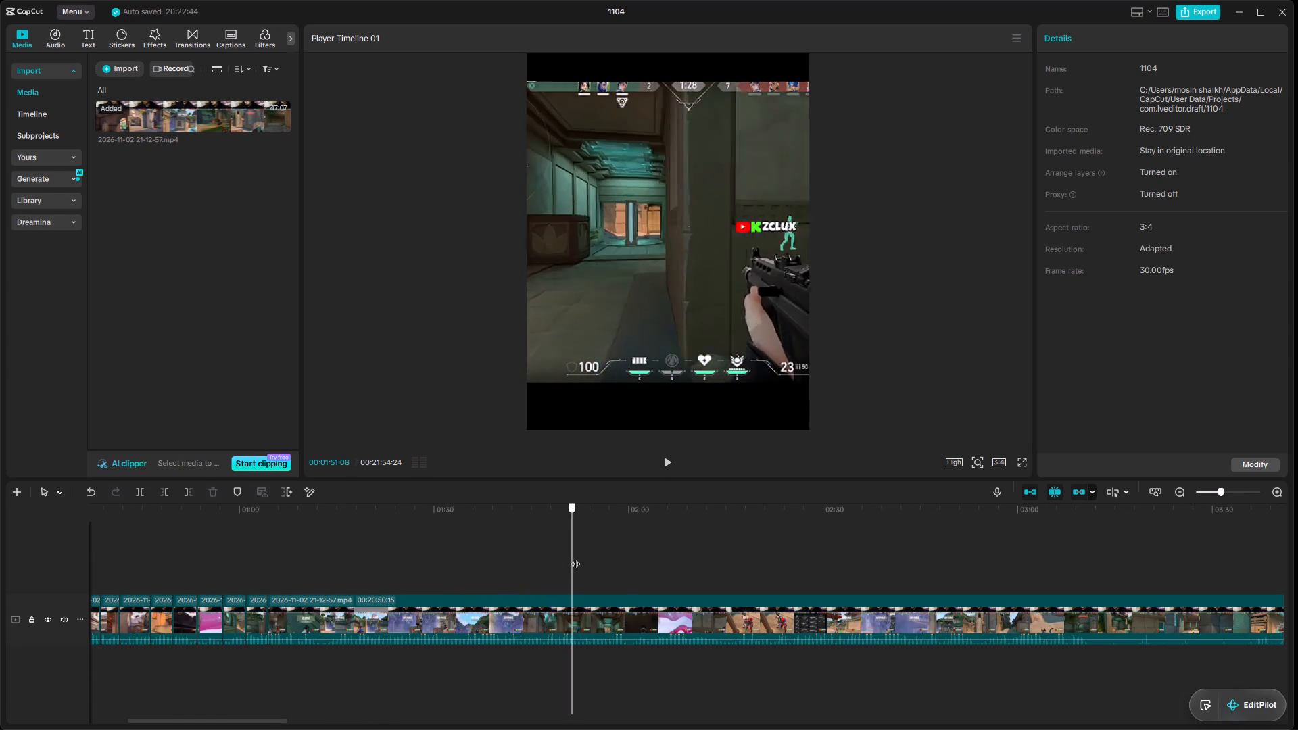
{"action": "left_click_drag", "start_coordinate": [575, 557], "coordinate": [636, 552]}
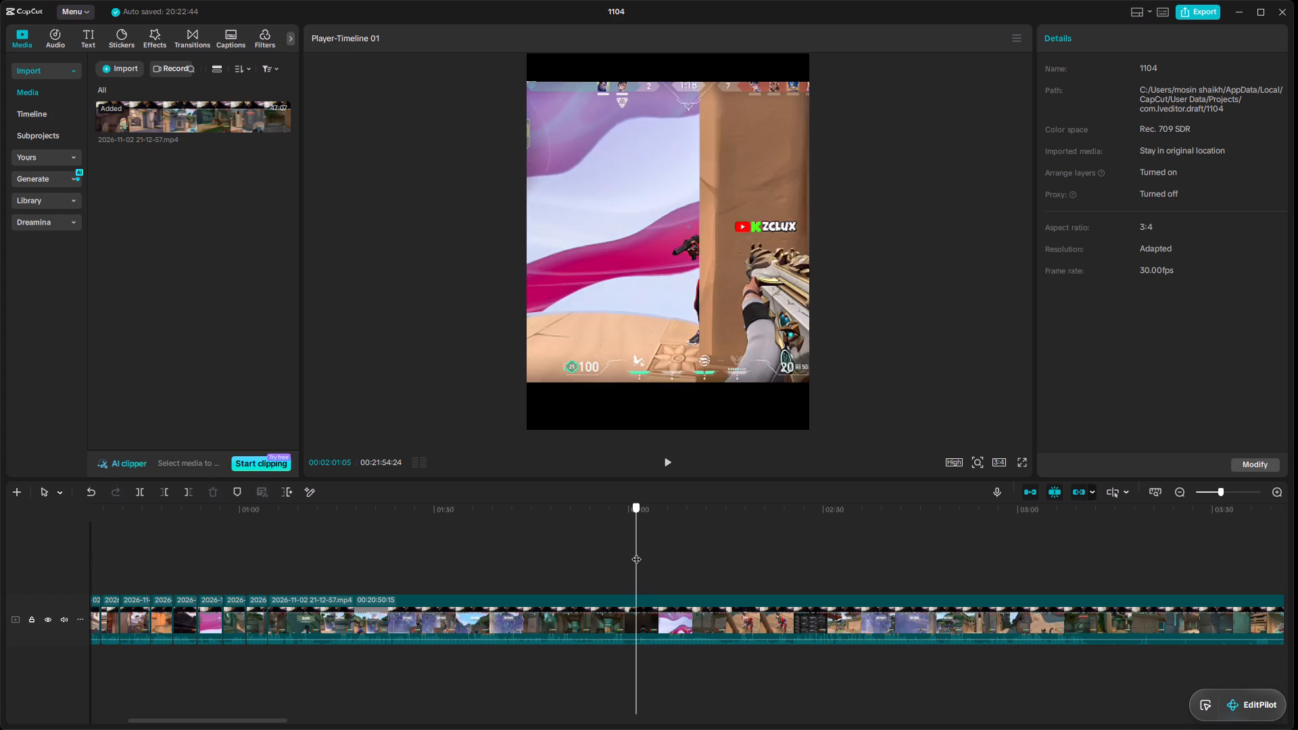
{"action": "left_click_drag", "start_coordinate": [636, 552], "coordinate": [631, 550]}
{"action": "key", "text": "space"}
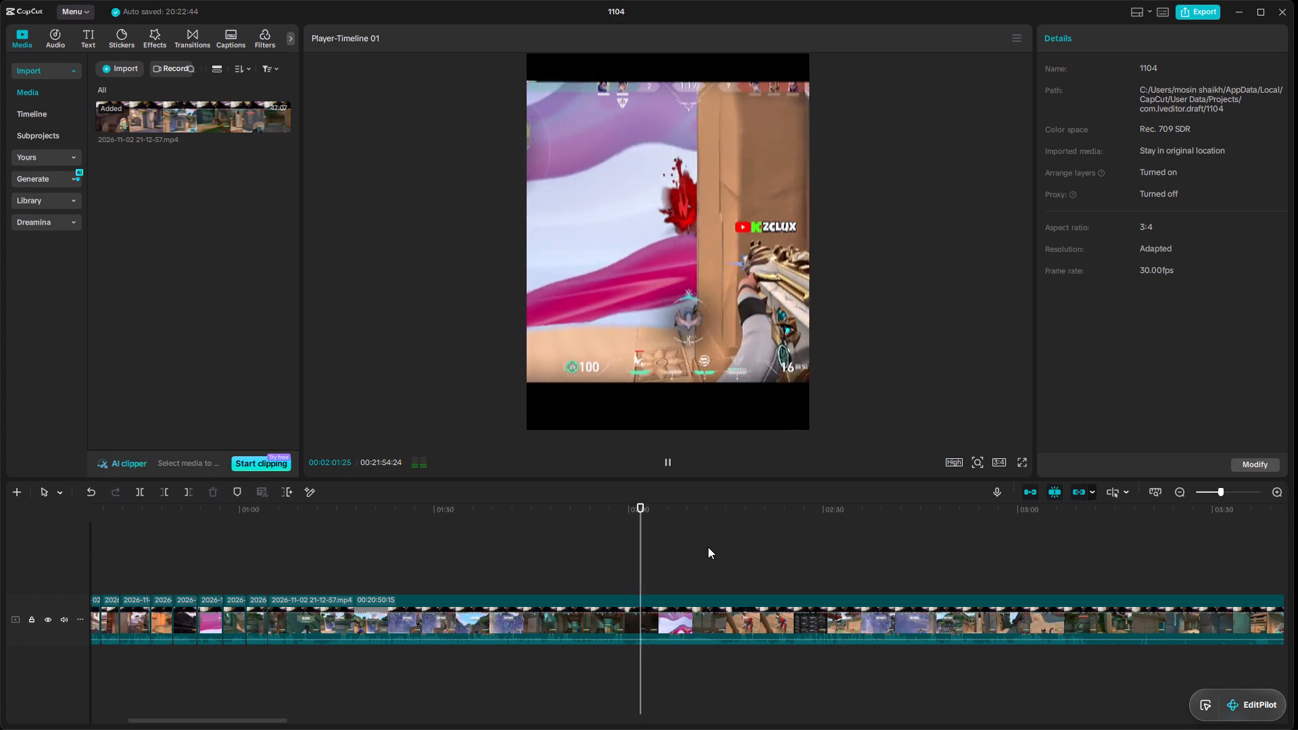
Replay the shooting around the 2:00 mark of the long remaining clip to assess it.
{"action": "key", "text": "space"}
{"action": "left_click", "coordinate": [631, 571]}
{"action": "key", "text": "space"}
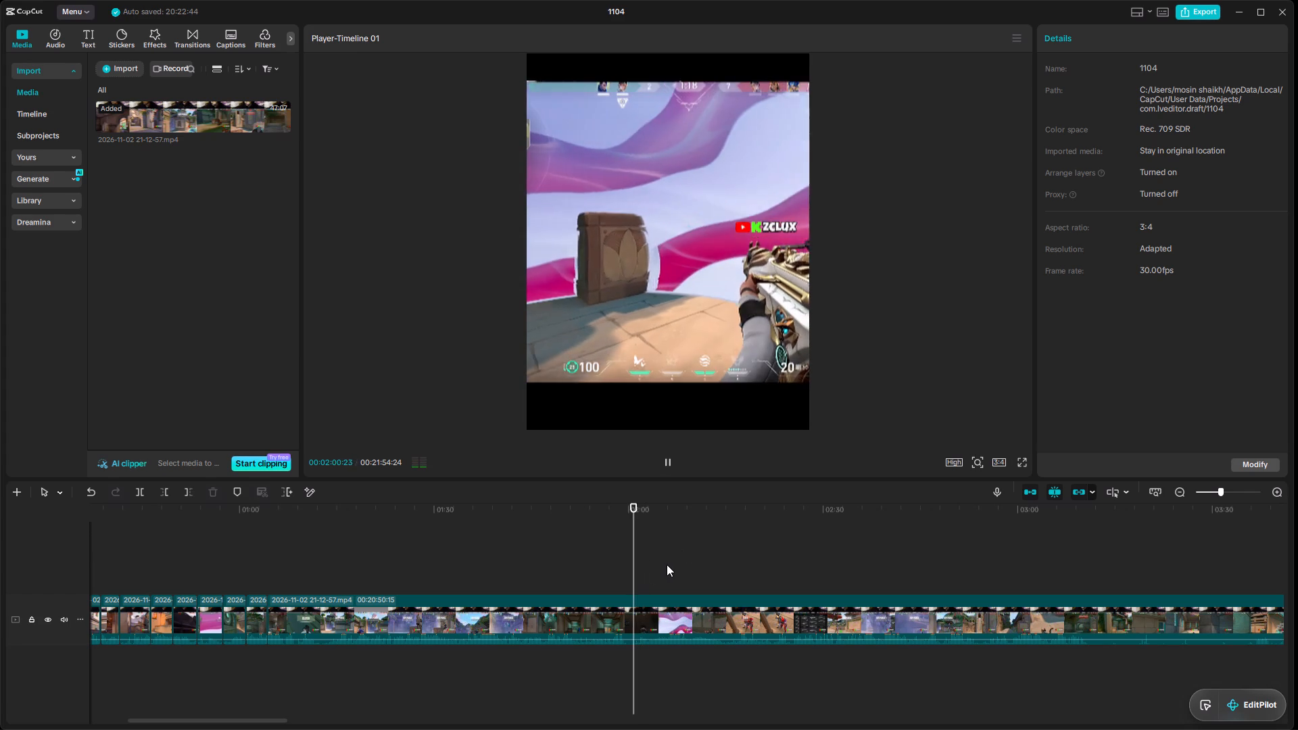
{"action": "key", "text": "space"}
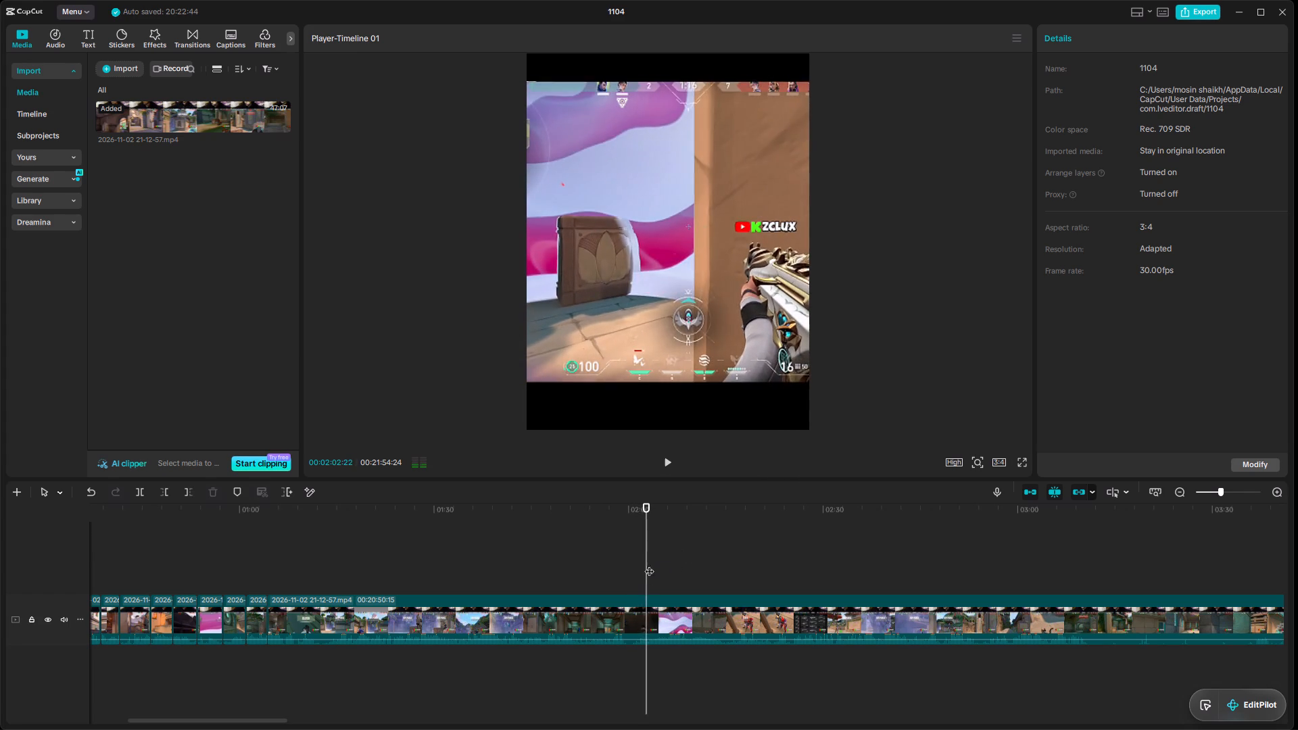
{"action": "left_click", "coordinate": [634, 565]}
{"action": "left_click", "coordinate": [608, 567]}
{"action": "key", "text": "space"}
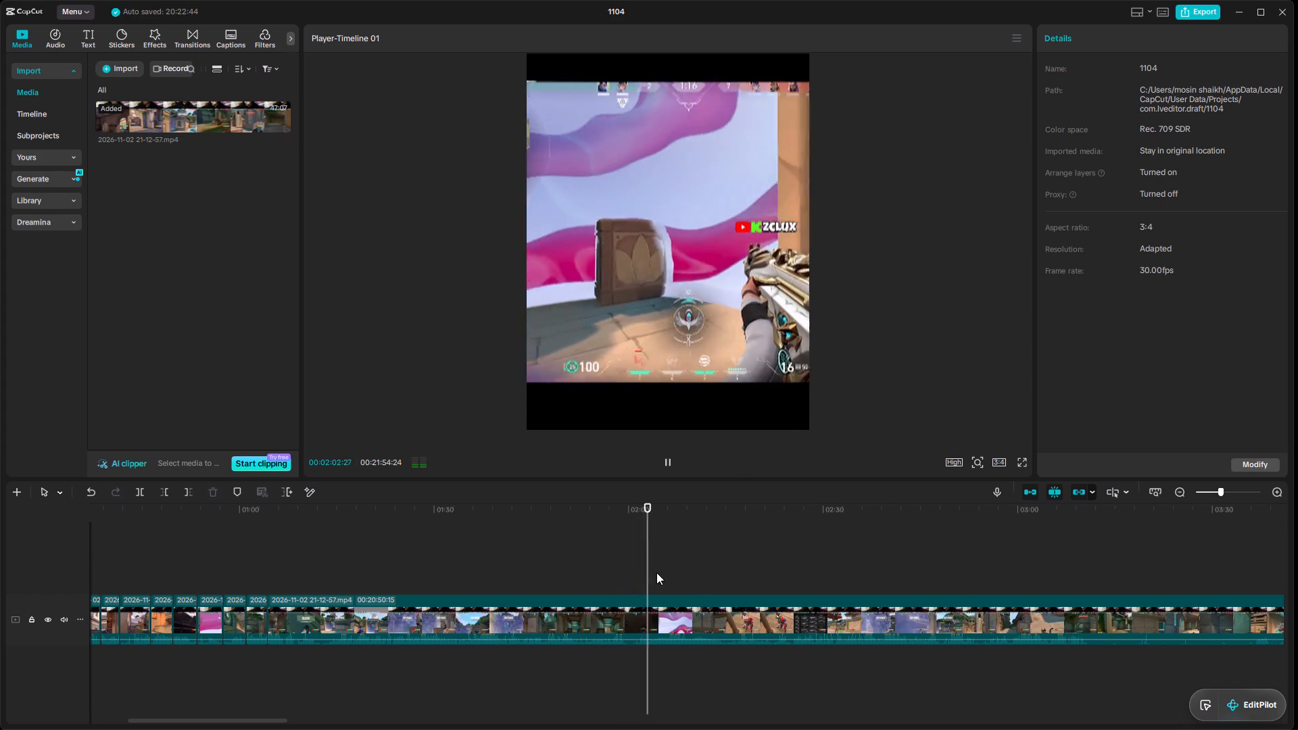
Scan the footage from about 2:02 to 5:57 for the next fight worth keeping.
{"action": "left_click_drag", "start_coordinate": [653, 572], "coordinate": [715, 573]}
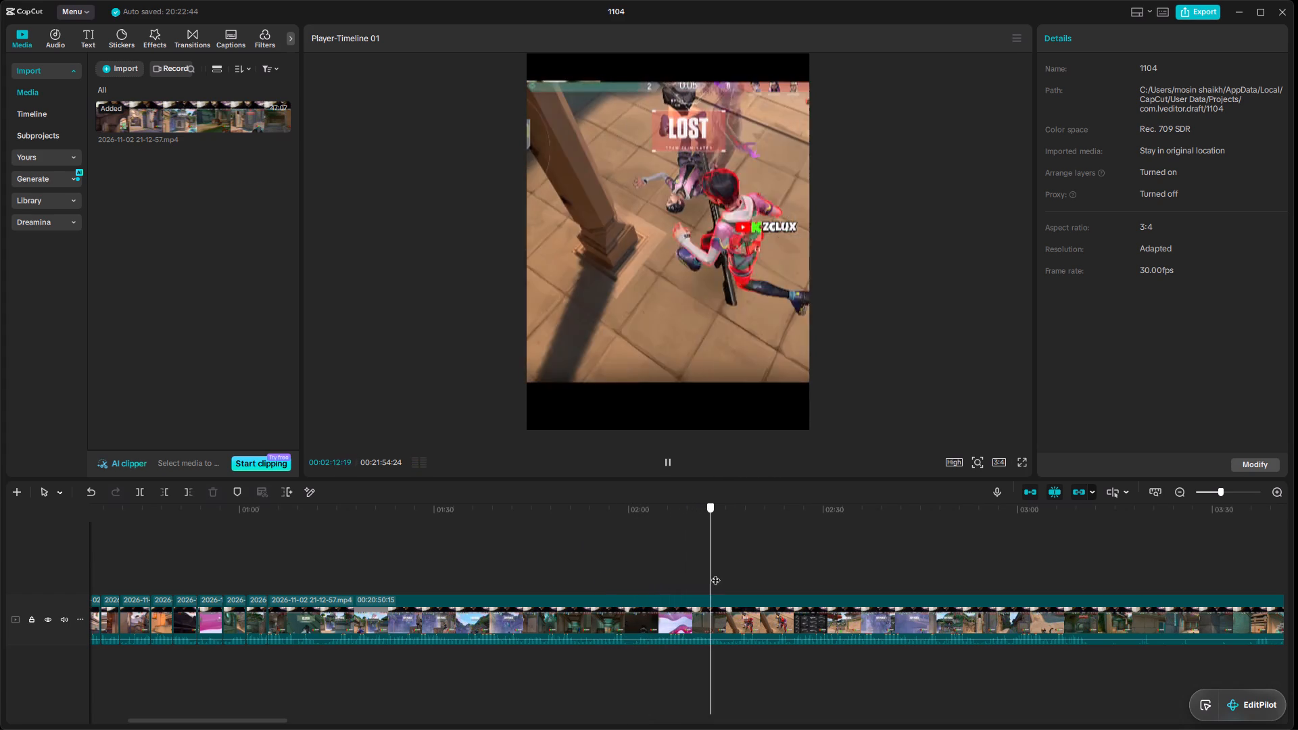
{"action": "left_click_drag", "start_coordinate": [715, 573], "coordinate": [824, 566]}
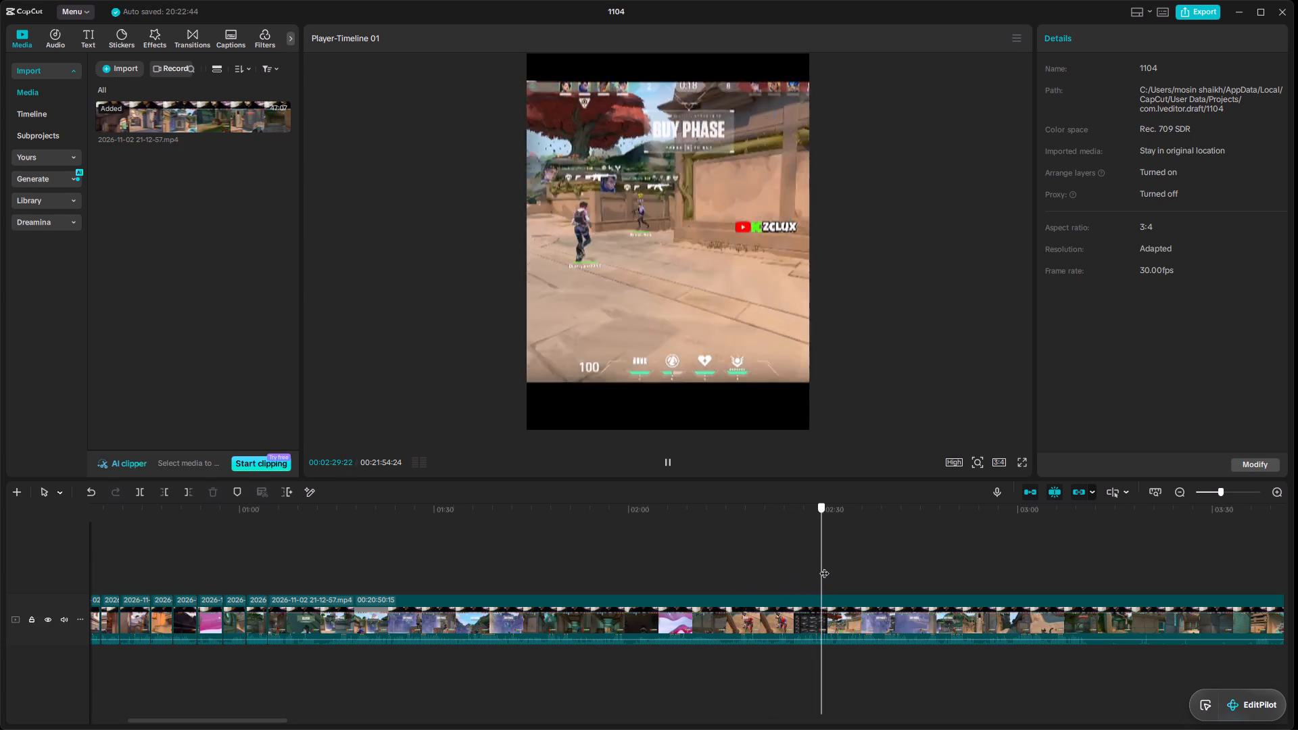
{"action": "left_click_drag", "start_coordinate": [824, 566], "coordinate": [895, 561]}
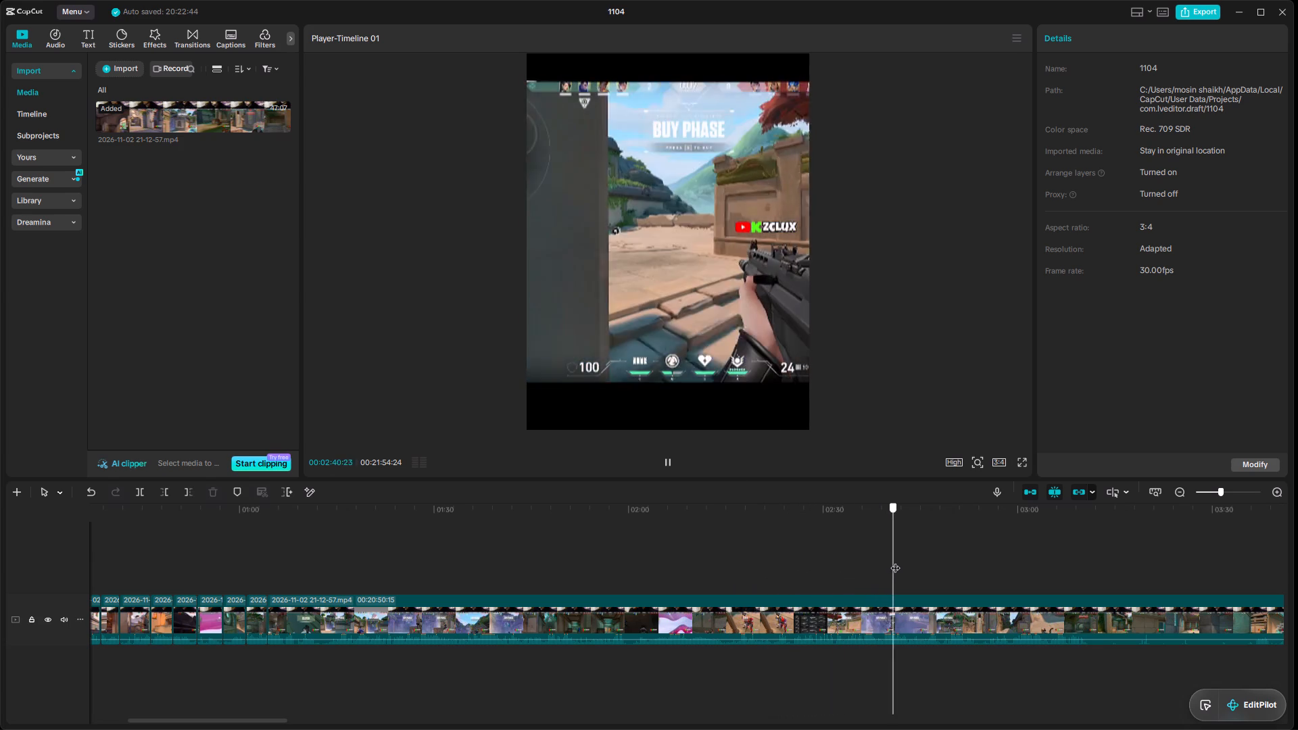
{"action": "left_click_drag", "start_coordinate": [895, 561], "coordinate": [960, 553]}
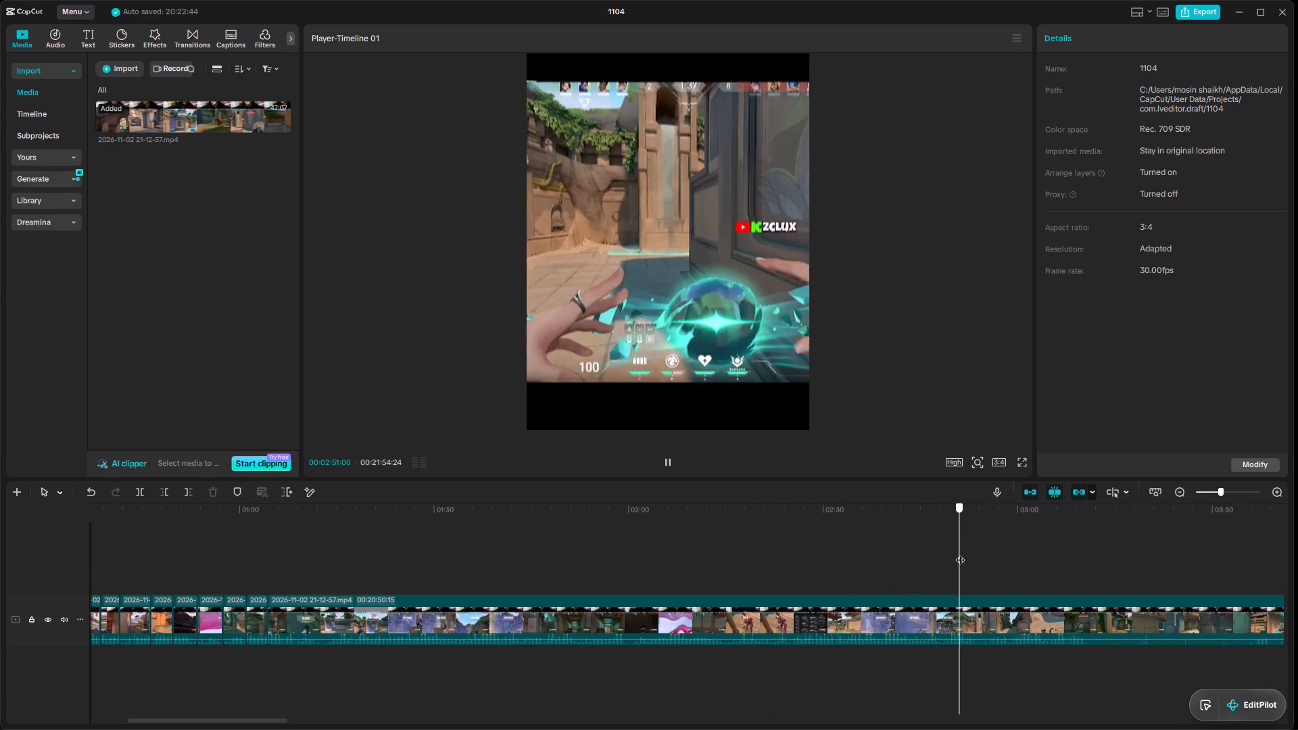
{"action": "left_click_drag", "start_coordinate": [960, 553], "coordinate": [1008, 550]}
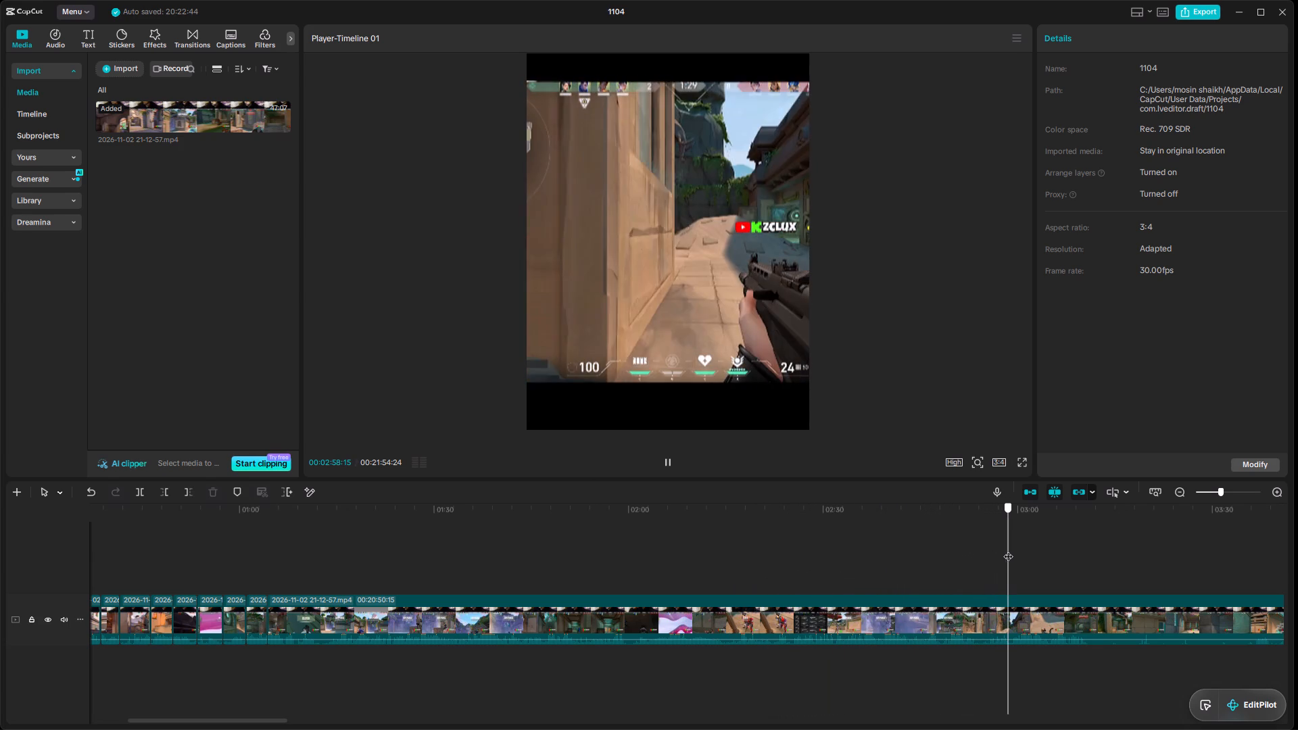
{"action": "left_click_drag", "start_coordinate": [1008, 550], "coordinate": [1069, 541]}
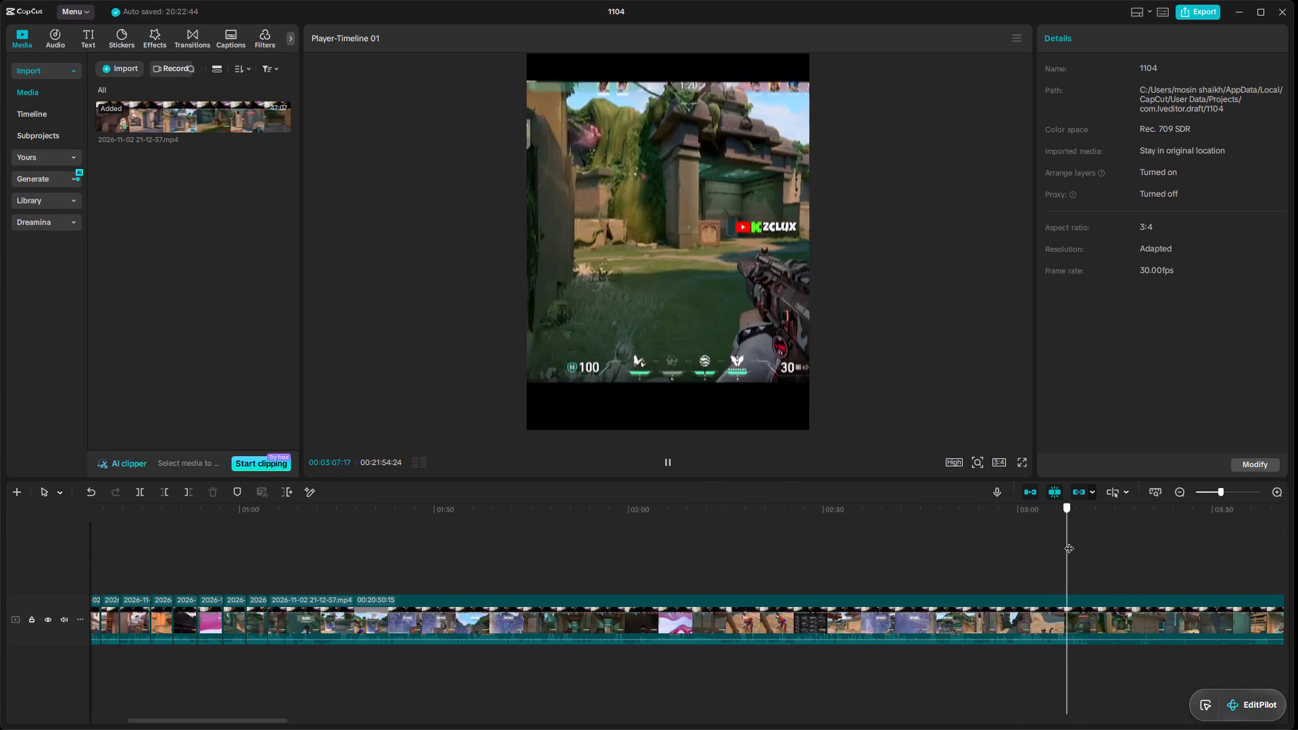
{"action": "left_click_drag", "start_coordinate": [1069, 541], "coordinate": [1137, 533]}
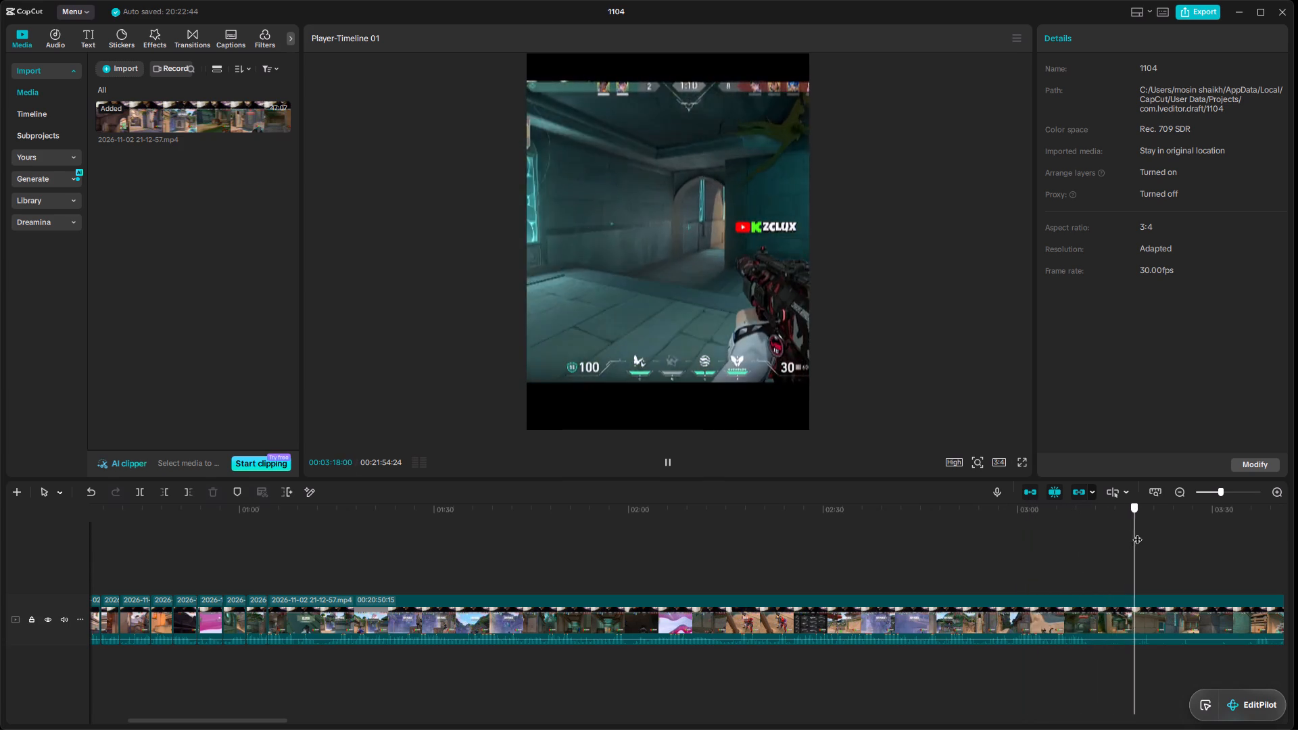
{"action": "left_click_drag", "start_coordinate": [1137, 533], "coordinate": [1249, 530]}
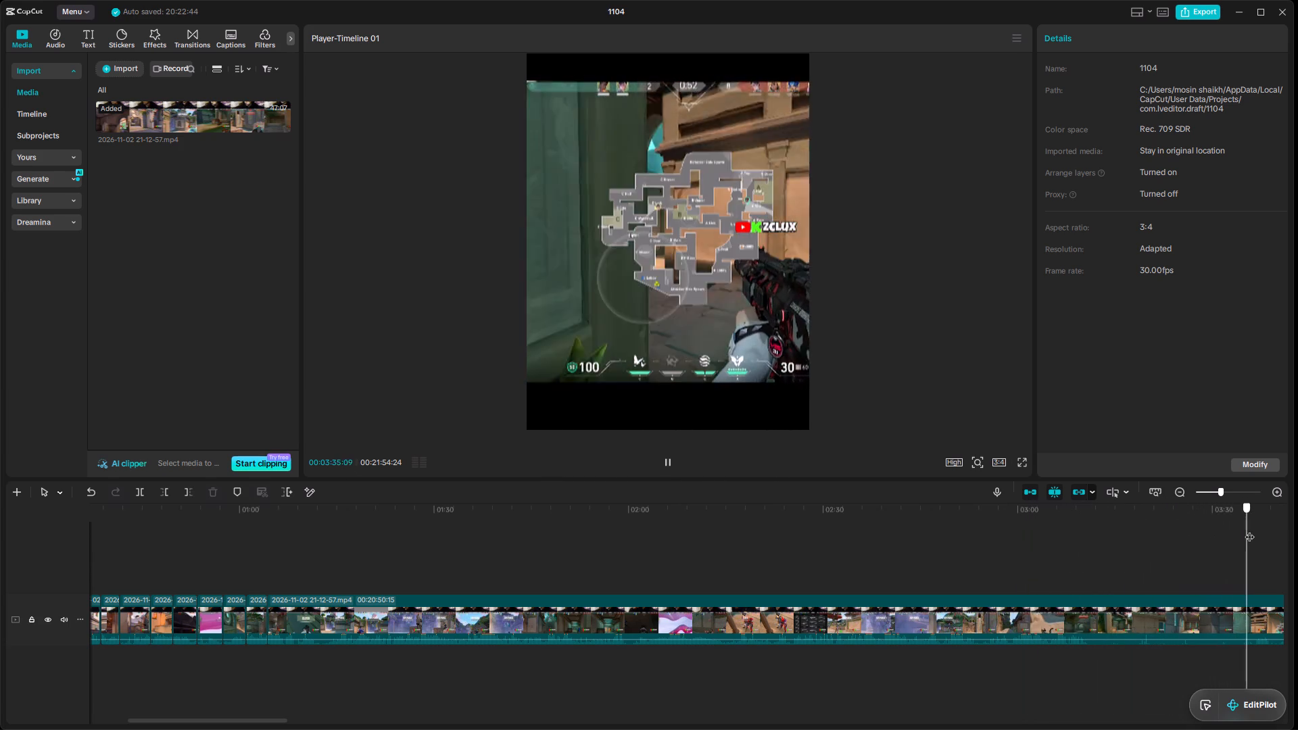
{"action": "left_click_drag", "start_coordinate": [1249, 530], "coordinate": [1182, 530]}
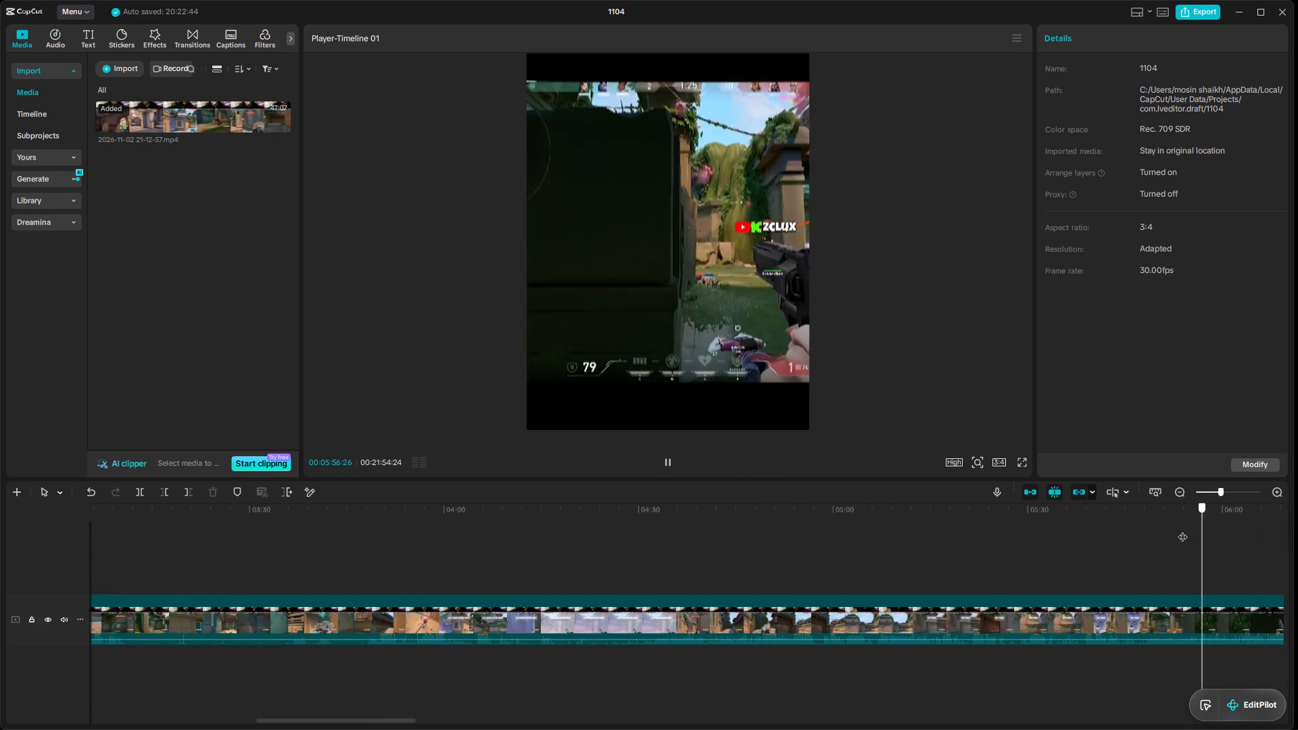
{"action": "left_click_drag", "start_coordinate": [1182, 530], "coordinate": [980, 531]}
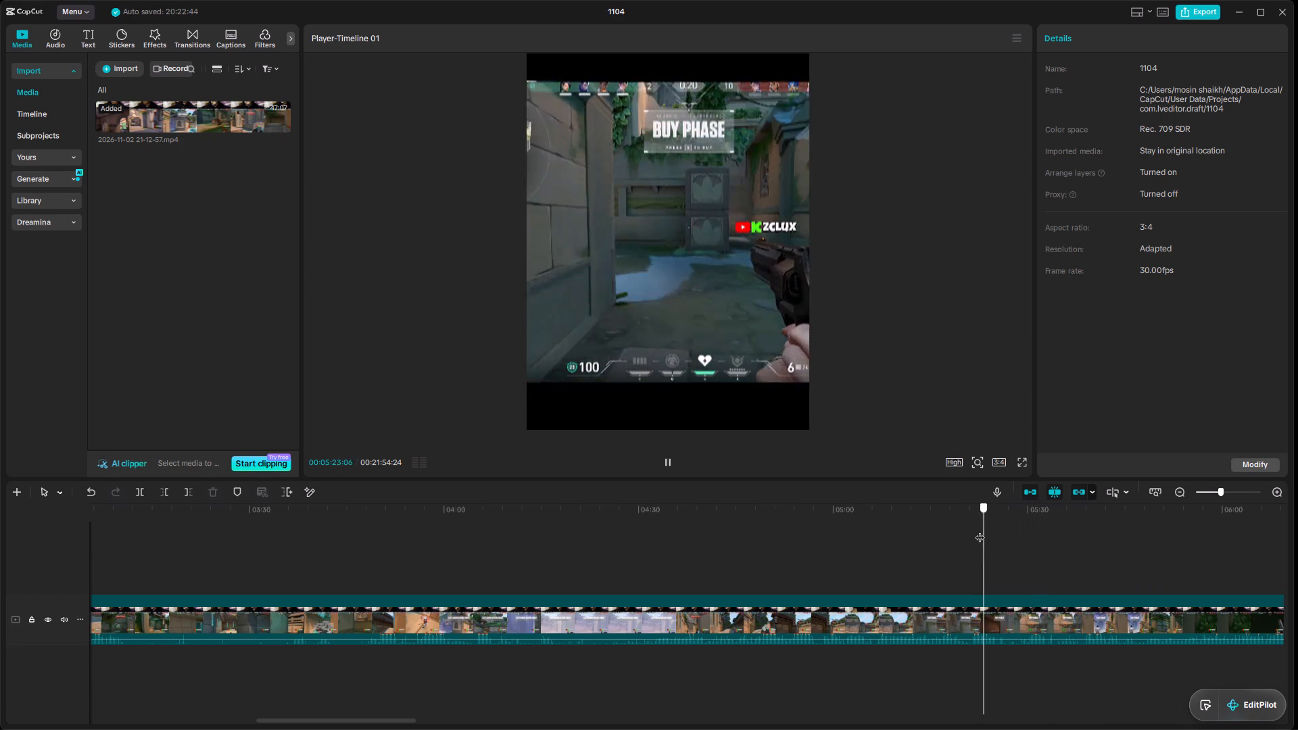
{"action": "left_click_drag", "start_coordinate": [980, 531], "coordinate": [811, 532]}
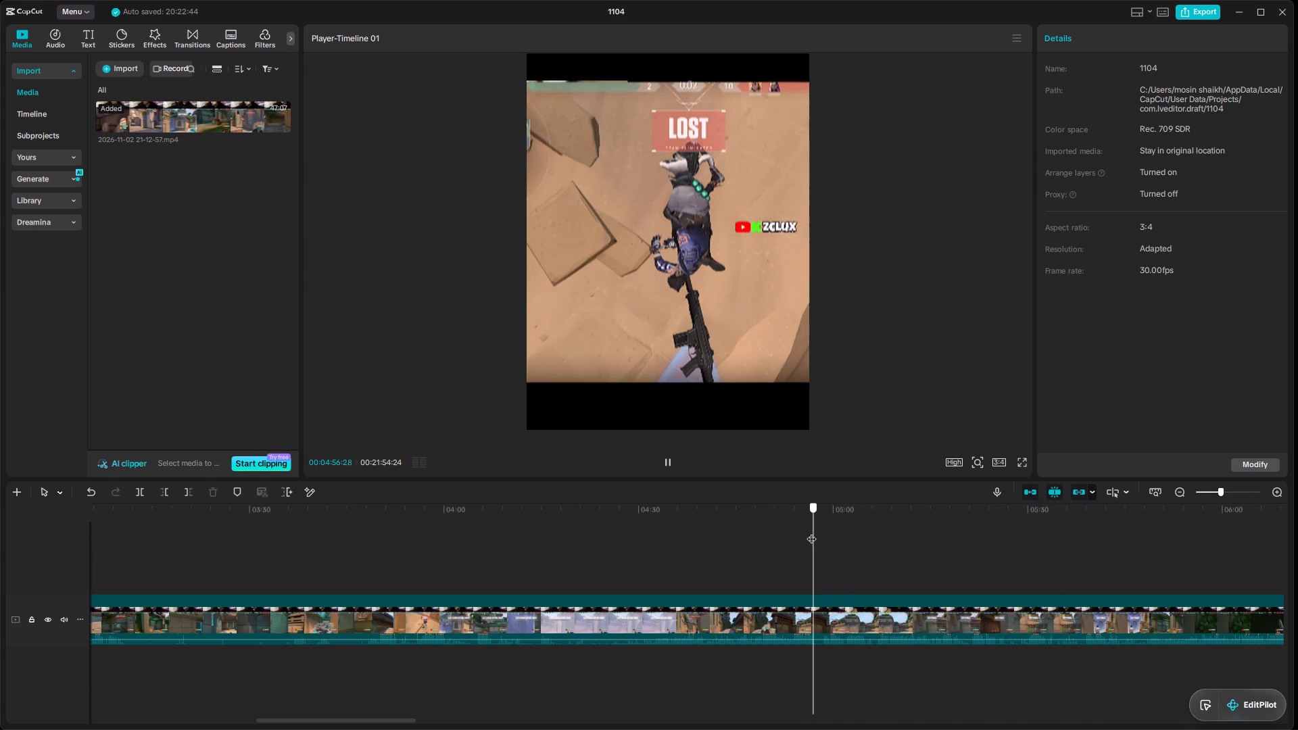
{"action": "left_click_drag", "start_coordinate": [811, 532], "coordinate": [759, 533]}
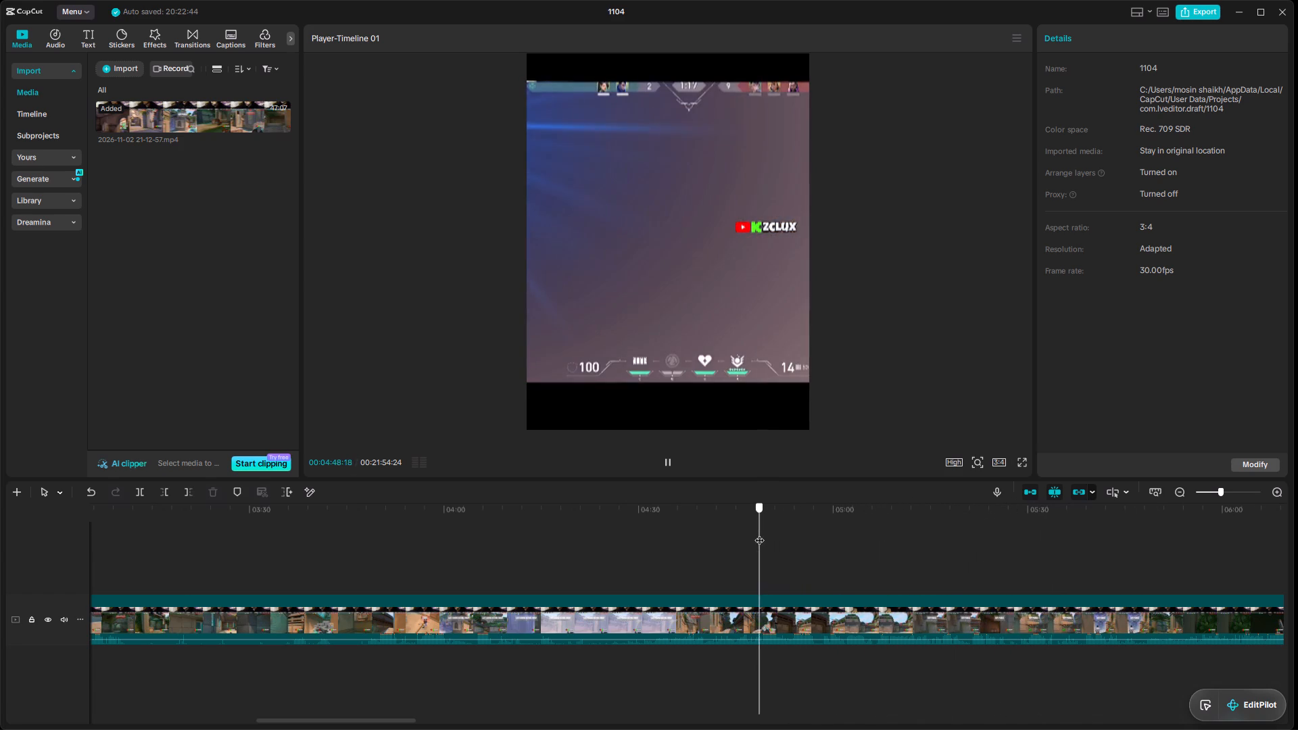
Split the long clip at 00:04:43:19, just before the next fight starts, and delete the footage segment before the cut.
{"action": "left_click_drag", "start_coordinate": [759, 533], "coordinate": [775, 529]}
{"action": "key", "text": "space"}
{"action": "key", "text": "space"}
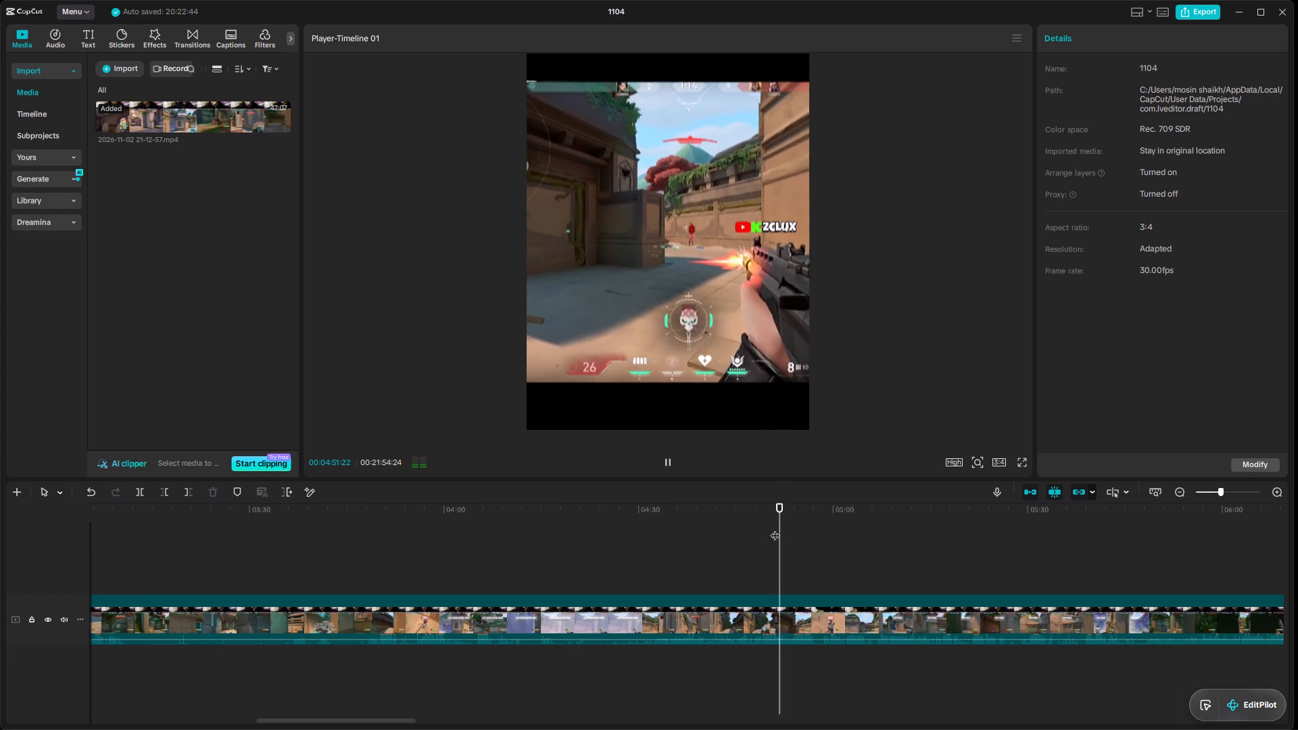
{"action": "left_click", "coordinate": [775, 551]}
{"action": "key", "text": "space"}
{"action": "left_click", "coordinate": [763, 555]}
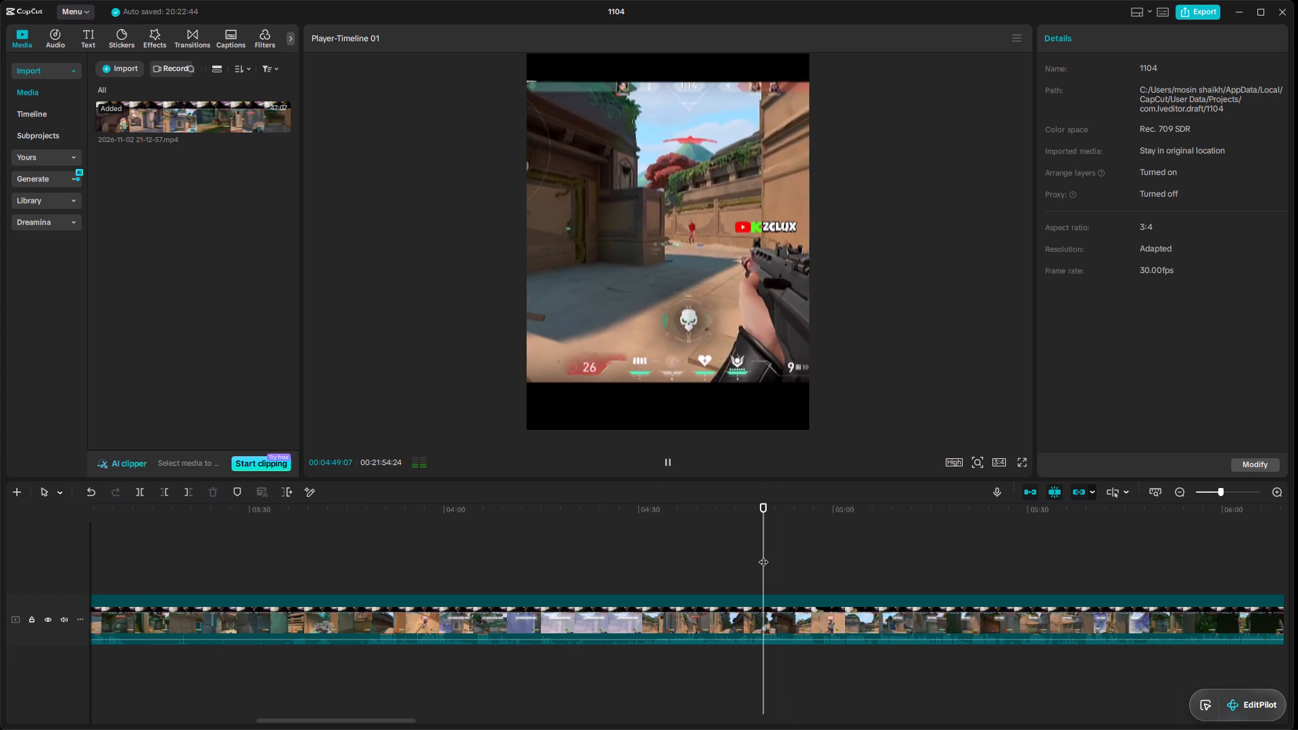
{"action": "key", "text": "space"}
{"action": "key", "text": "space"}
{"action": "left_click", "coordinate": [744, 556]}
{"action": "key", "text": "space"}
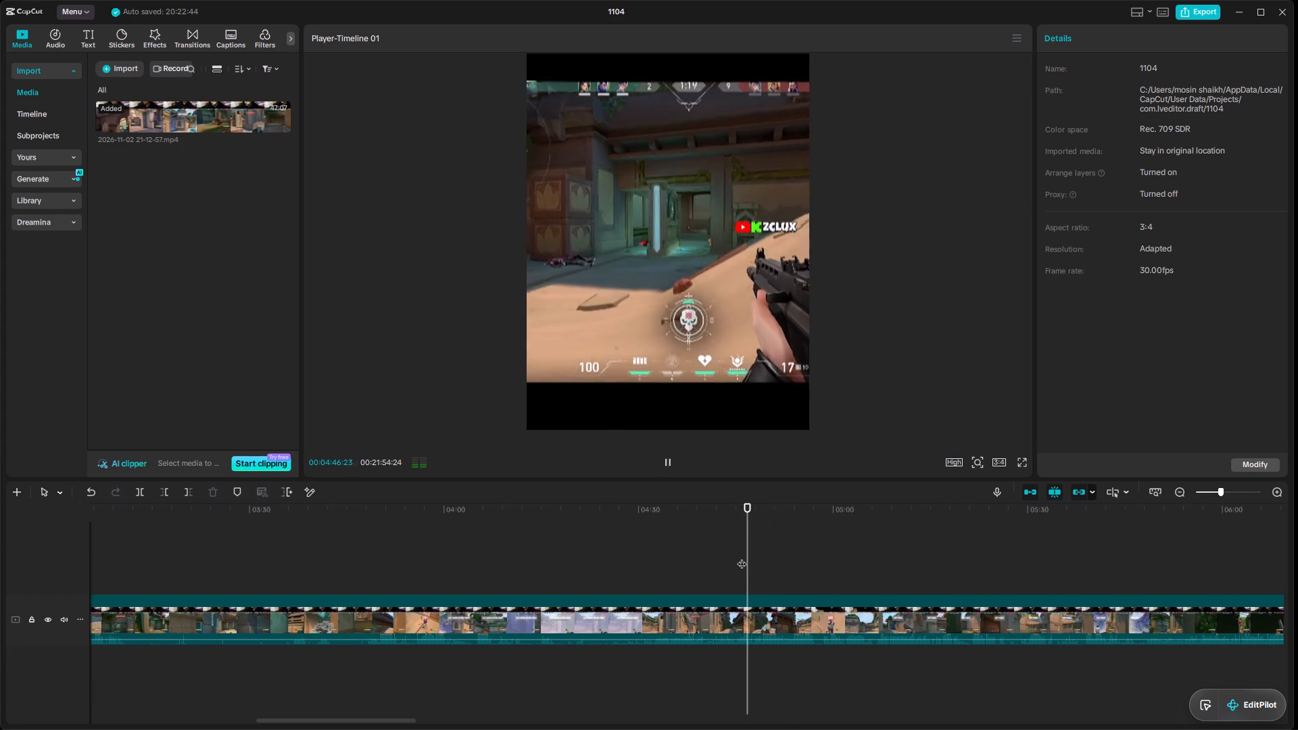
{"action": "left_click", "coordinate": [742, 557]}
{"action": "left_click", "coordinate": [732, 558]}
{"action": "key", "text": "space"}
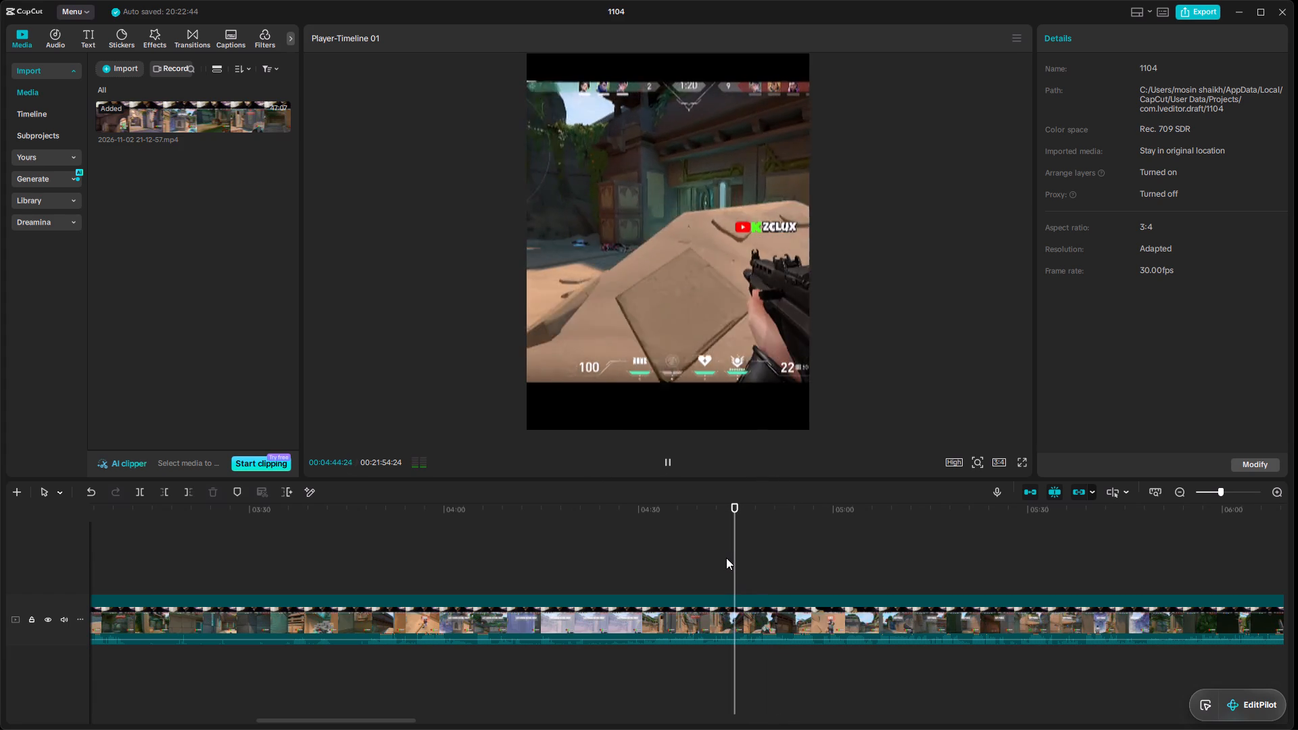
{"action": "left_click", "coordinate": [717, 560]}
{"action": "double_click", "coordinate": [731, 580]}
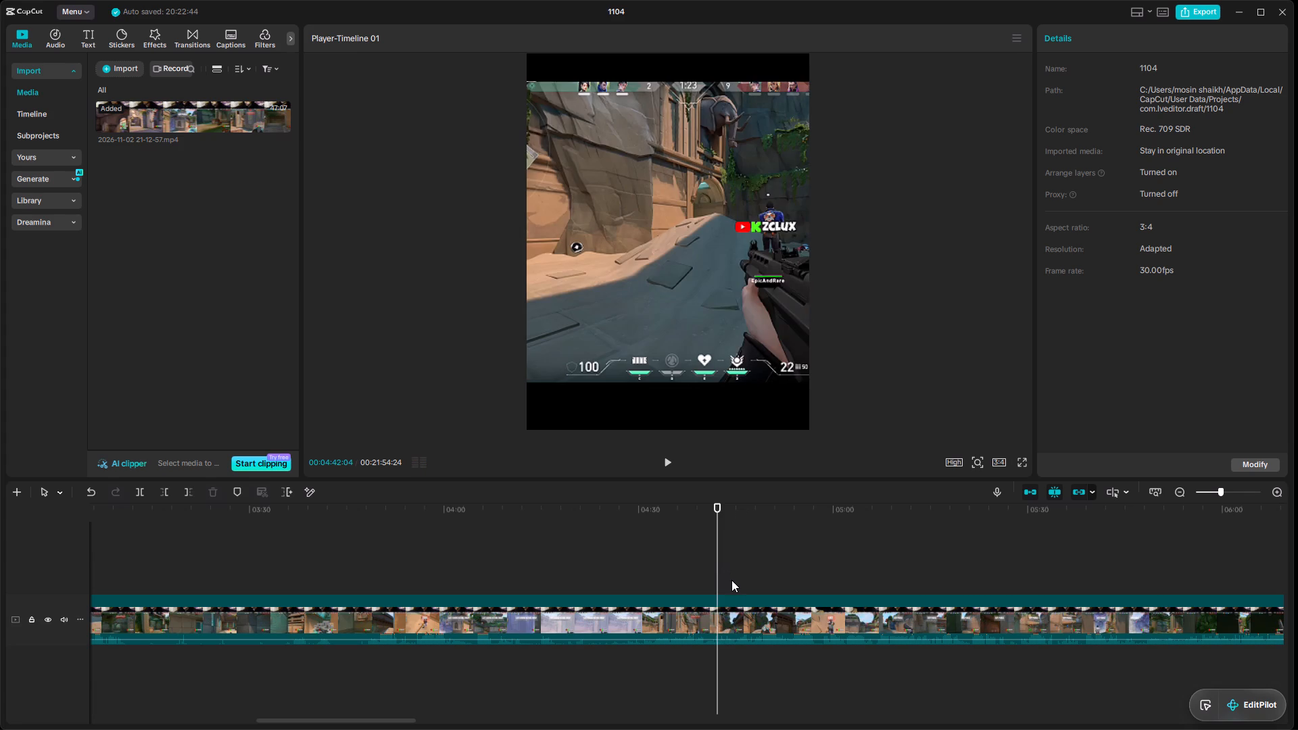
{"action": "key", "text": "space"}
{"action": "key", "text": "space"}
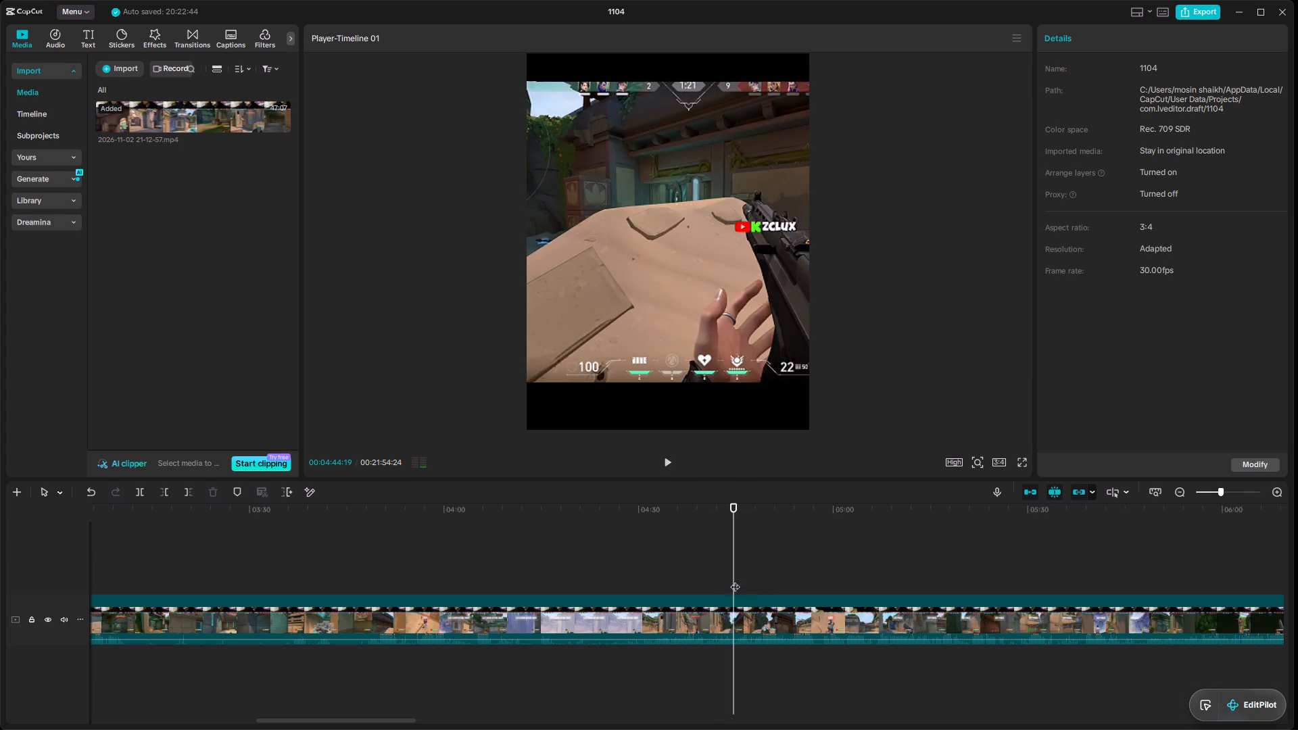
{"action": "left_click", "coordinate": [725, 580]}
{"action": "key", "text": "space"}
{"action": "left_click", "coordinate": [719, 584]}
{"action": "key", "text": "space"}
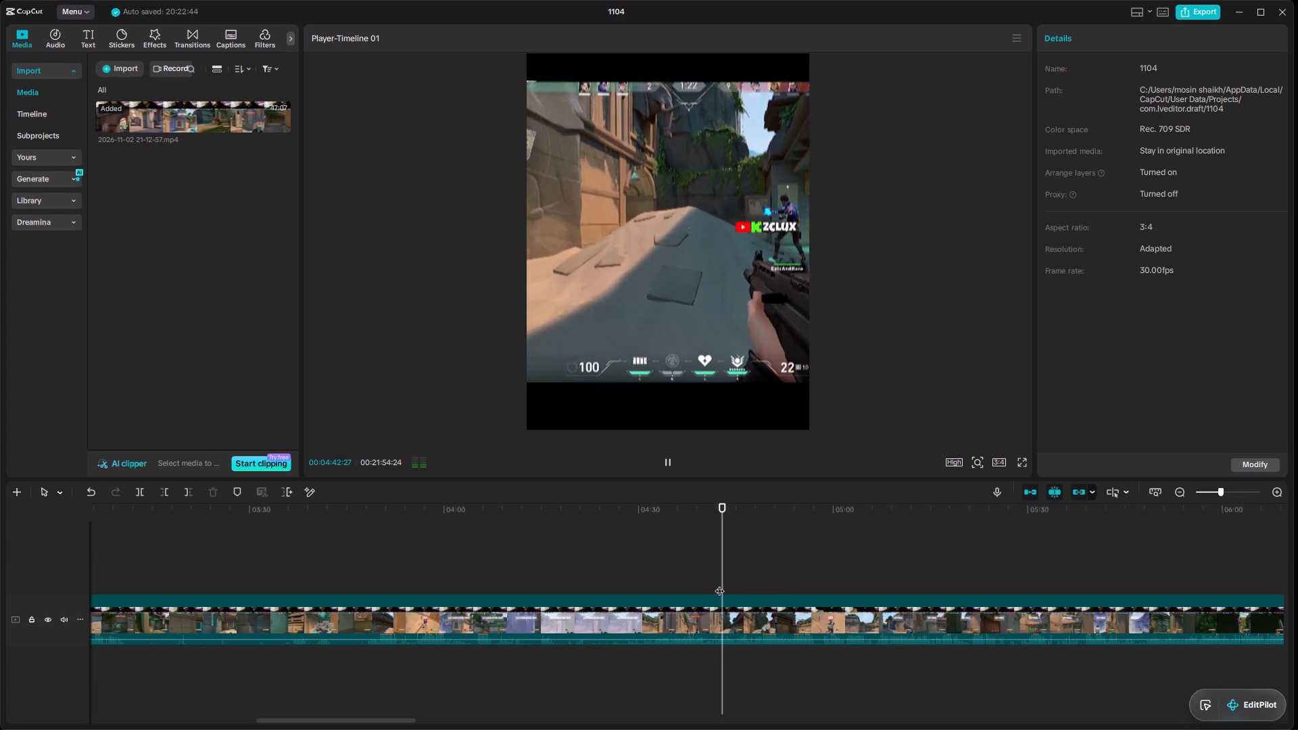
{"action": "key", "text": "space"}
{"action": "key", "text": "space"}
{"action": "key", "text": "space"}
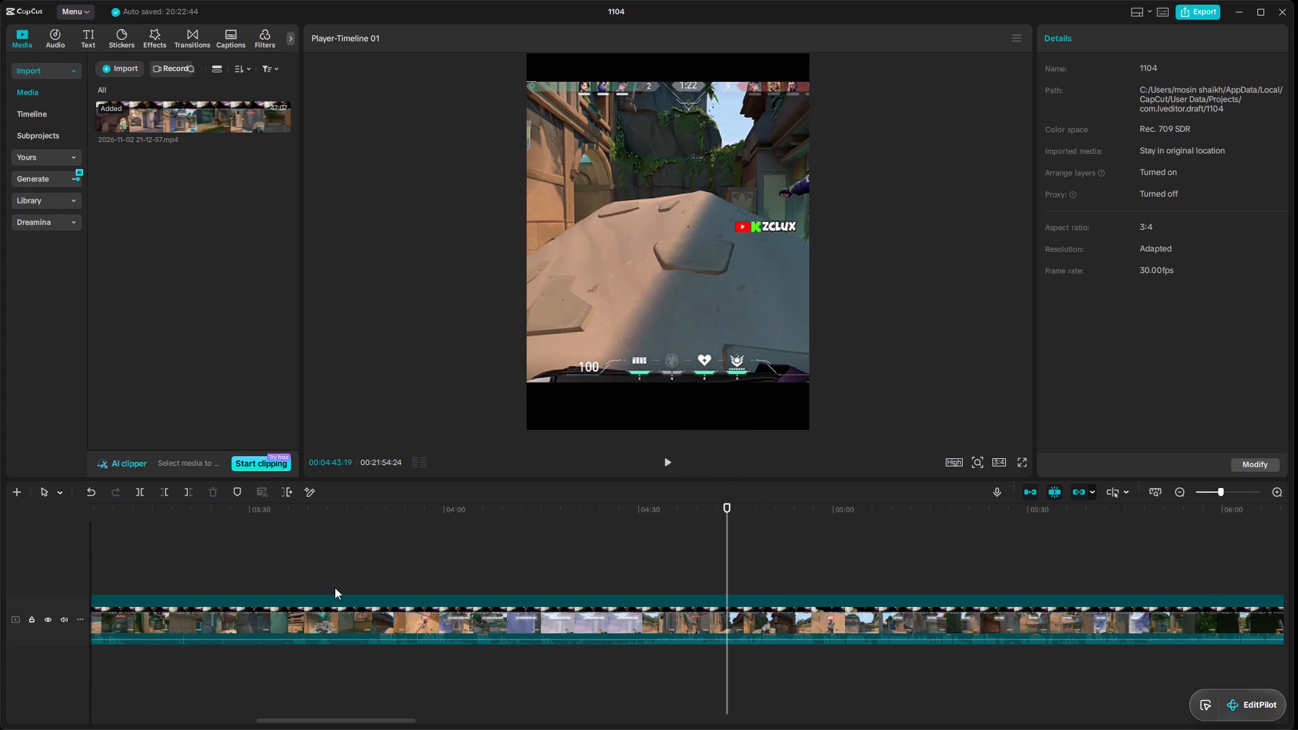
{"action": "left_click", "coordinate": [140, 497]}
{"action": "left_click", "coordinate": [499, 631]}
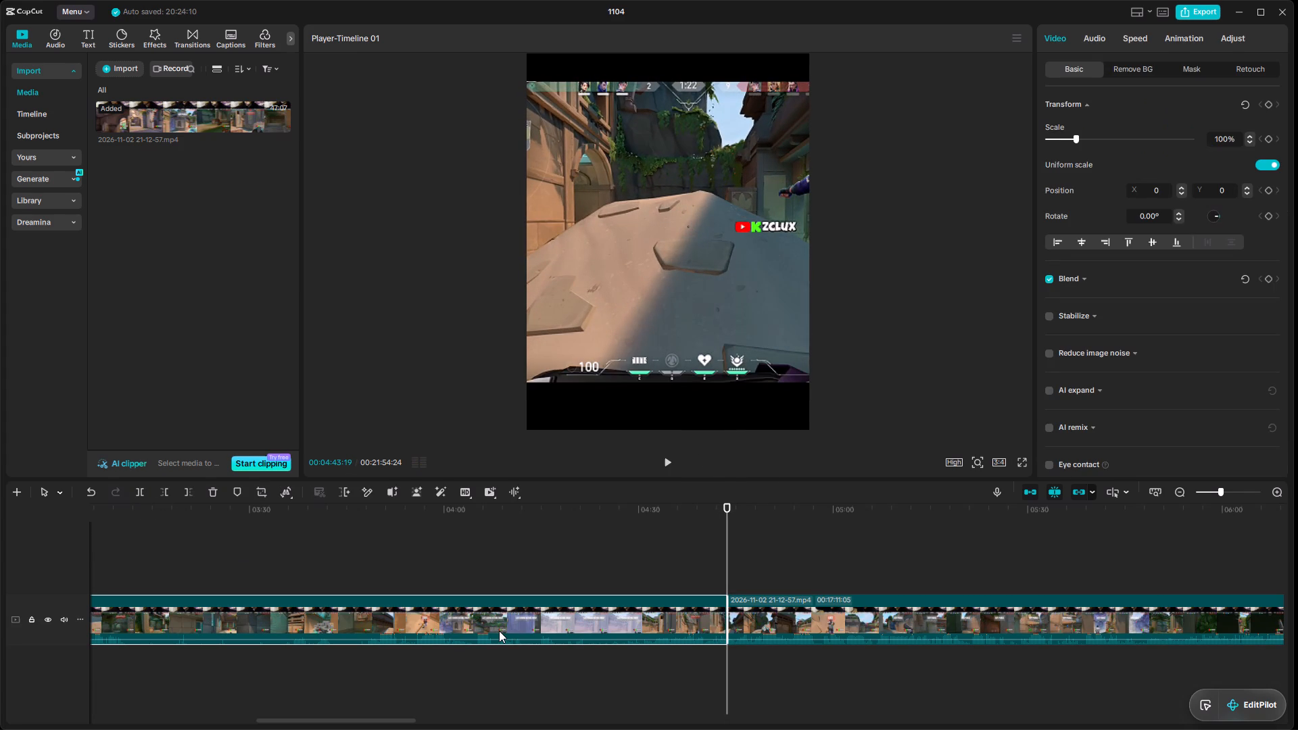
{"action": "key", "text": "Delete"}
Play the new fight clip through its last kill and split it at 00:01:14:15, on the LOST banner.
{"action": "scroll", "coordinate": [176, 581], "scroll_direction": "down", "scroll_amount": 13, "text": "ctrl"}
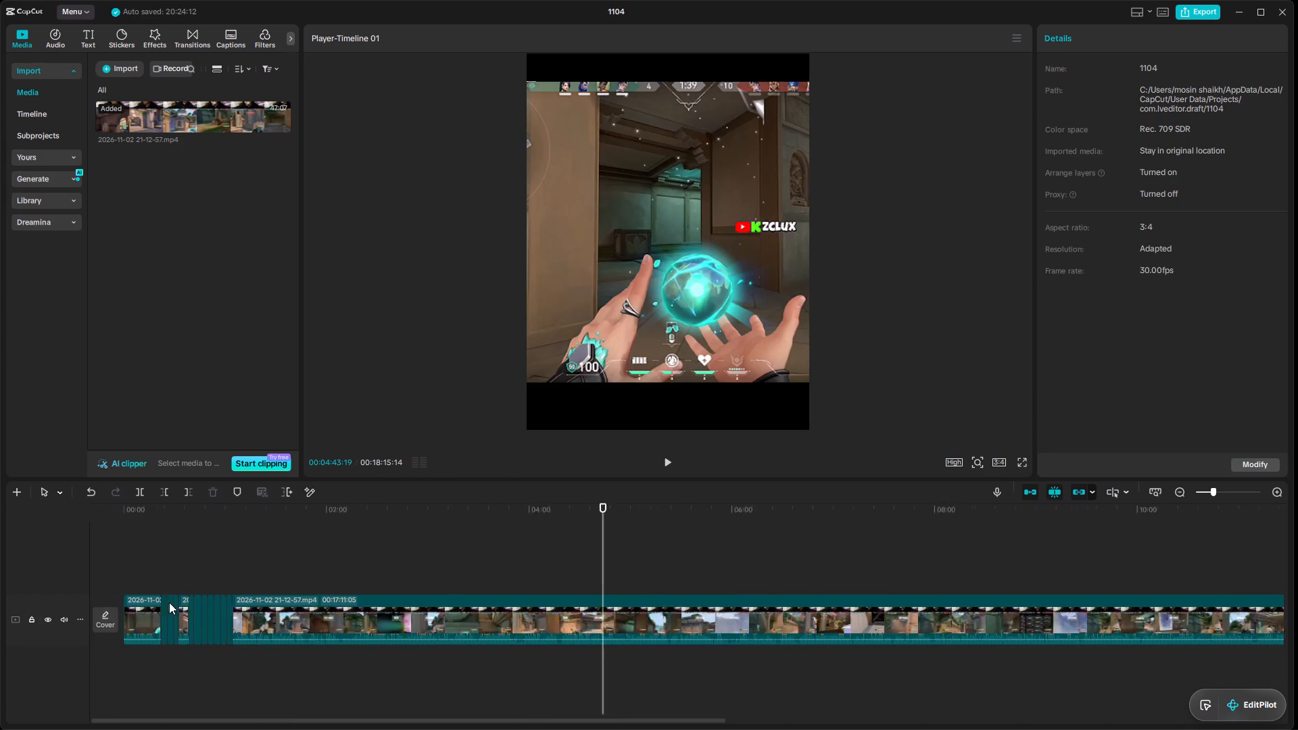
{"action": "scroll", "coordinate": [233, 586], "scroll_direction": "down", "scroll_amount": 1, "text": "ctrl"}
{"action": "scroll", "coordinate": [233, 586], "scroll_direction": "up", "scroll_amount": 3, "text": "ctrl"}
{"action": "left_click", "coordinate": [123, 572]}
{"action": "left_click", "coordinate": [123, 572]}
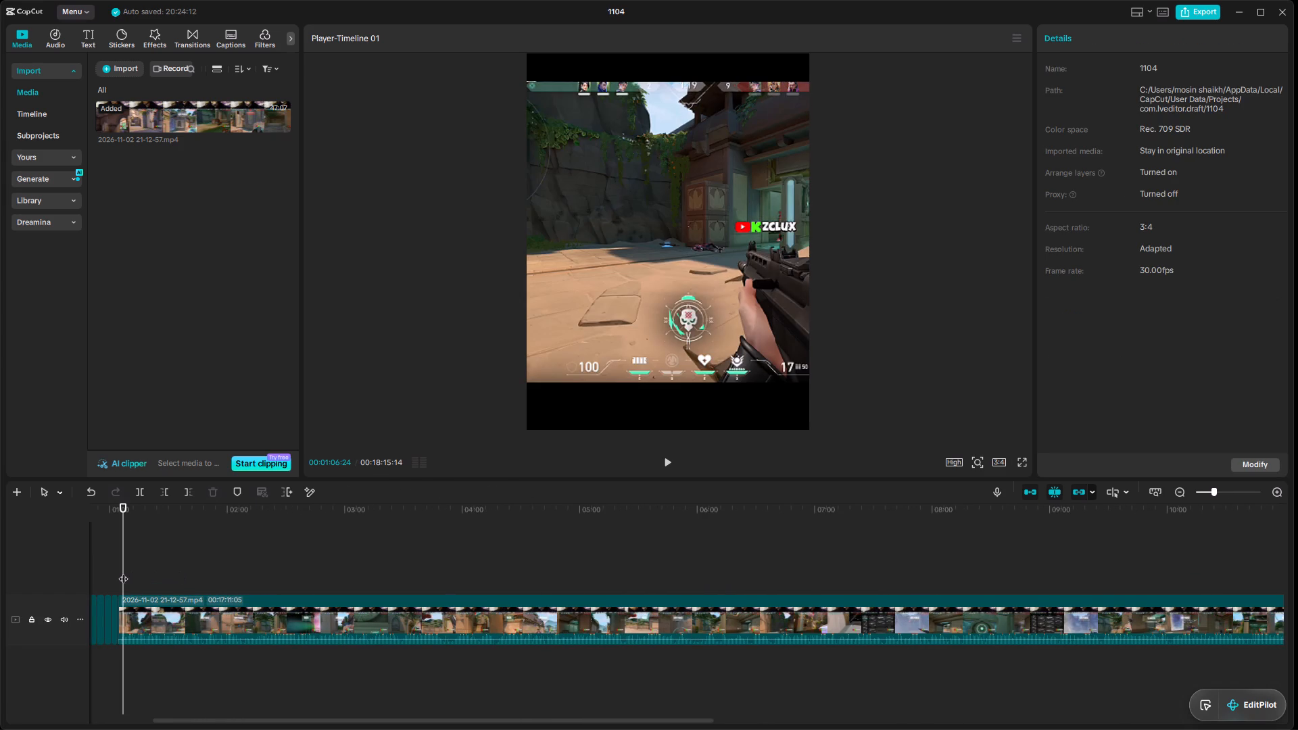
{"action": "scroll", "coordinate": [86, 610], "scroll_direction": "up", "scroll_amount": 1}
{"action": "scroll", "coordinate": [96, 610], "scroll_direction": "up", "scroll_amount": 12, "text": "ctrl"}
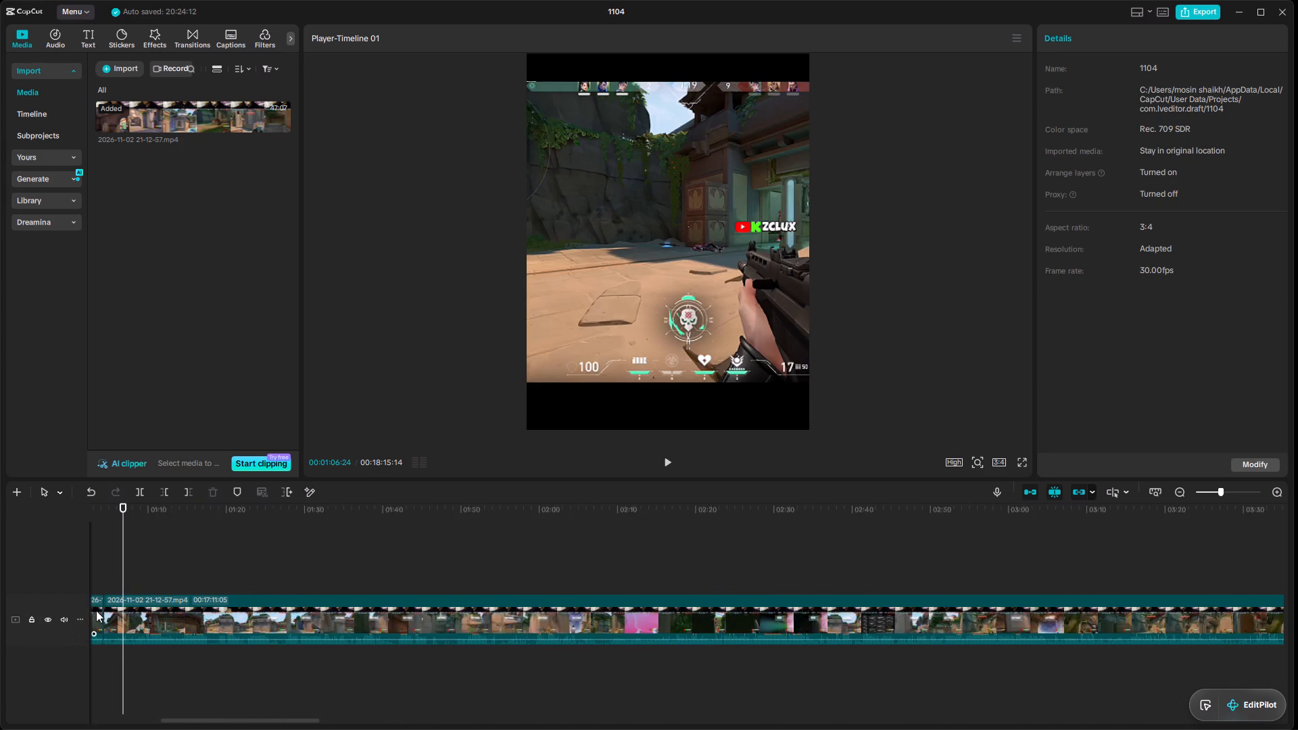
{"action": "scroll", "coordinate": [96, 610], "scroll_direction": "up", "scroll_amount": 1, "text": "ctrl"}
{"action": "left_click", "coordinate": [110, 577]}
{"action": "key", "text": "space"}
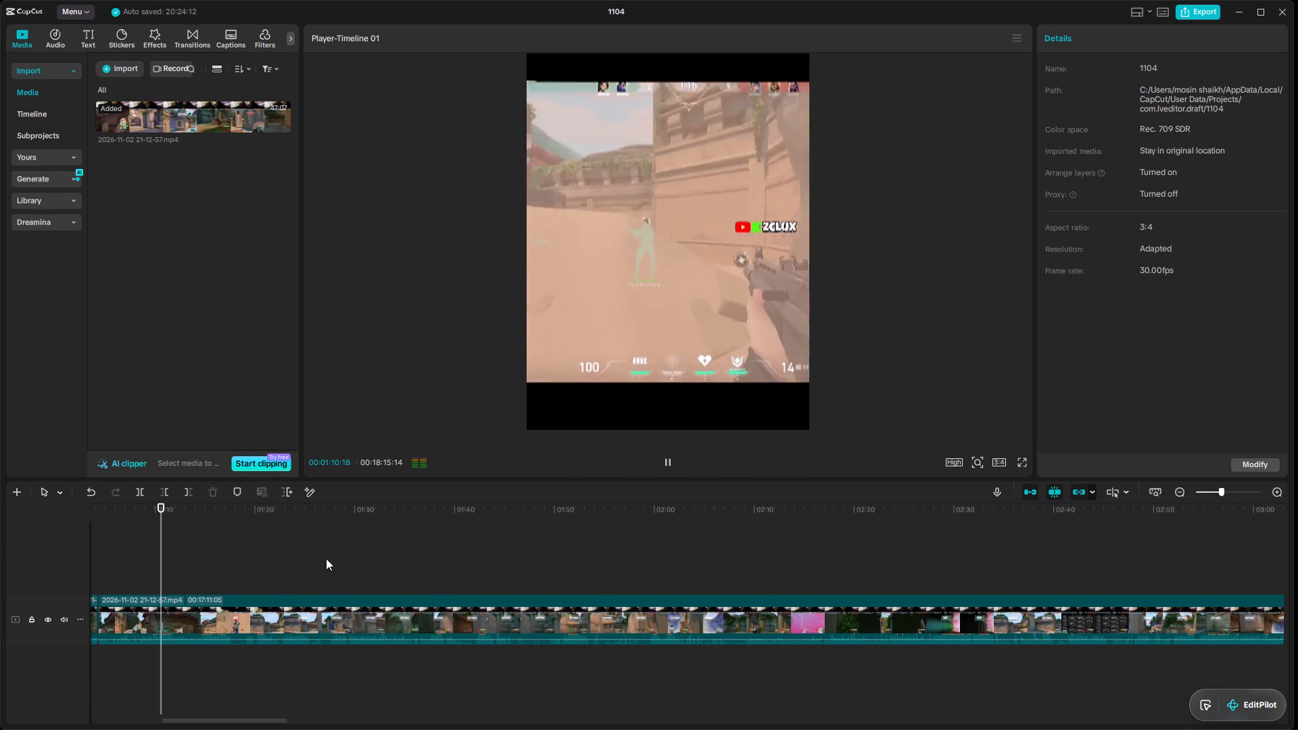
{"action": "key", "text": "space"}
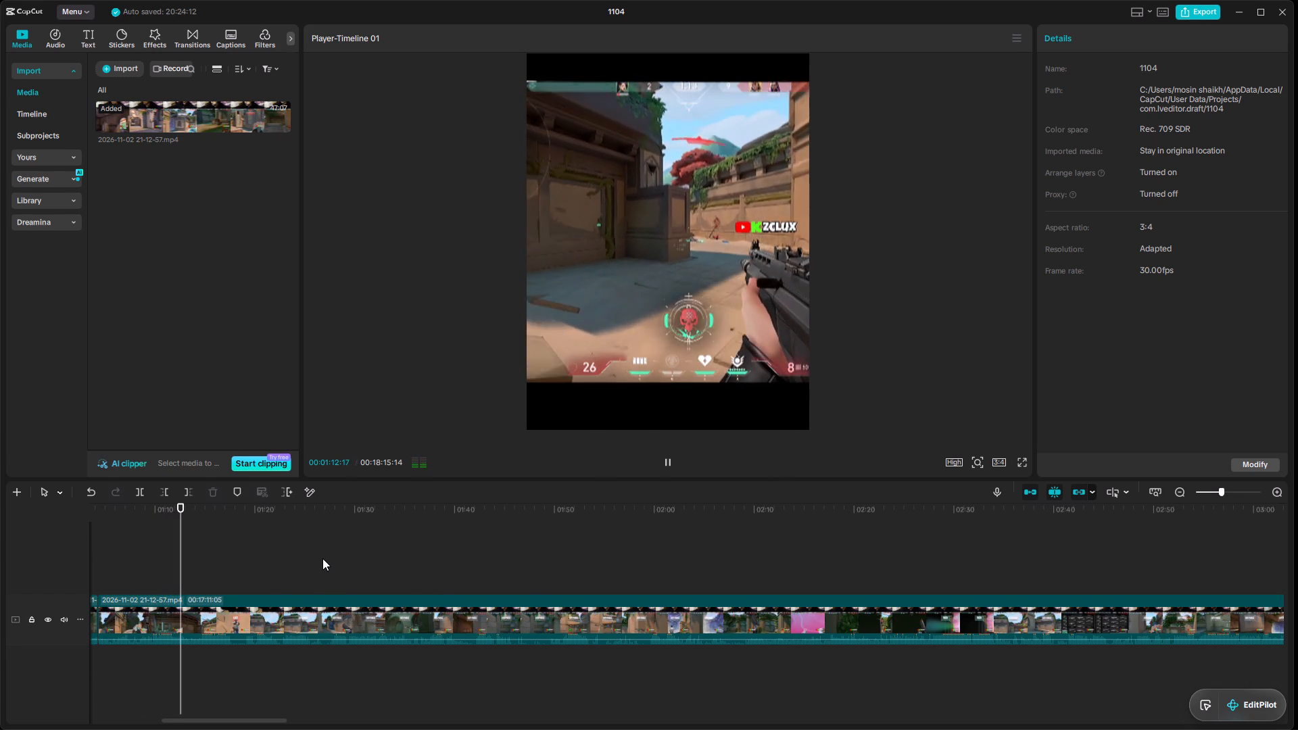
{"action": "key", "text": "space"}
{"action": "key", "text": "space"}
{"action": "key", "text": "space"}
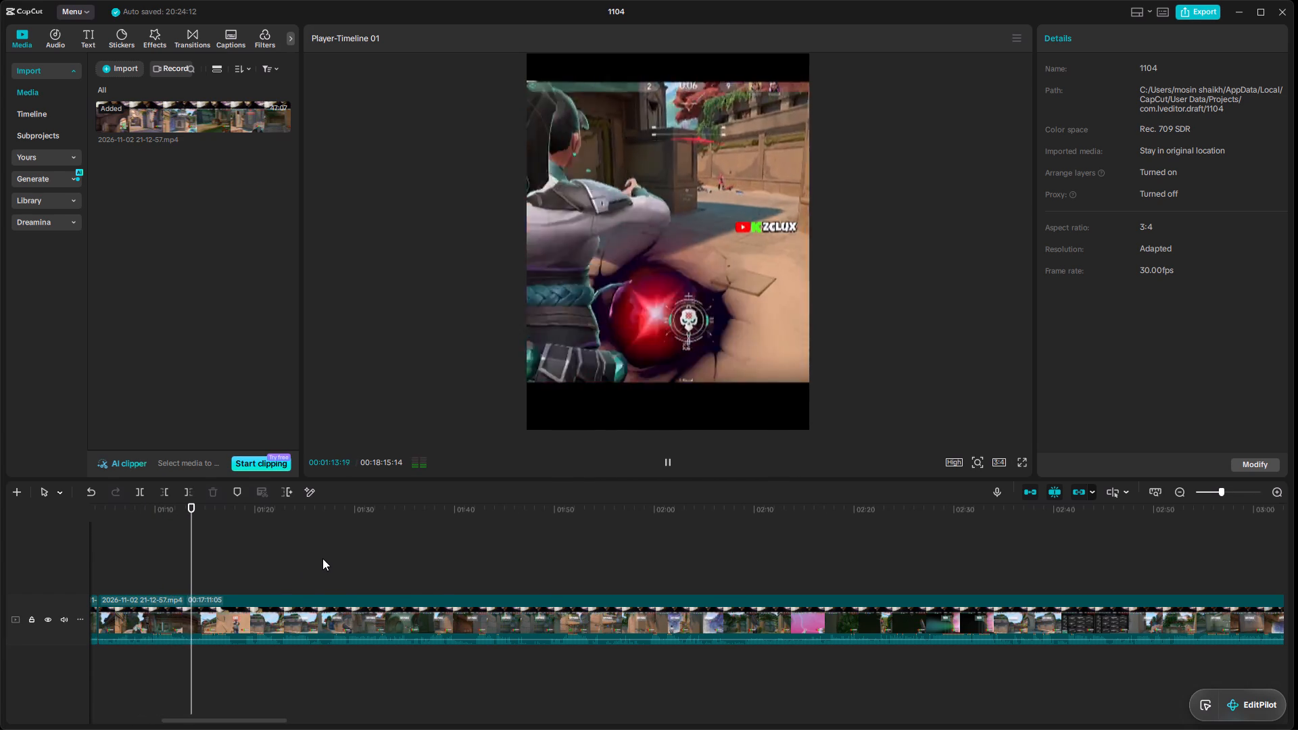
{"action": "key", "text": "space"}
{"action": "key", "text": "space"}
{"action": "key", "text": "space"}
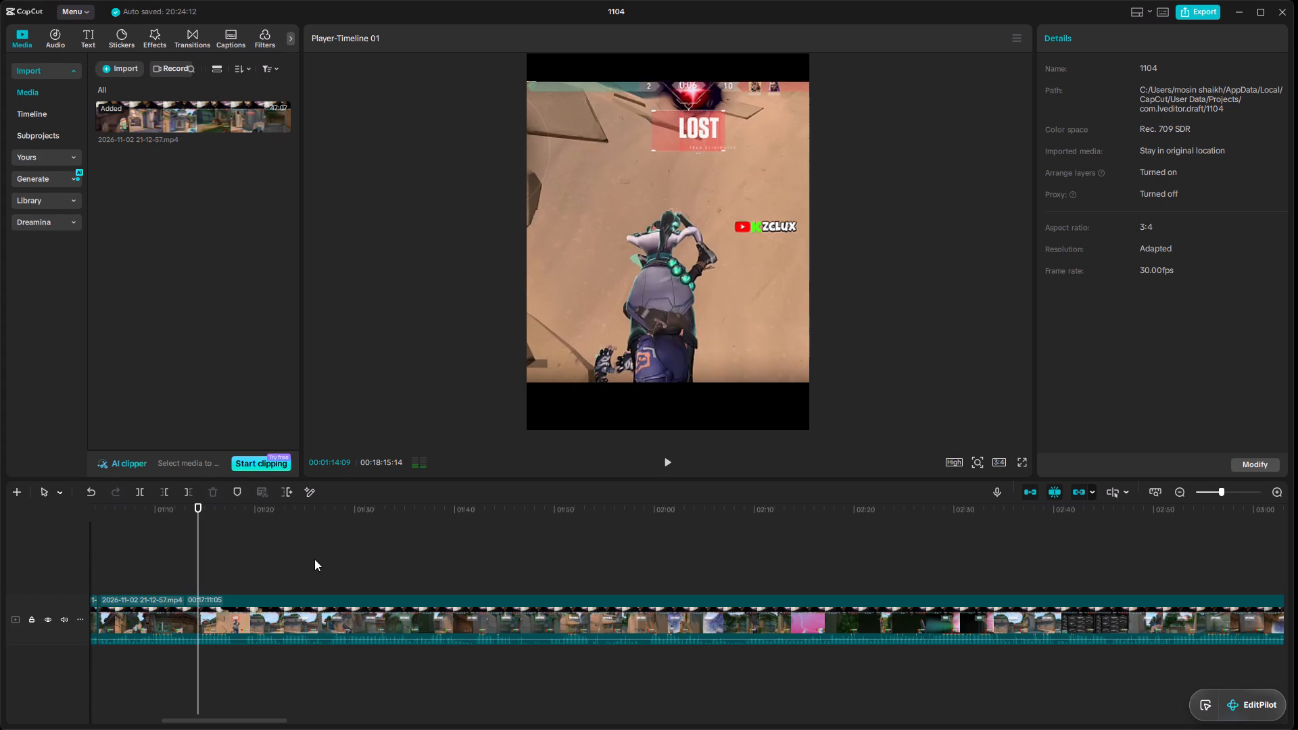
{"action": "key", "text": "space"}
{"action": "key", "text": "space"}
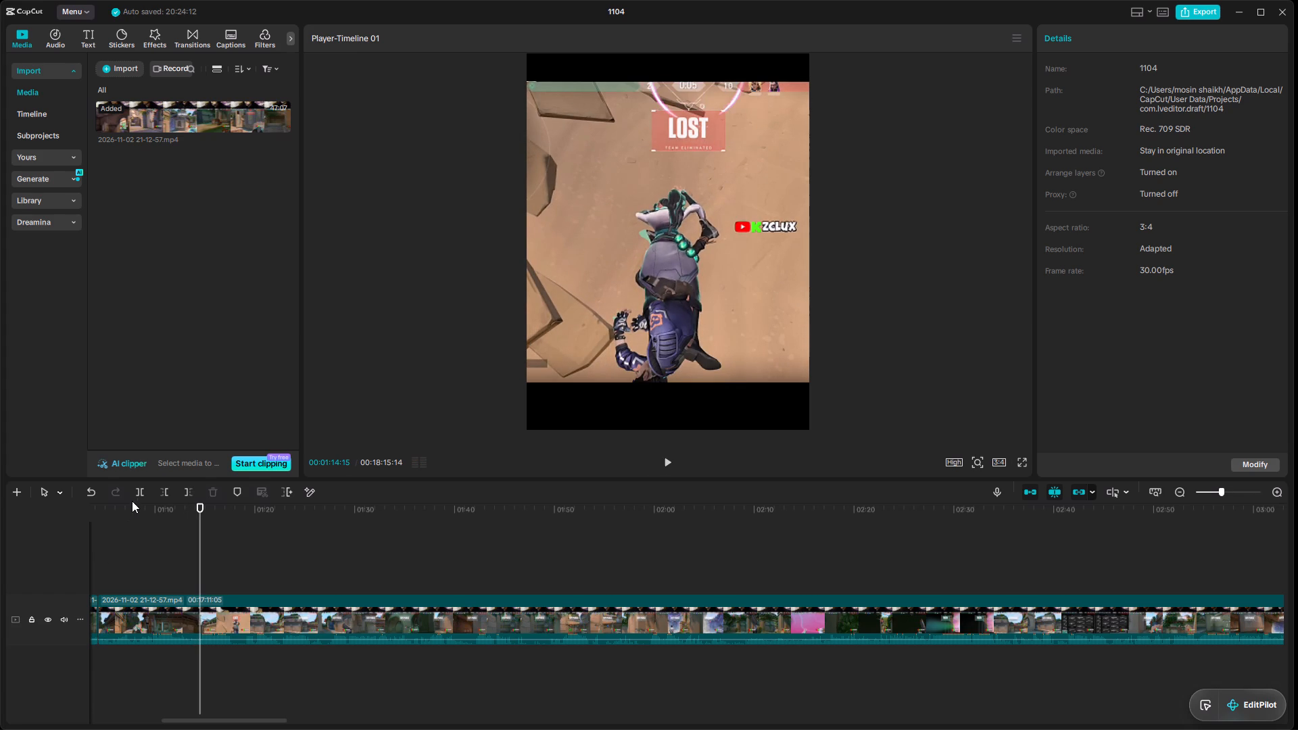
{"action": "left_click", "coordinate": [137, 496]}
Scan the long remaining clip from about 1:14 to 2:25 for the next fight worth keeping.
{"action": "key", "text": "space"}
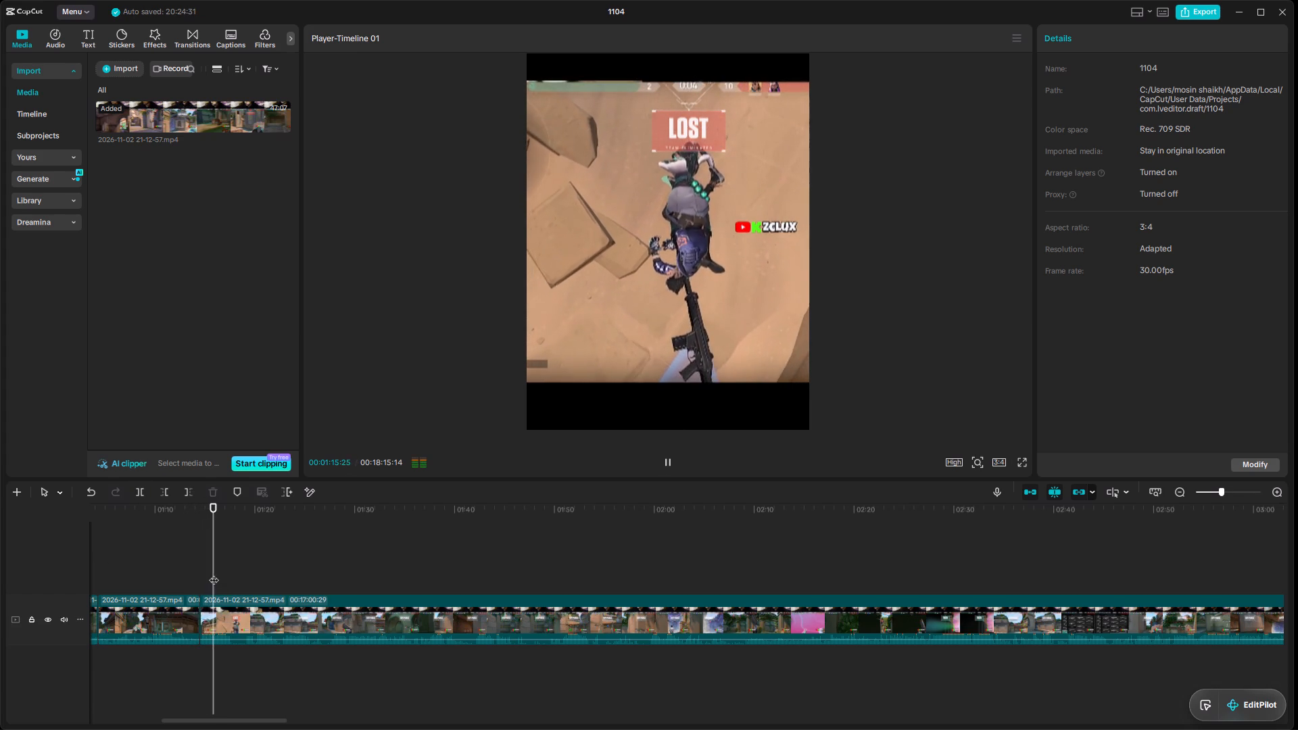
{"action": "left_click_drag", "start_coordinate": [214, 573], "coordinate": [375, 577]}
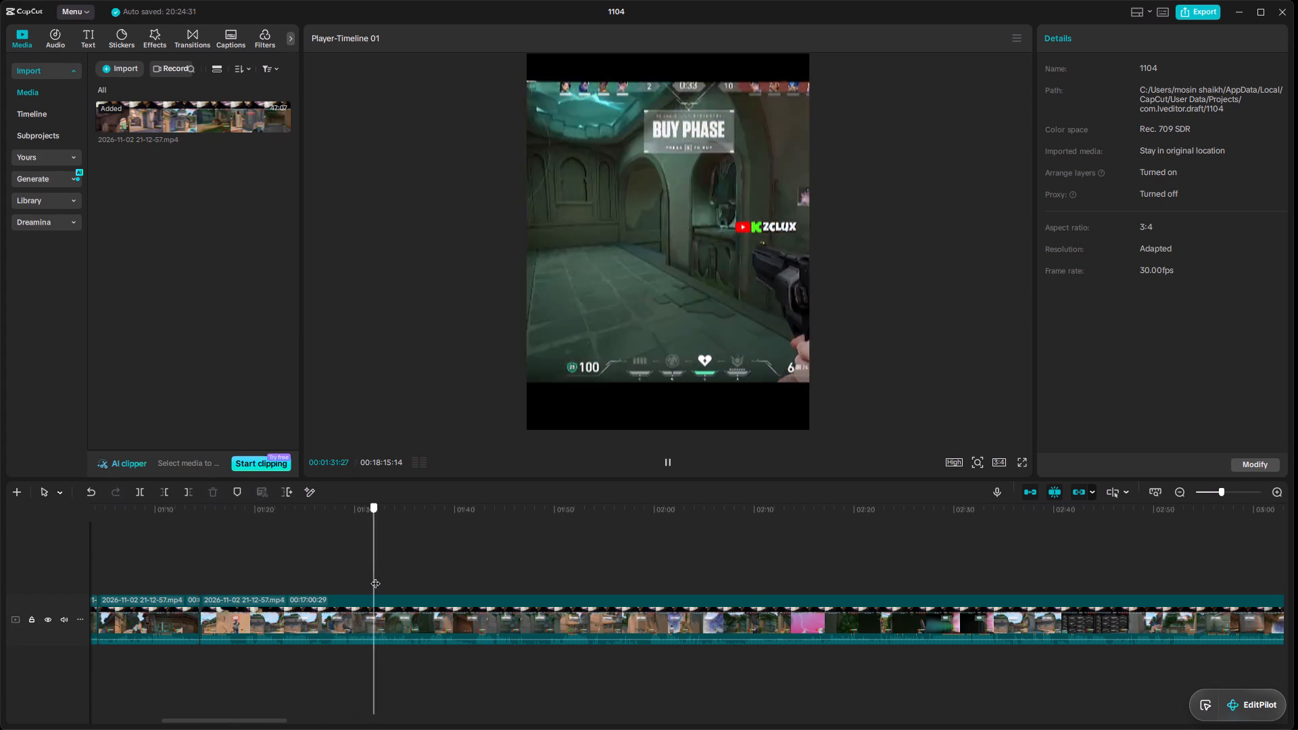
{"action": "left_click_drag", "start_coordinate": [375, 577], "coordinate": [521, 574]}
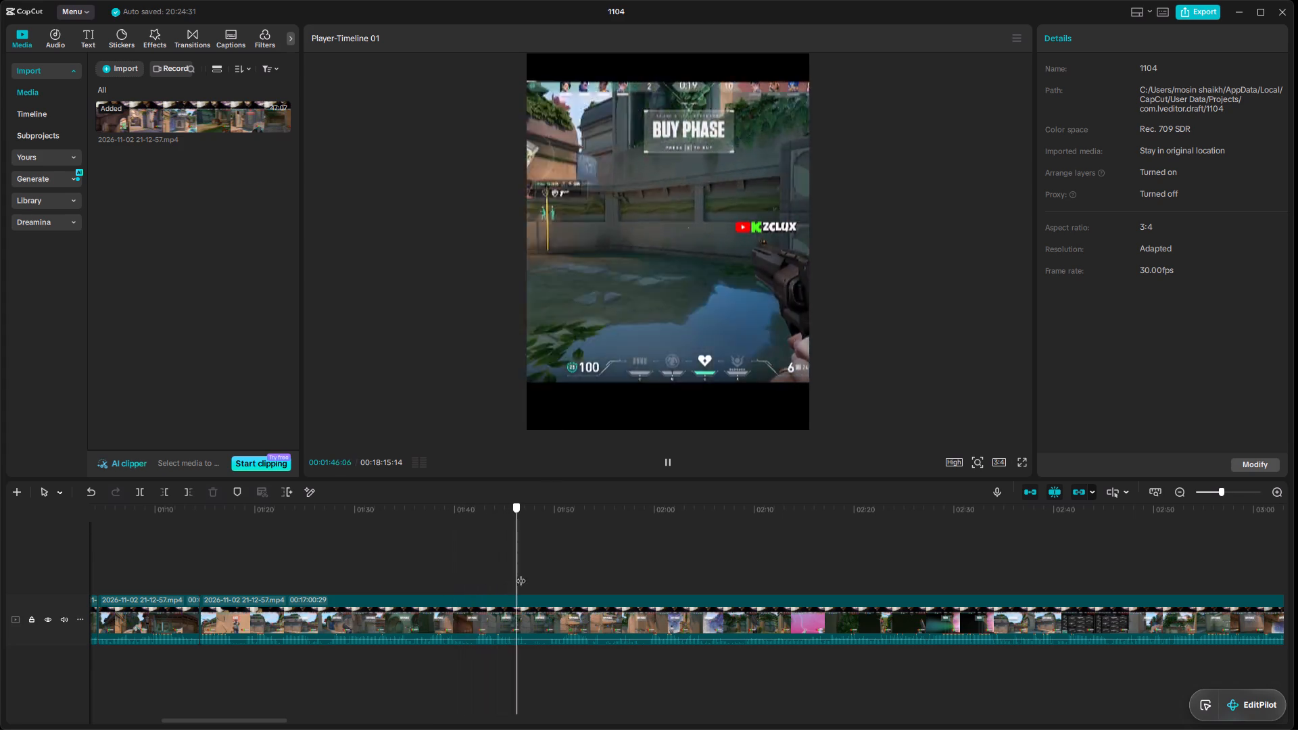
{"action": "left_click_drag", "start_coordinate": [521, 574], "coordinate": [767, 563]}
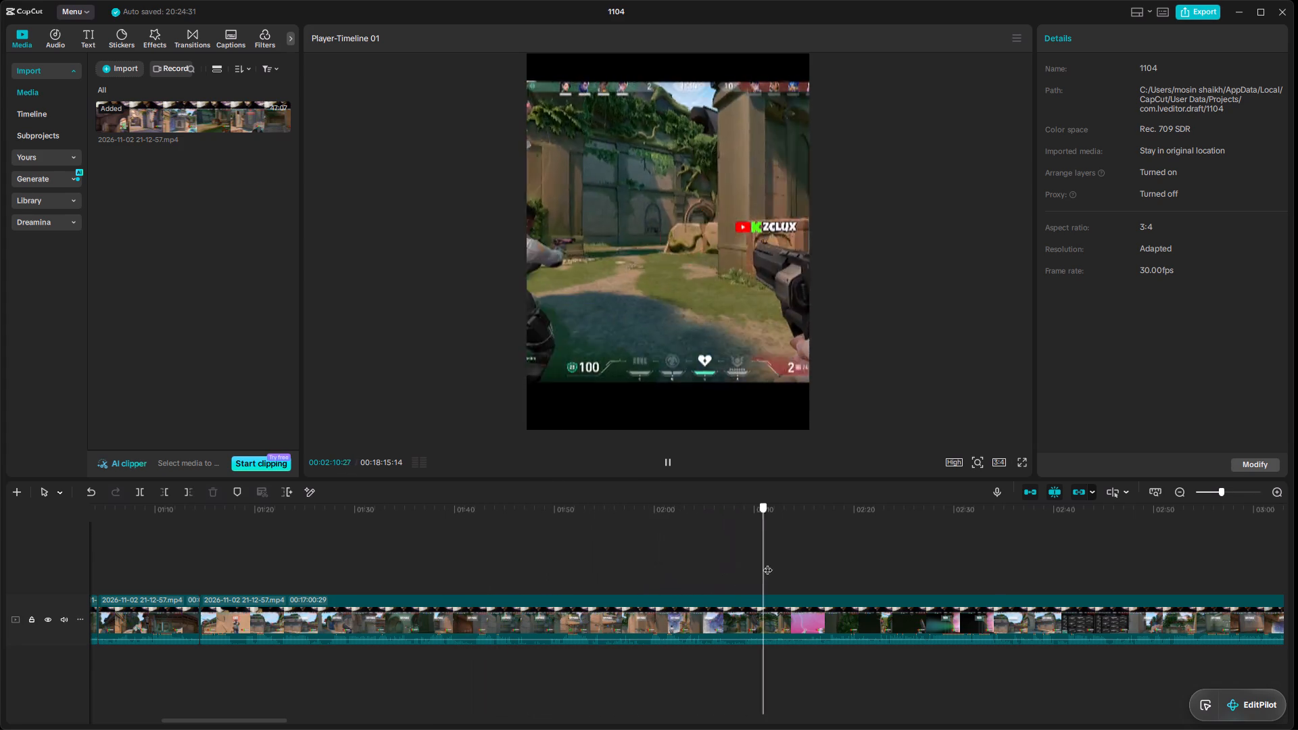
{"action": "left_click_drag", "start_coordinate": [767, 563], "coordinate": [909, 554]}
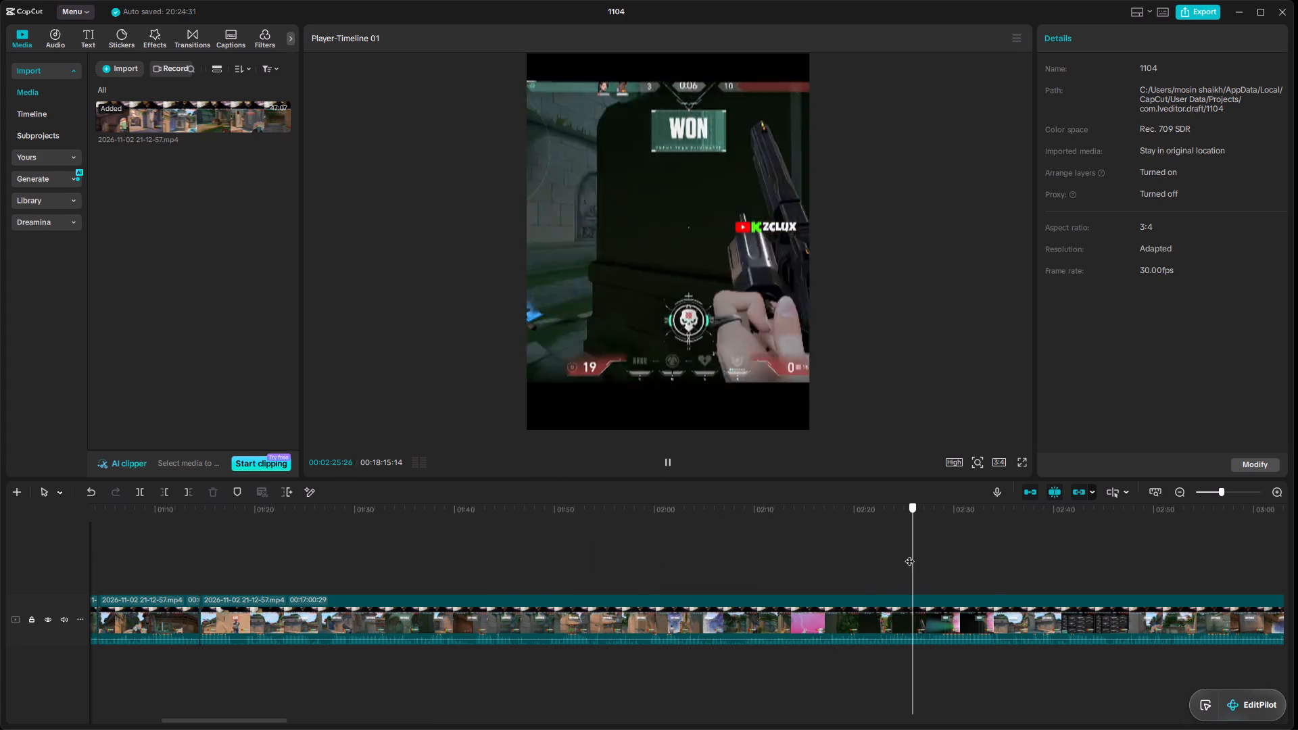
{"action": "left_click_drag", "start_coordinate": [909, 554], "coordinate": [882, 554]}
{"action": "key", "text": "space"}
{"action": "key", "text": "space"}
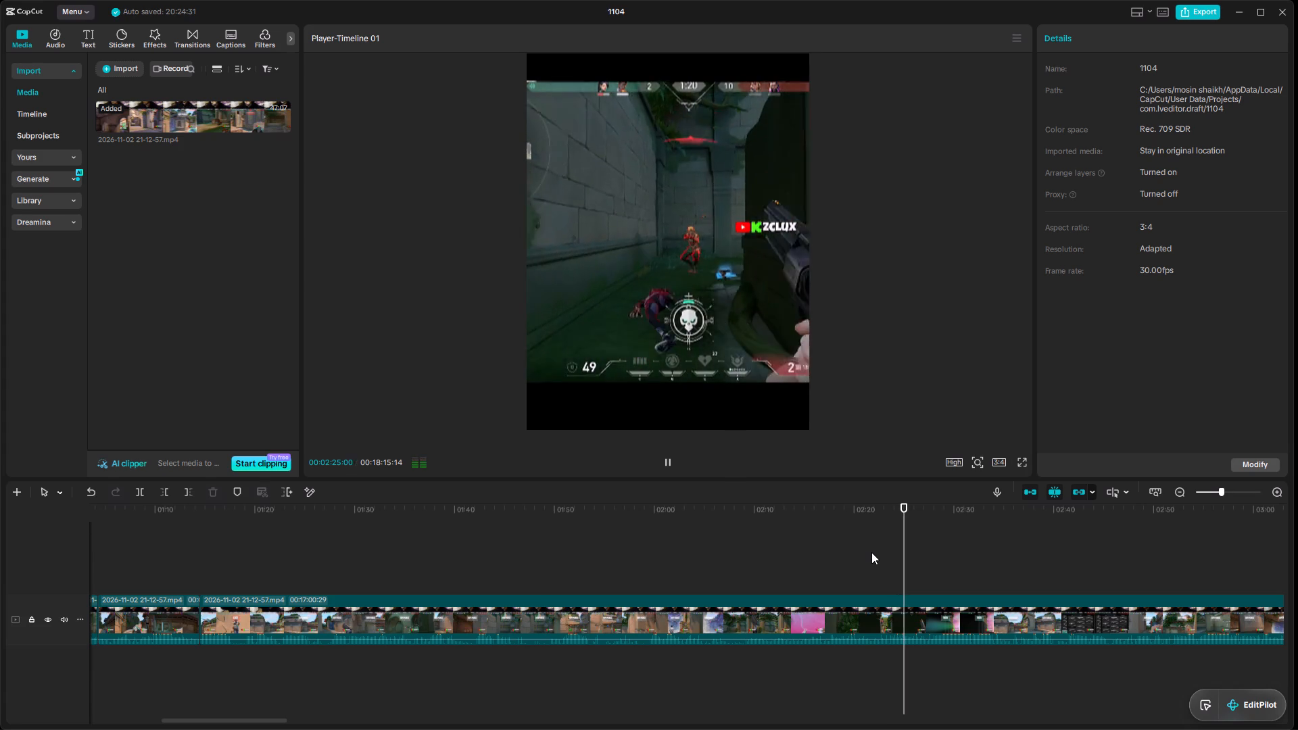
{"action": "key", "text": "space"}
{"action": "left_click", "coordinate": [884, 575]}
{"action": "key", "text": "space"}
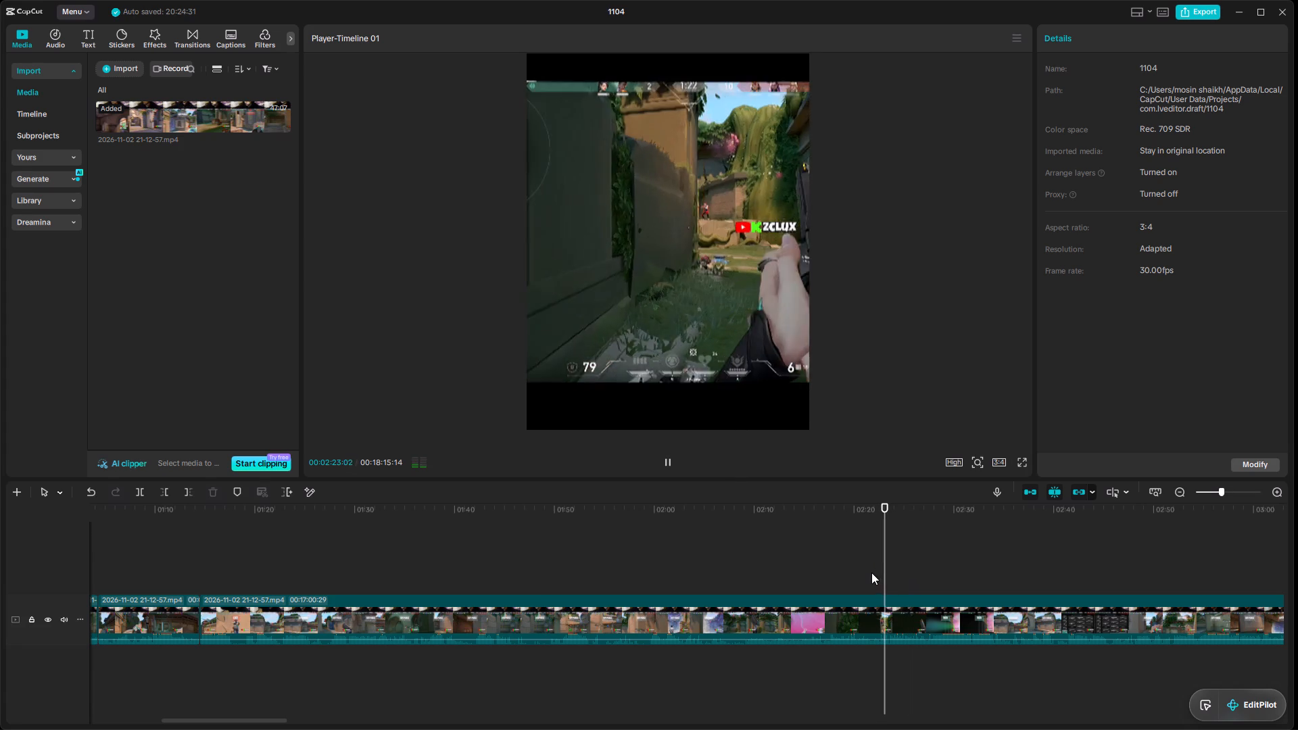
Find the moment just before the final revolver fight and split the long clip at 00:02:22:13.
{"action": "left_click", "coordinate": [871, 573]}
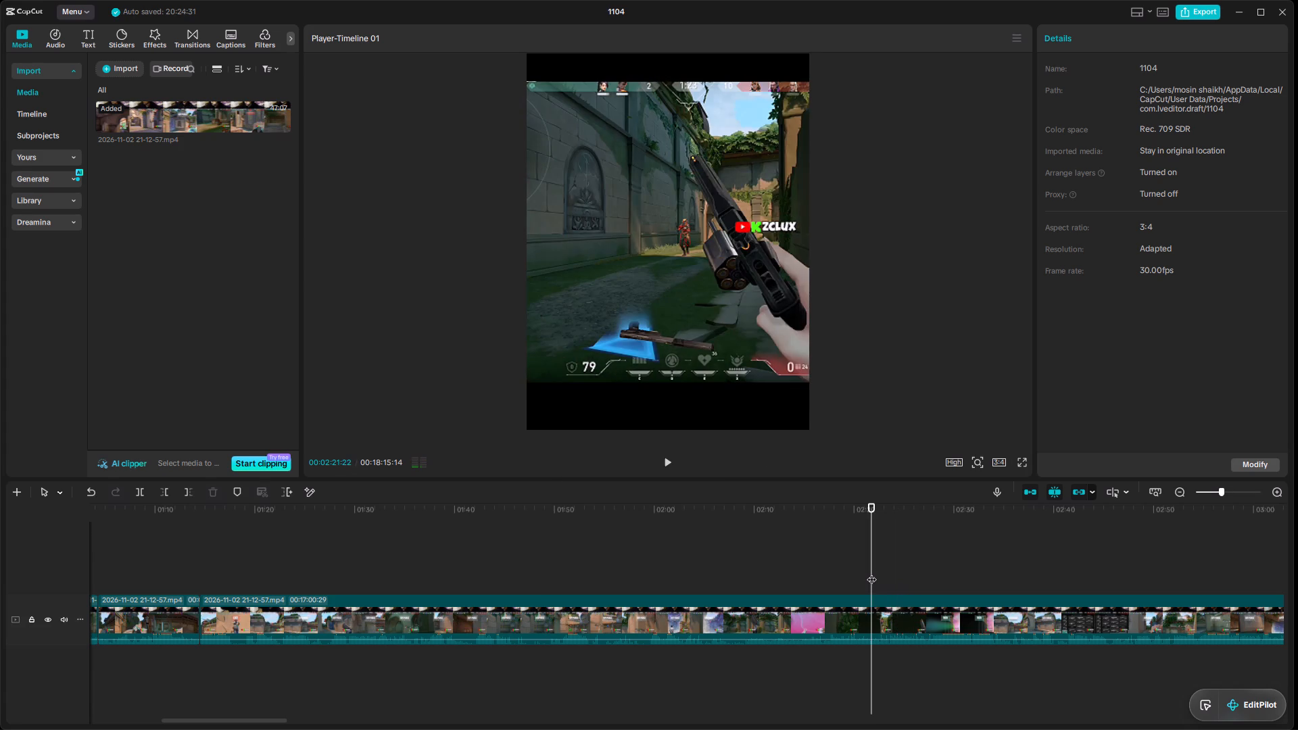
{"action": "left_click", "coordinate": [870, 573]}
{"action": "left_click", "coordinate": [859, 573]}
{"action": "left_click", "coordinate": [844, 573]}
{"action": "key", "text": "space"}
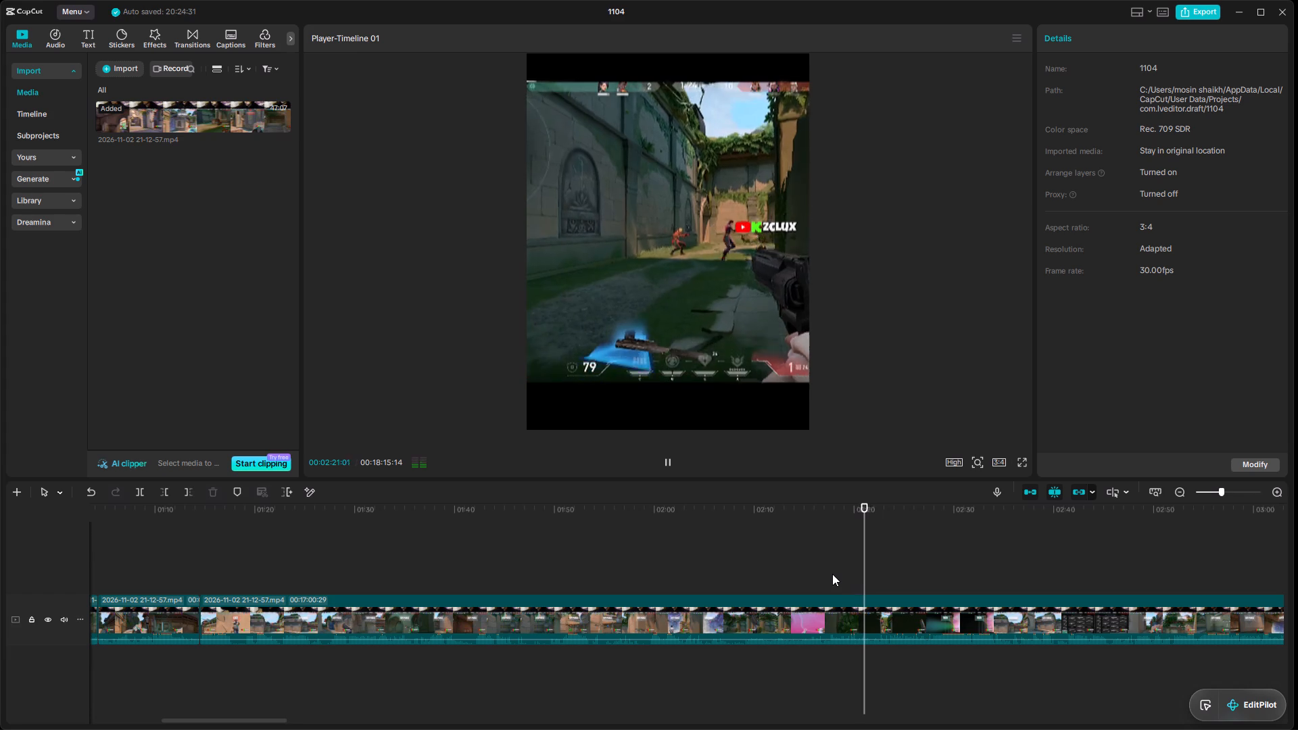
{"action": "key", "text": "space"}
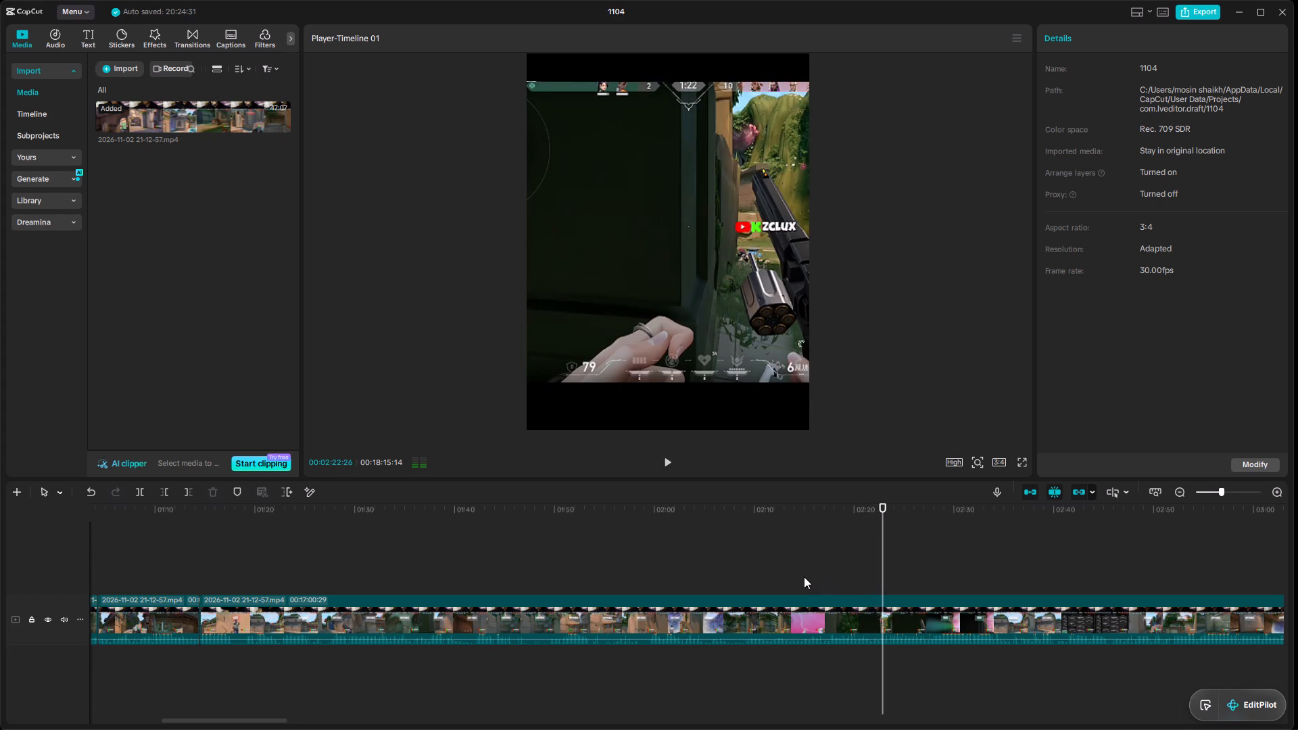
{"action": "left_click", "coordinate": [858, 587]}
{"action": "key", "text": "space"}
{"action": "key", "text": "space"}
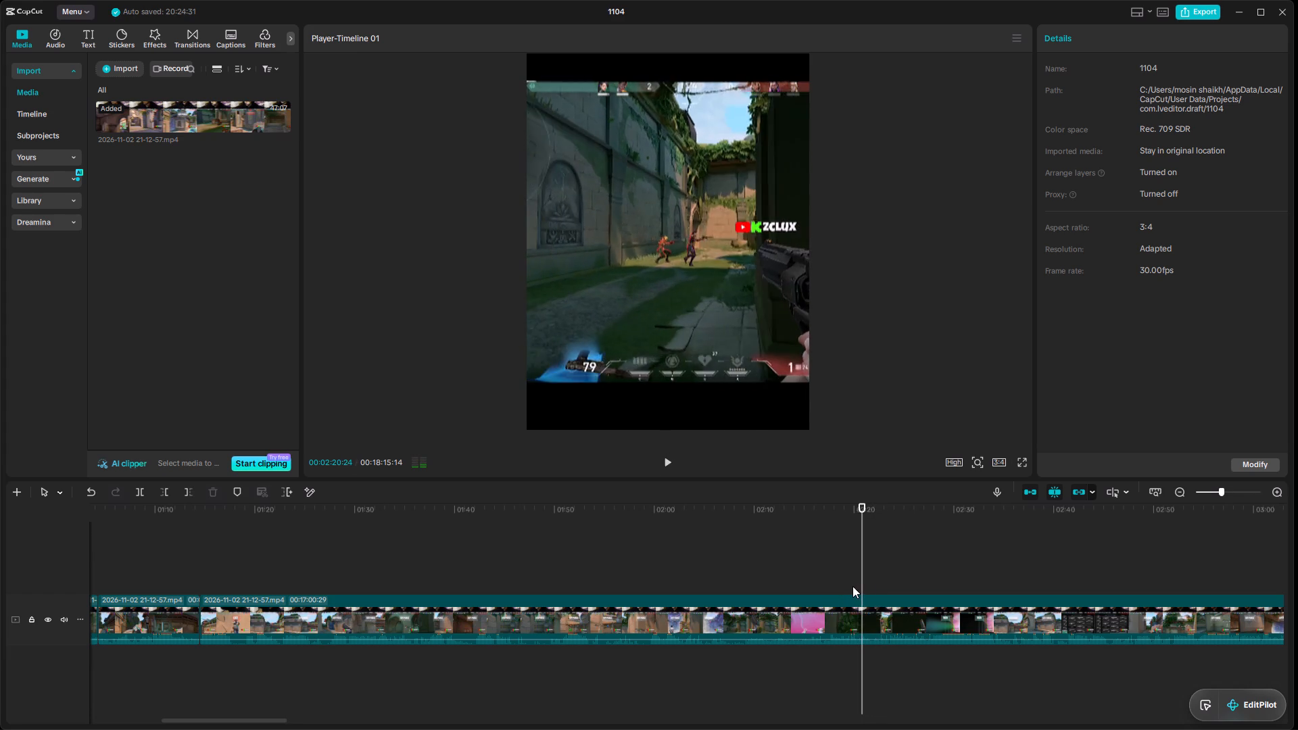
{"action": "key", "text": "space"}
{"action": "key", "text": "space"}
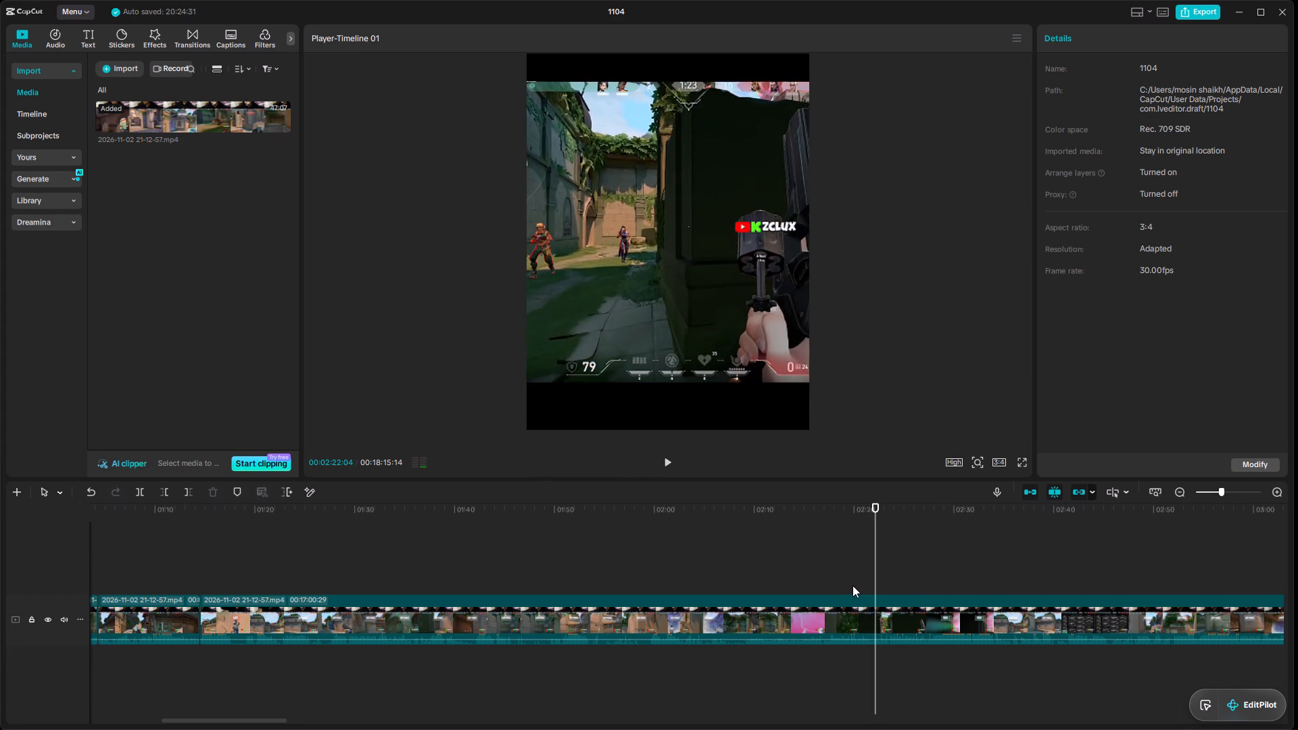
{"action": "key", "text": "space"}
{"action": "key", "text": "space"}
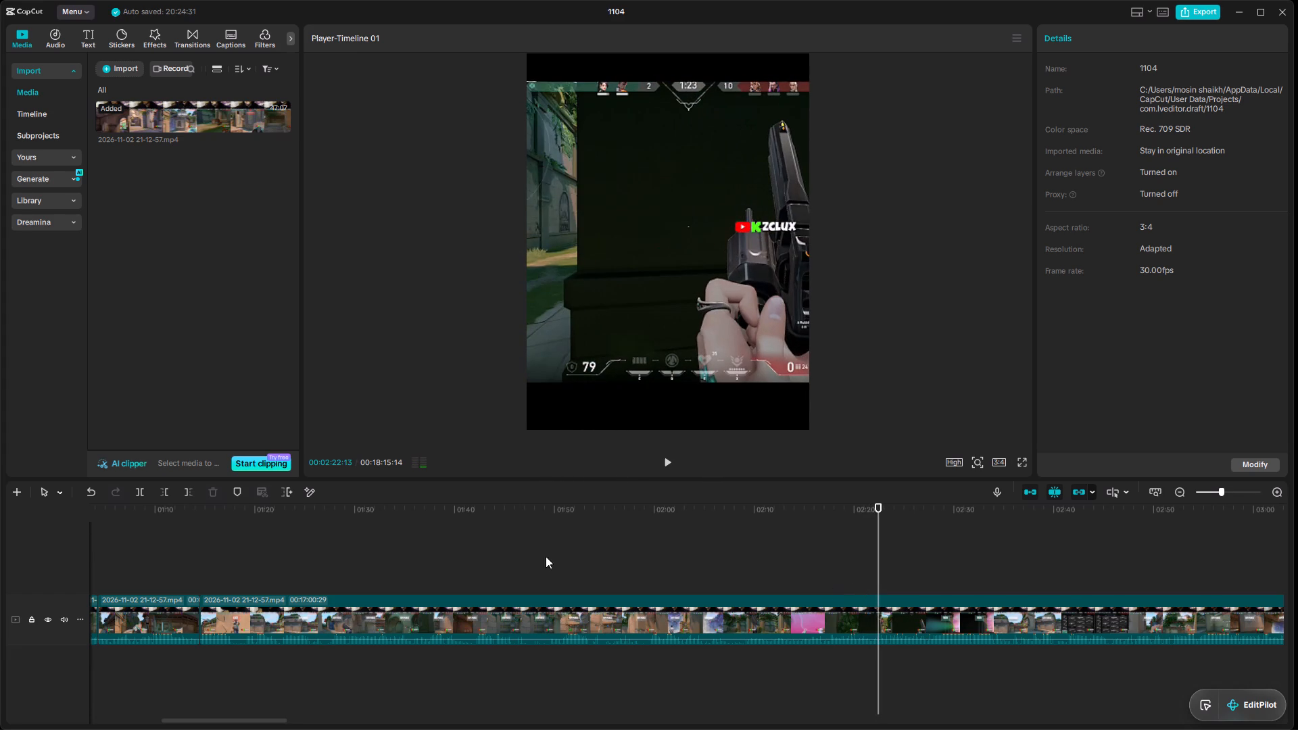
{"action": "left_click", "coordinate": [142, 491]}
Play the fight through to the WON banner and split the clip at 00:02:27:27.
{"action": "key", "text": "space"}
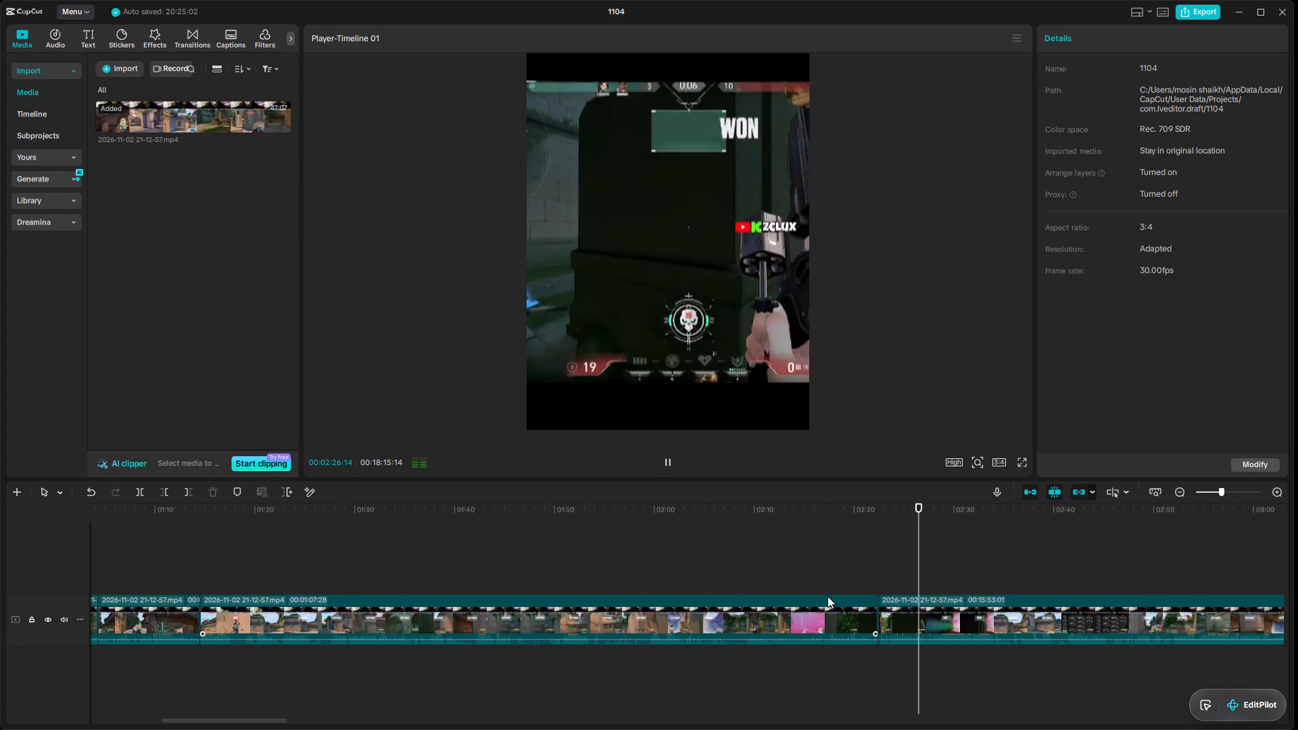
{"action": "key", "text": "space"}
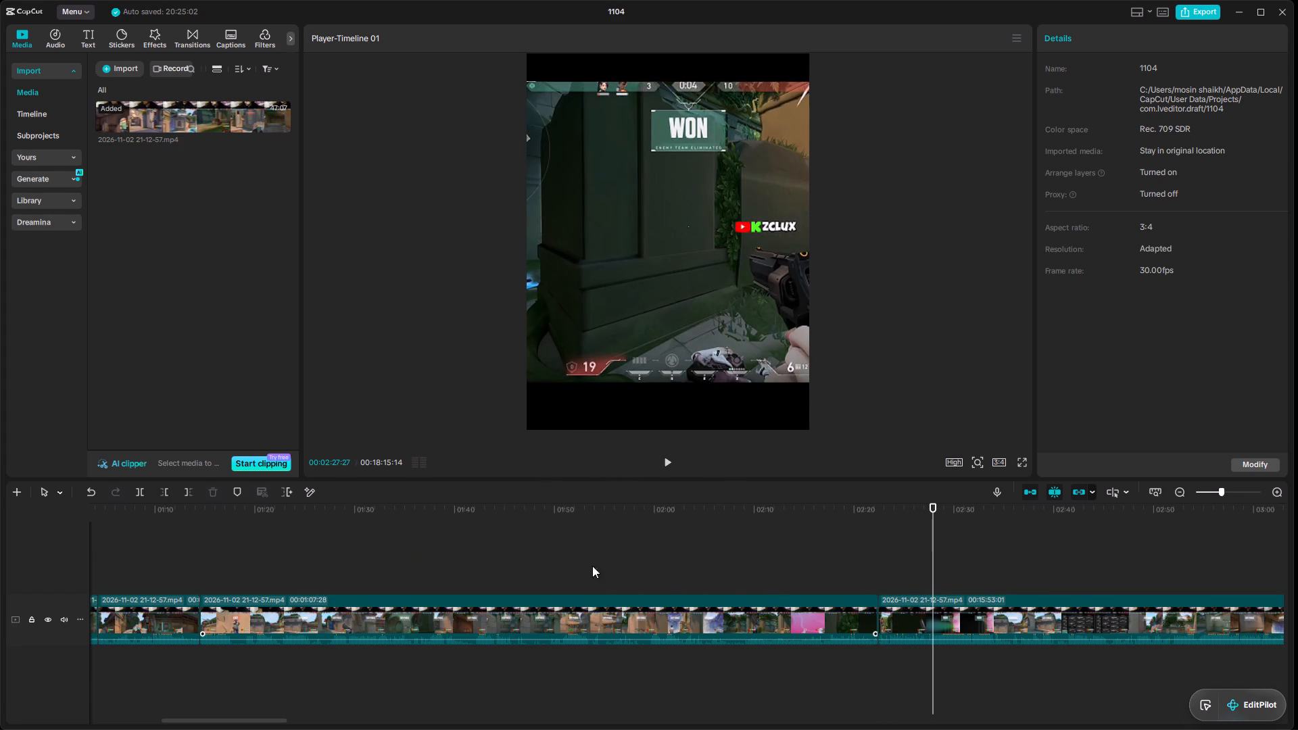
{"action": "left_click", "coordinate": [134, 497]}
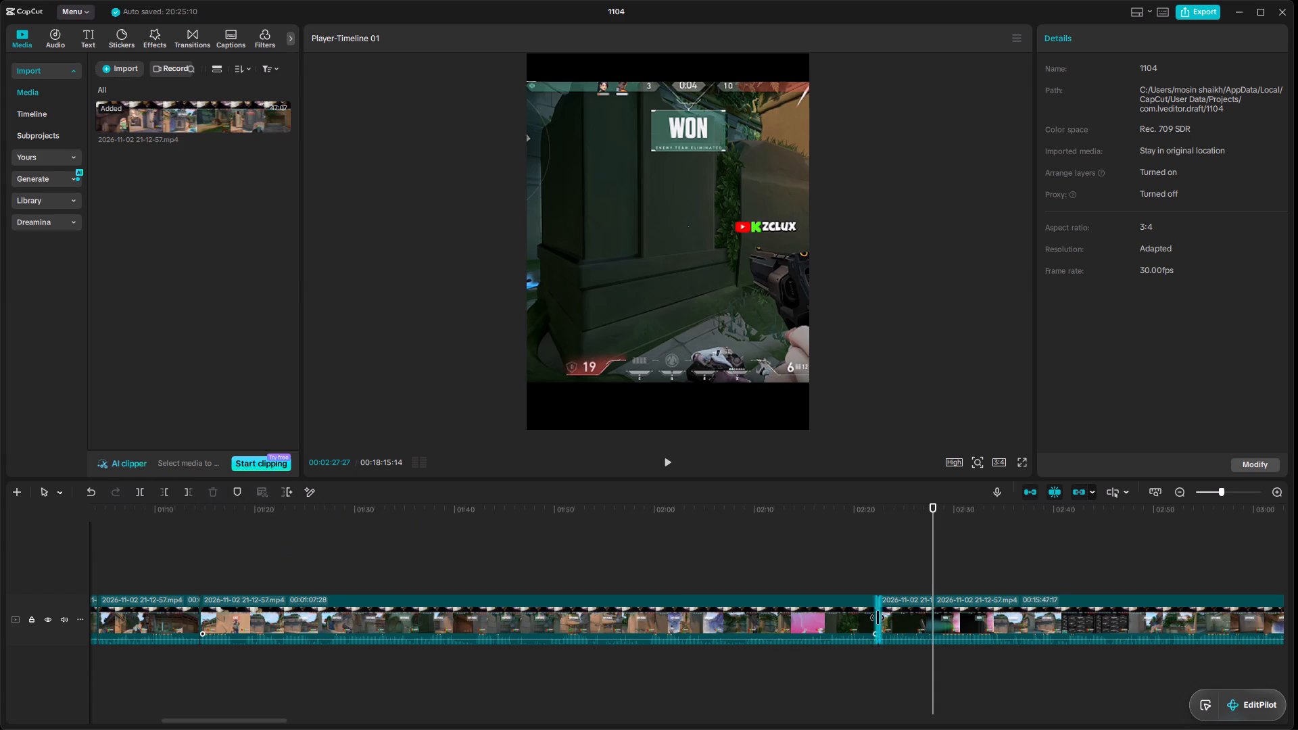
Move the newly cut revolver fight clip to the very start of the timeline.
{"action": "left_click_drag", "start_coordinate": [905, 627], "coordinate": [0, 623]}
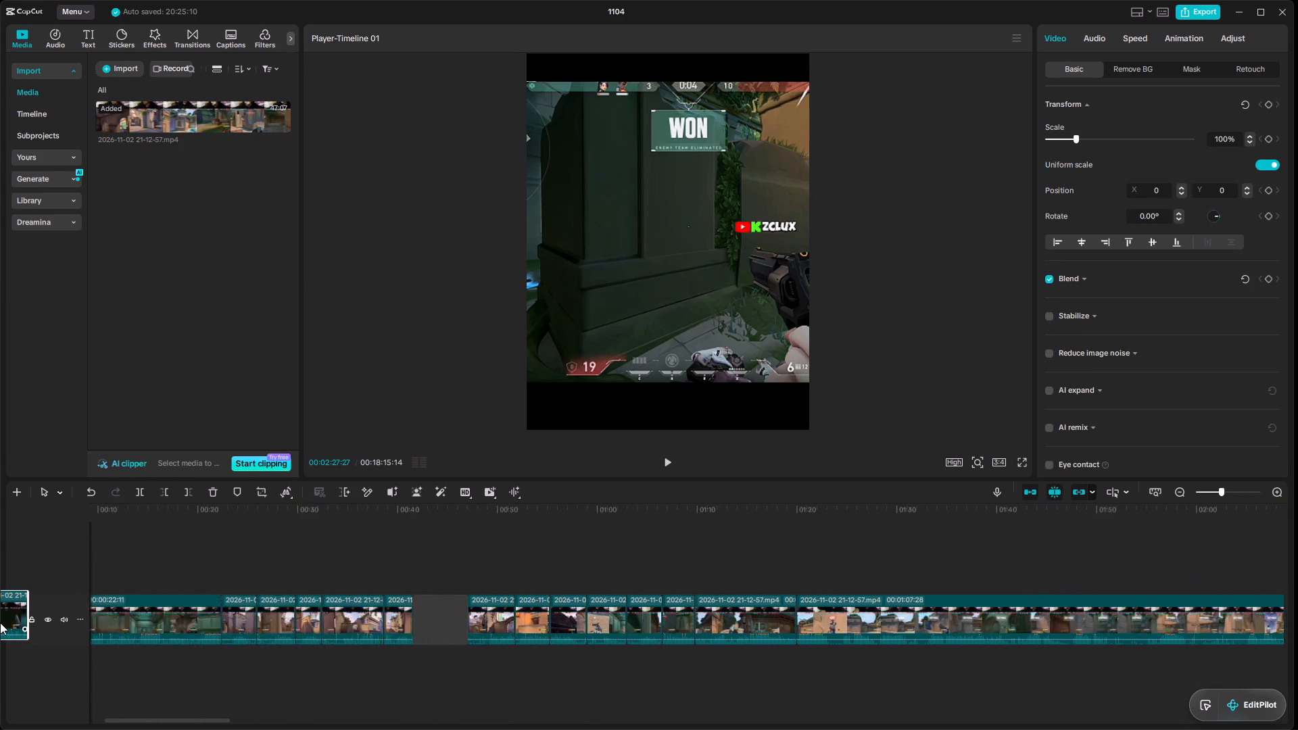
{"action": "left_click_drag", "start_coordinate": [0, 623], "coordinate": [147, 620]}
Review the reordered clips, checking the opening fight, the CLUTCH ending and the single-kill clips around 0:30.
{"action": "left_click", "coordinate": [168, 577]}
{"action": "key", "text": "space"}
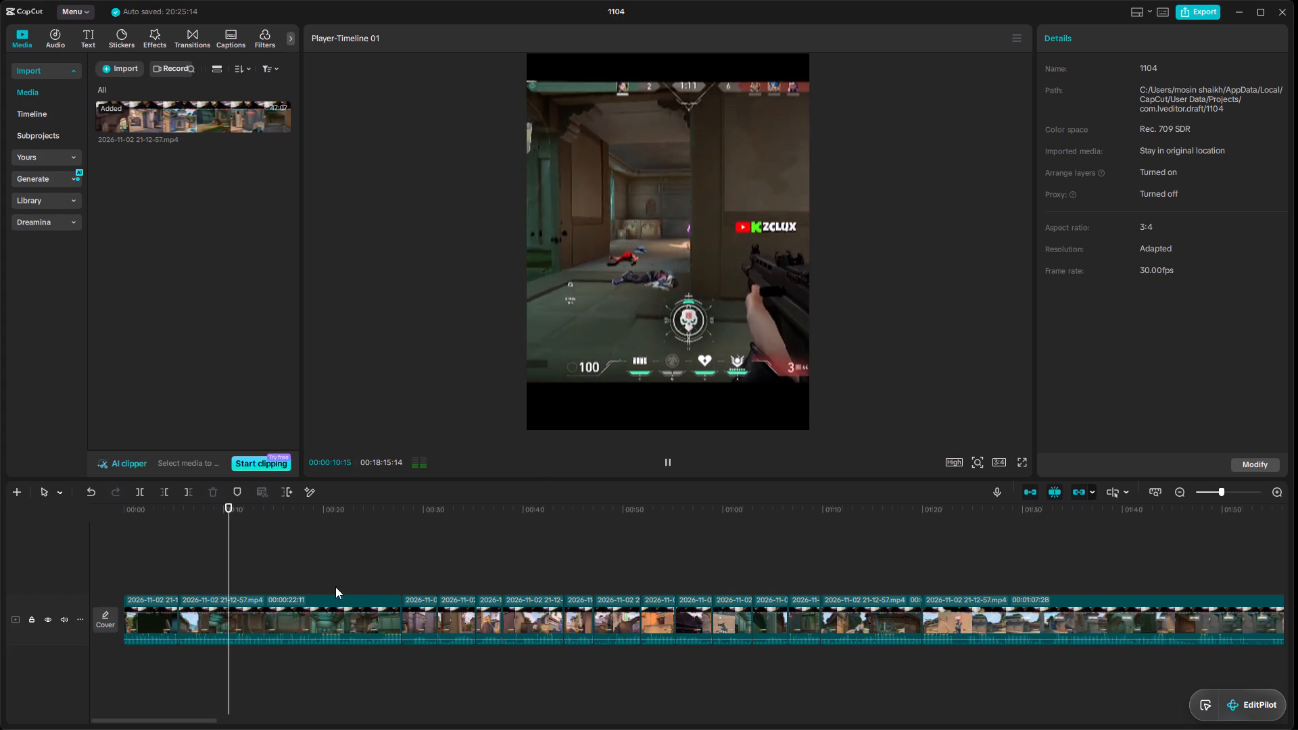
{"action": "left_click_drag", "start_coordinate": [235, 545], "coordinate": [1284, 525]}
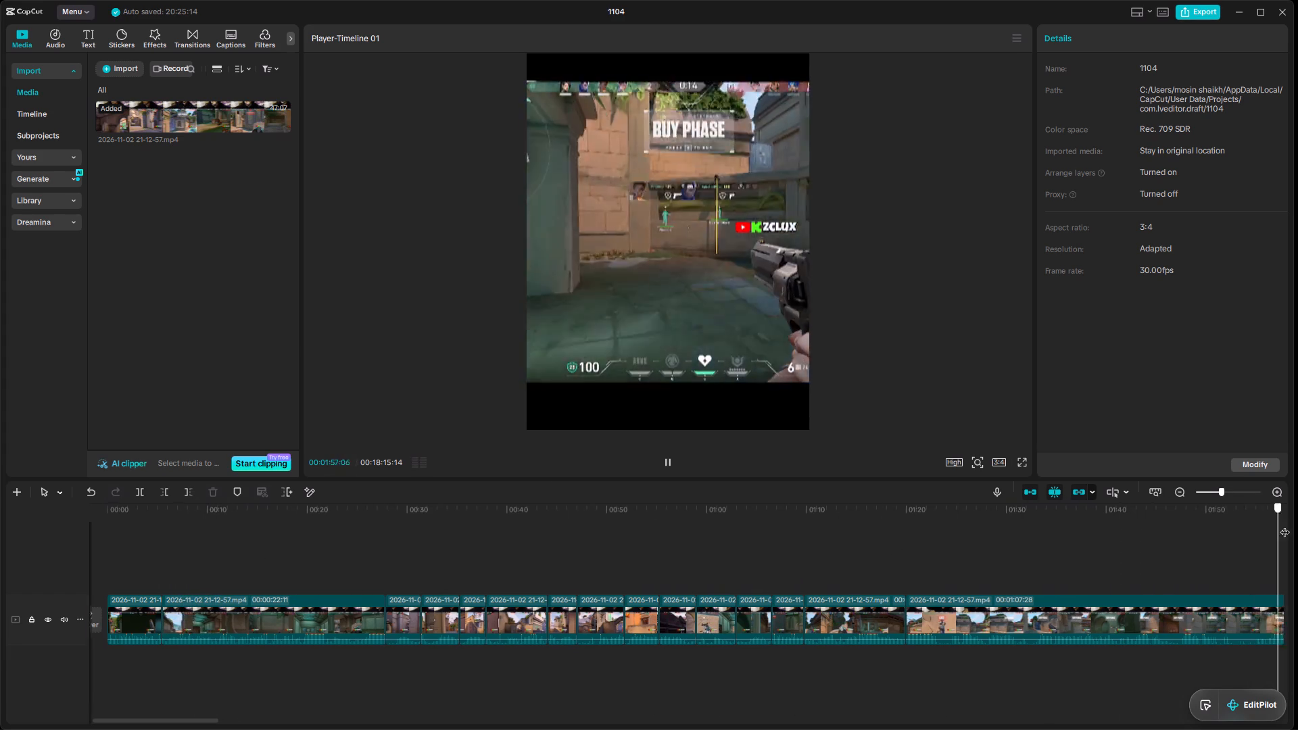
{"action": "left_click_drag", "start_coordinate": [1284, 525], "coordinate": [946, 522]}
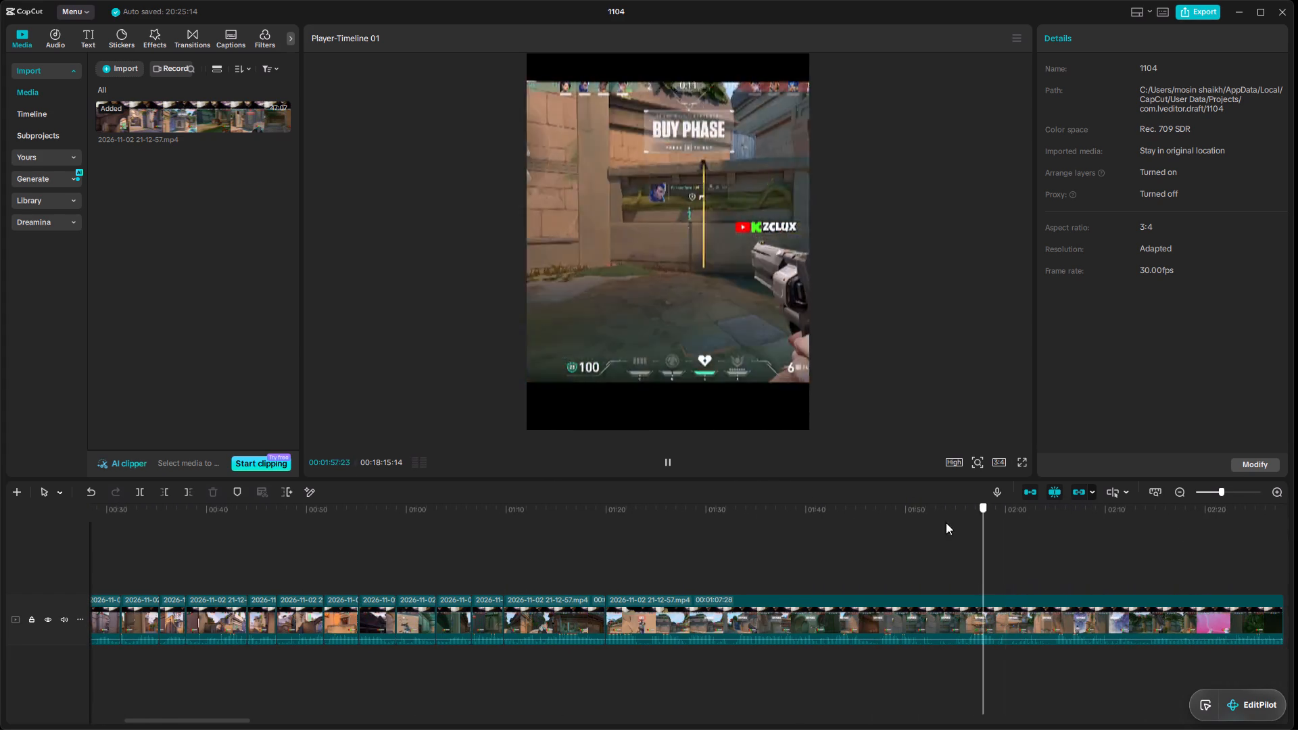
{"action": "left_click_drag", "start_coordinate": [946, 522], "coordinate": [464, 528]}
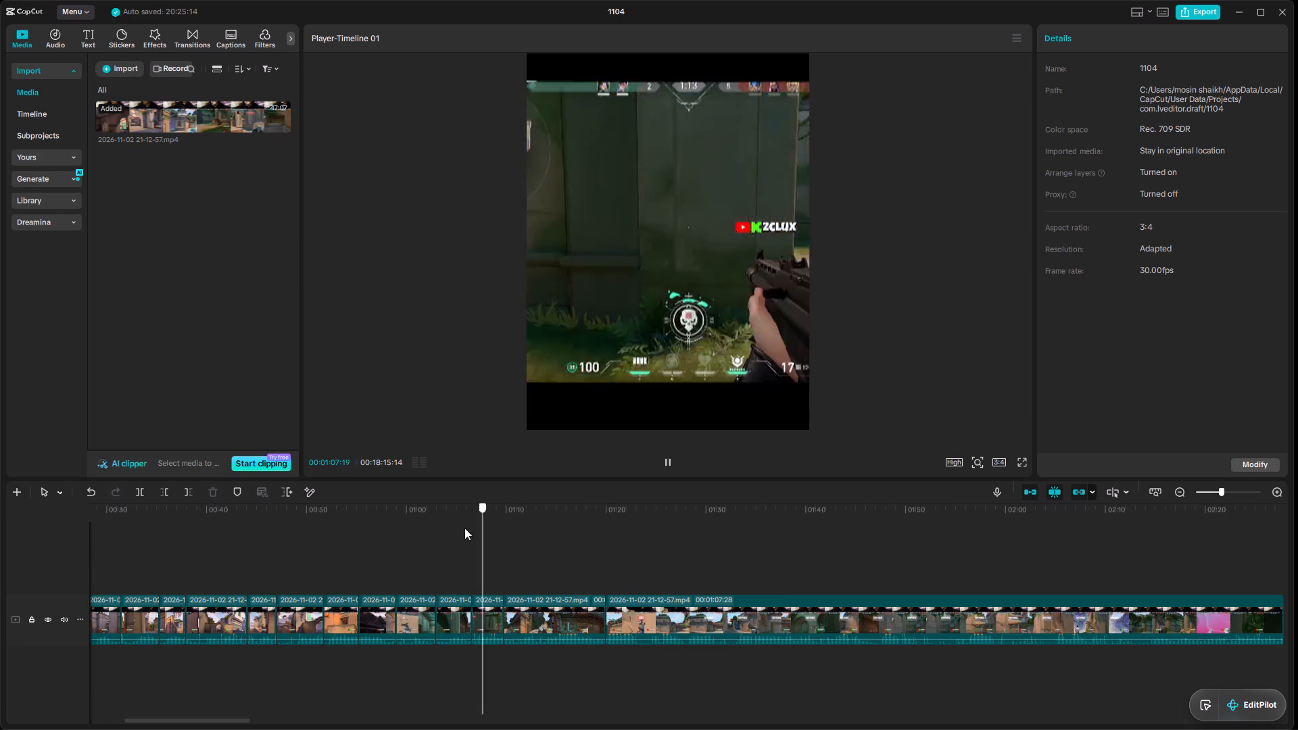
{"action": "left_click_drag", "start_coordinate": [464, 528], "coordinate": [147, 547]}
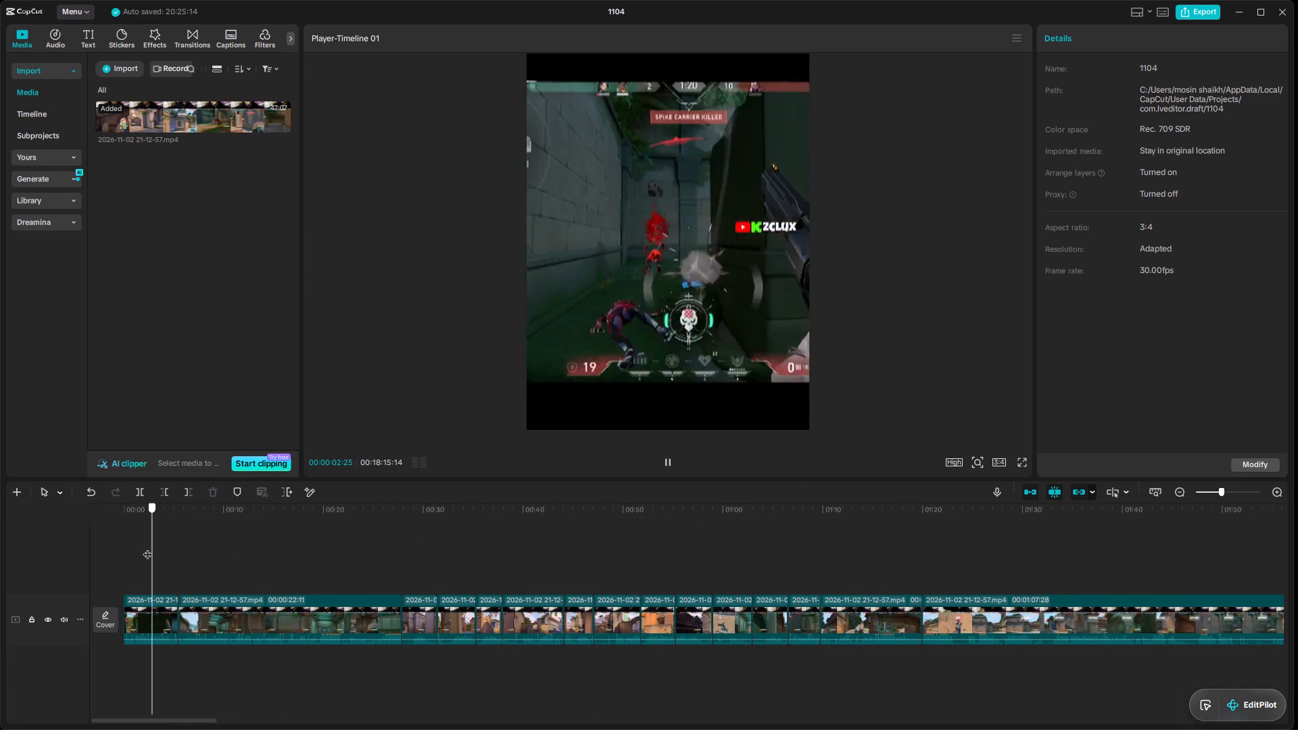
{"action": "left_click_drag", "start_coordinate": [147, 547], "coordinate": [431, 536]}
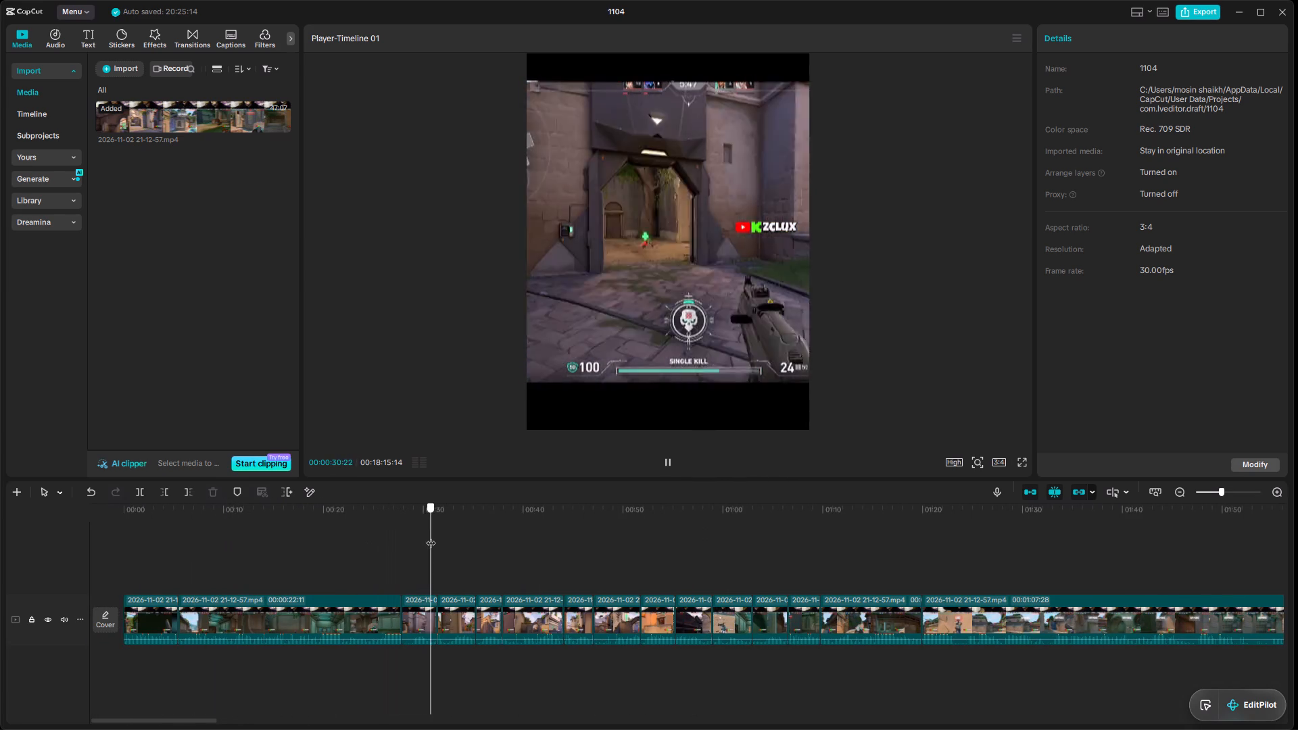
{"action": "left_click_drag", "start_coordinate": [431, 536], "coordinate": [402, 535]}
{"action": "key", "text": "space"}
{"action": "key", "text": "space"}
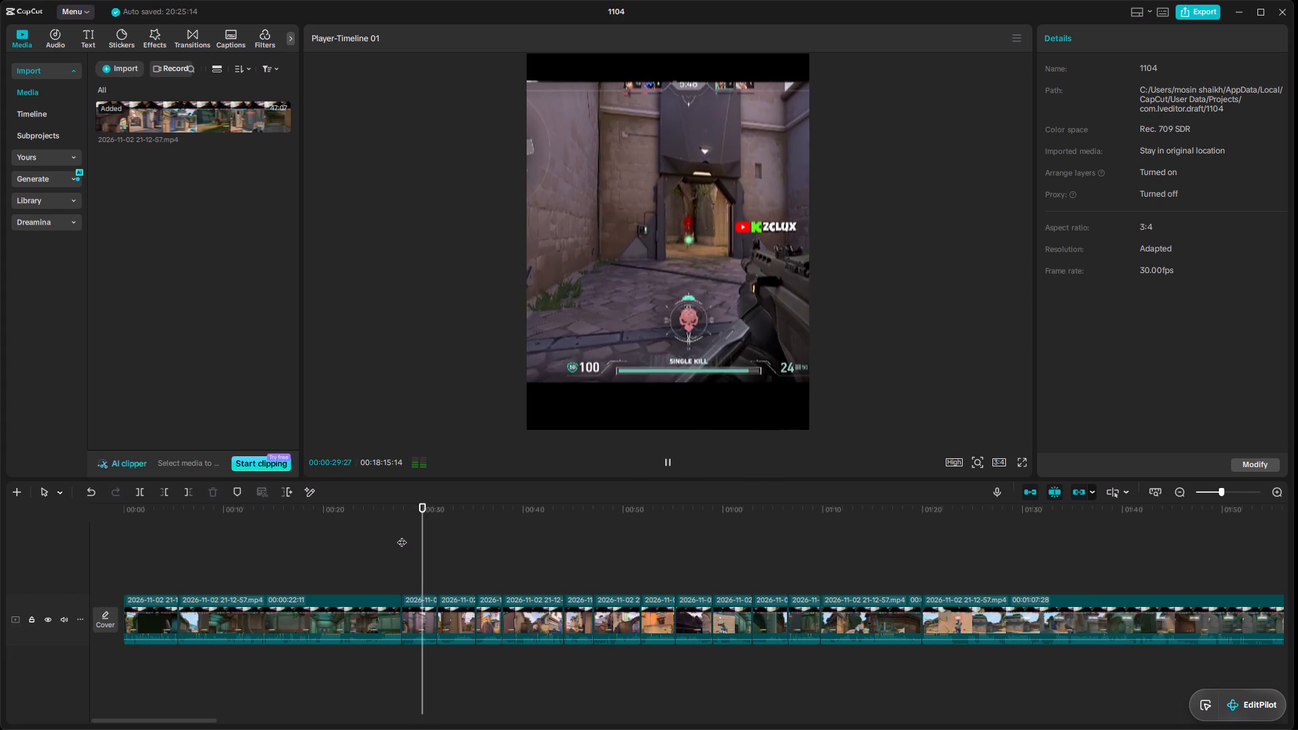
{"action": "left_click", "coordinate": [364, 545]}
{"action": "key", "text": "space"}
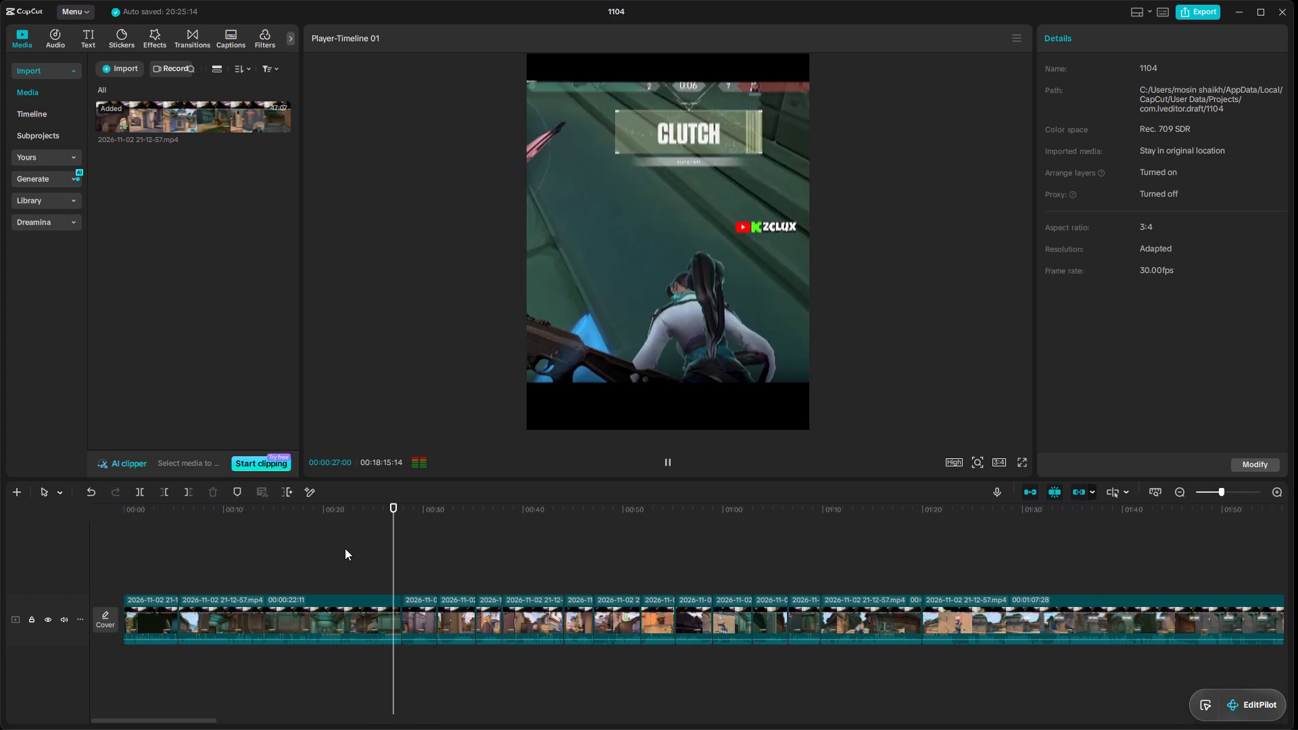
{"action": "key", "text": "space"}
{"action": "left_click_drag", "start_coordinate": [402, 556], "coordinate": [438, 568]}
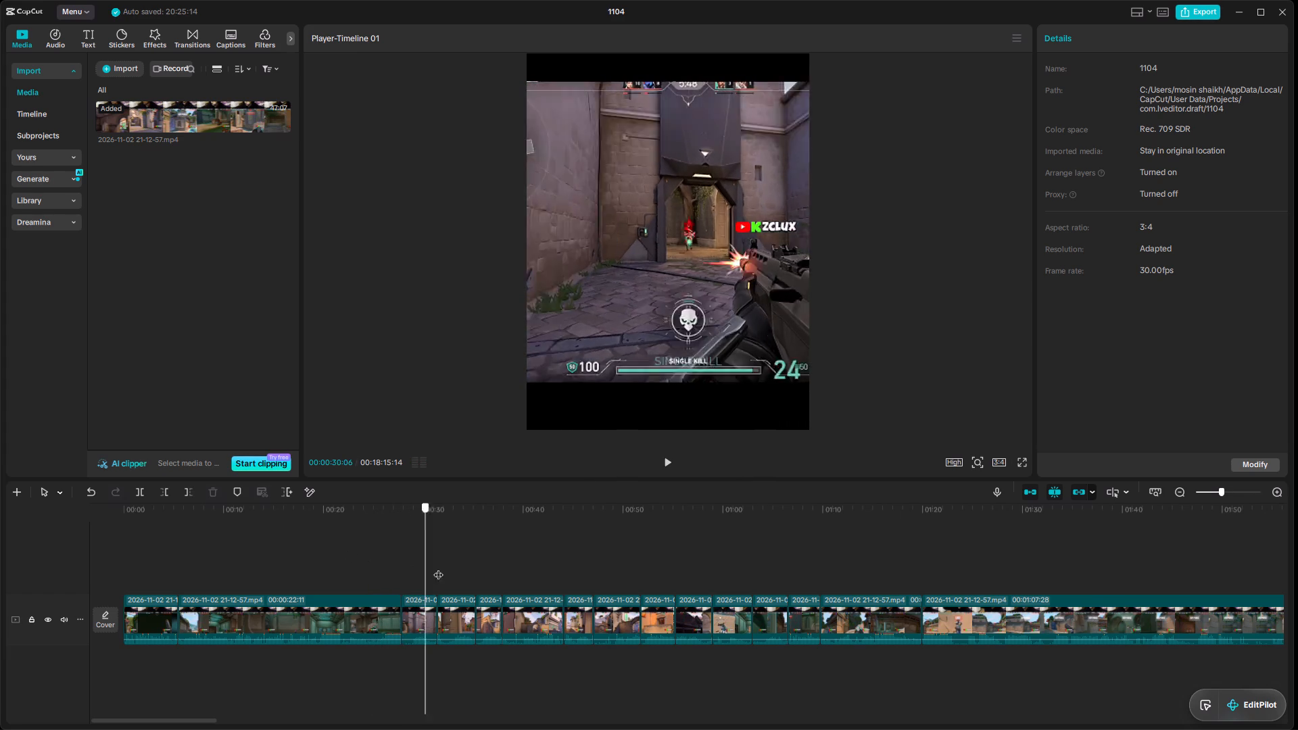
{"action": "left_click_drag", "start_coordinate": [438, 568], "coordinate": [515, 563]}
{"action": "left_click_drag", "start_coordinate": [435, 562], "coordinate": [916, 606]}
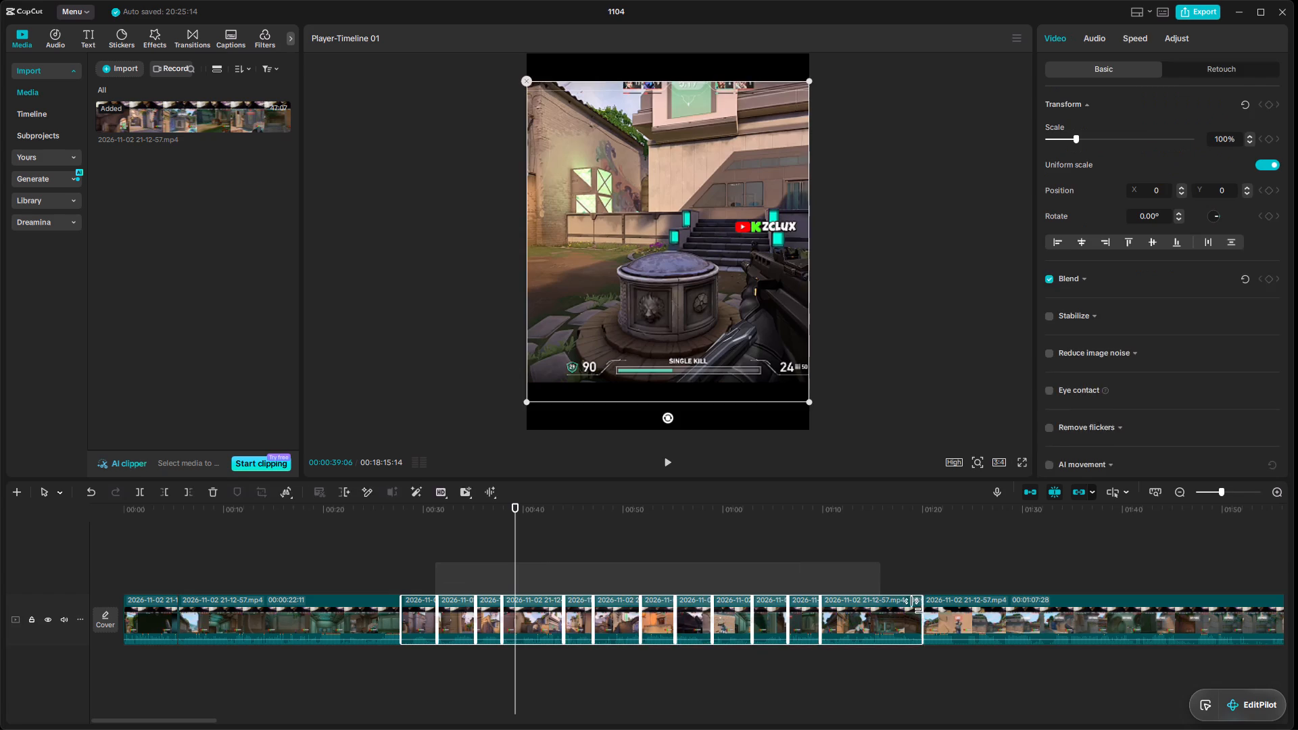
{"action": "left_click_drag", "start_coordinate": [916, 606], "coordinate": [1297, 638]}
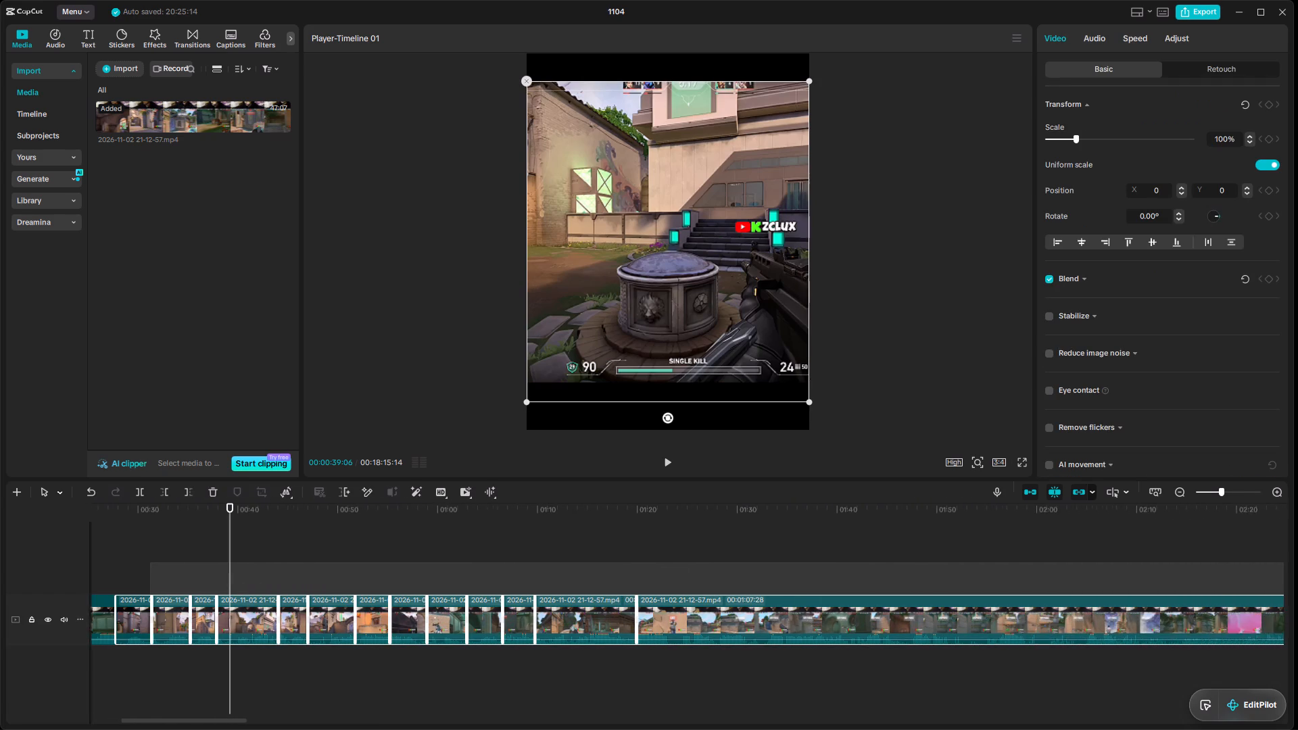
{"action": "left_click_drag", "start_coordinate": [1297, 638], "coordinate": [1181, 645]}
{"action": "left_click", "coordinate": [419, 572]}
Delete the 00:01:07:28 segment of unused footage between the last kept fight and the long remaining clip.
{"action": "key", "text": "space"}
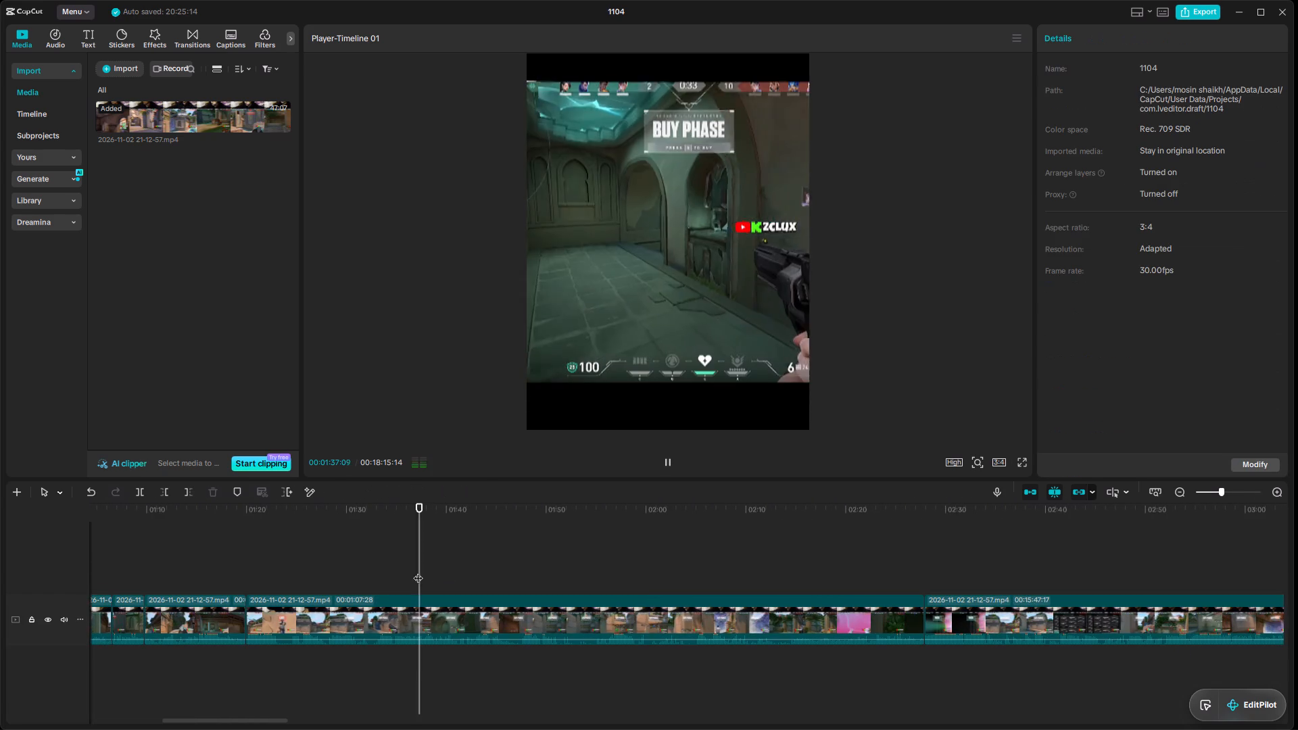
{"action": "left_click", "coordinate": [569, 616]}
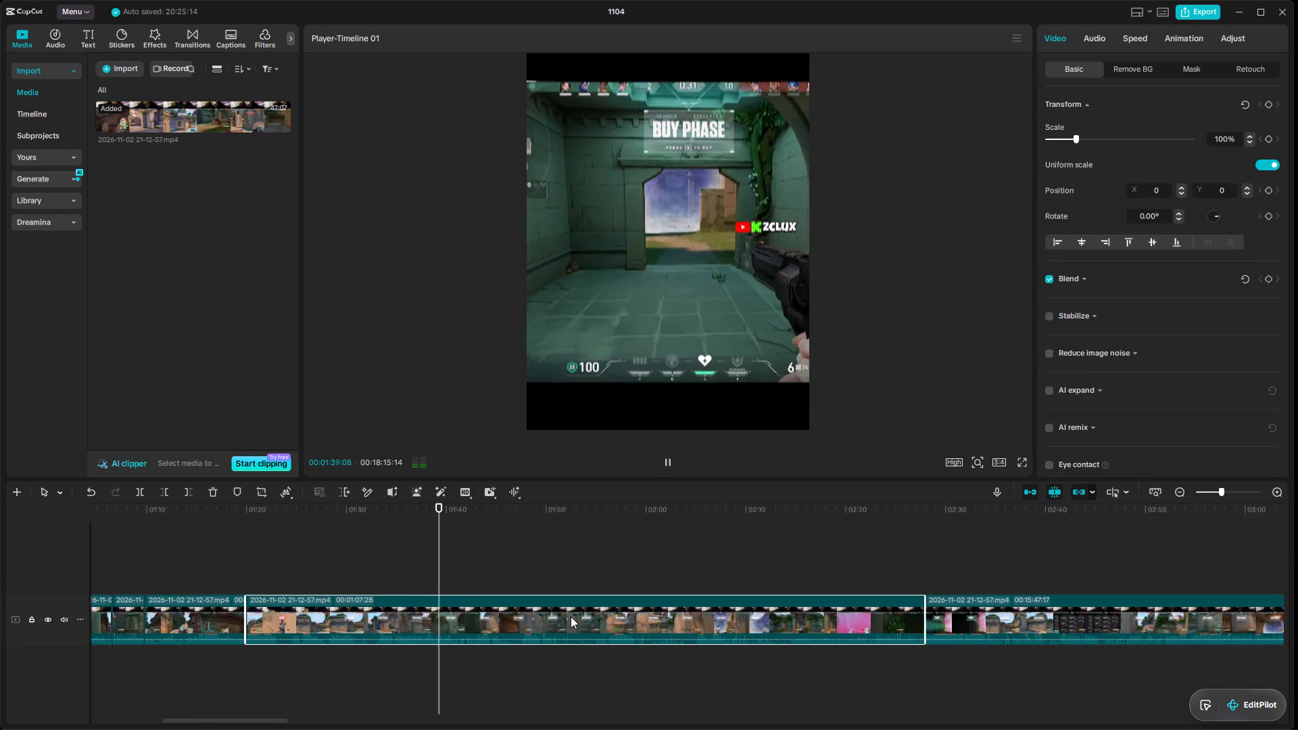
{"action": "key", "text": "Delete"}
{"action": "key", "text": "Return"}
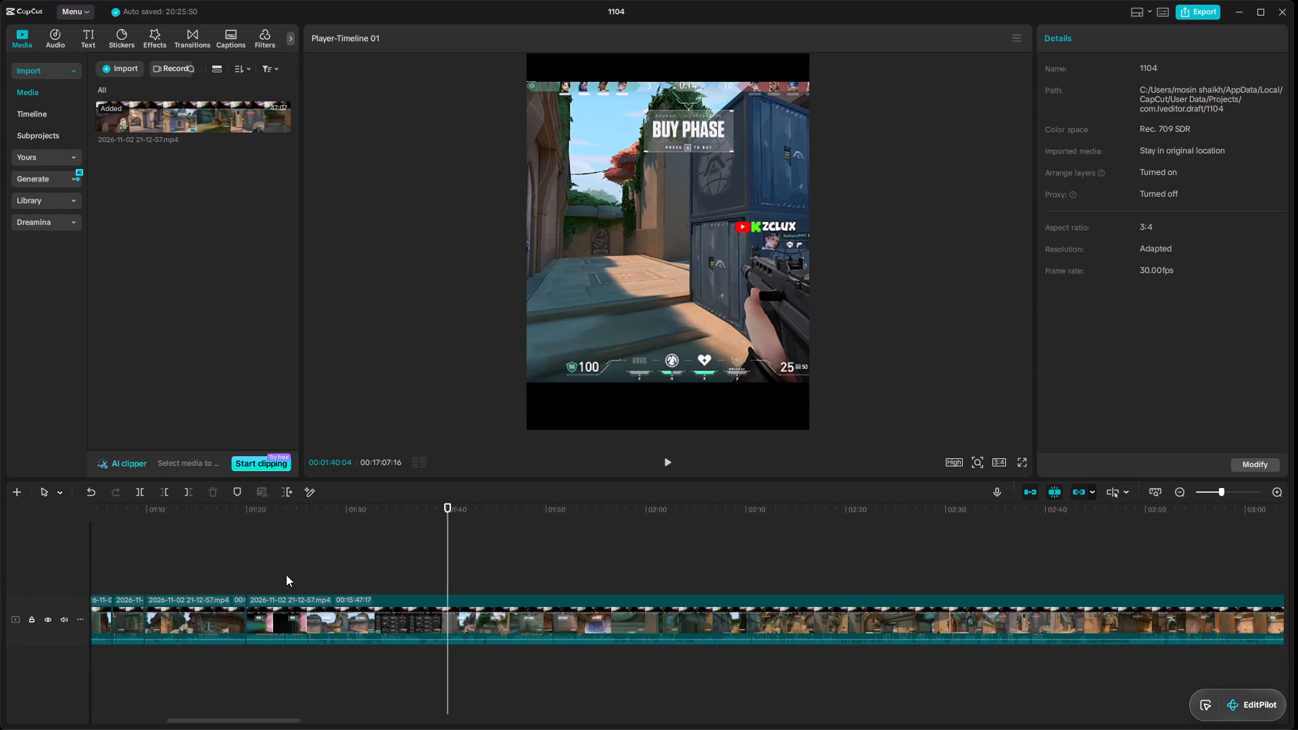
Skim the long remaining clip from about 00:01:20 to 00:02:17, looking for where the next fight's kills begin.
{"action": "left_click", "coordinate": [260, 564]}
{"action": "key", "text": "space"}
{"action": "left_click", "coordinate": [237, 570]}
{"action": "key", "text": "space"}
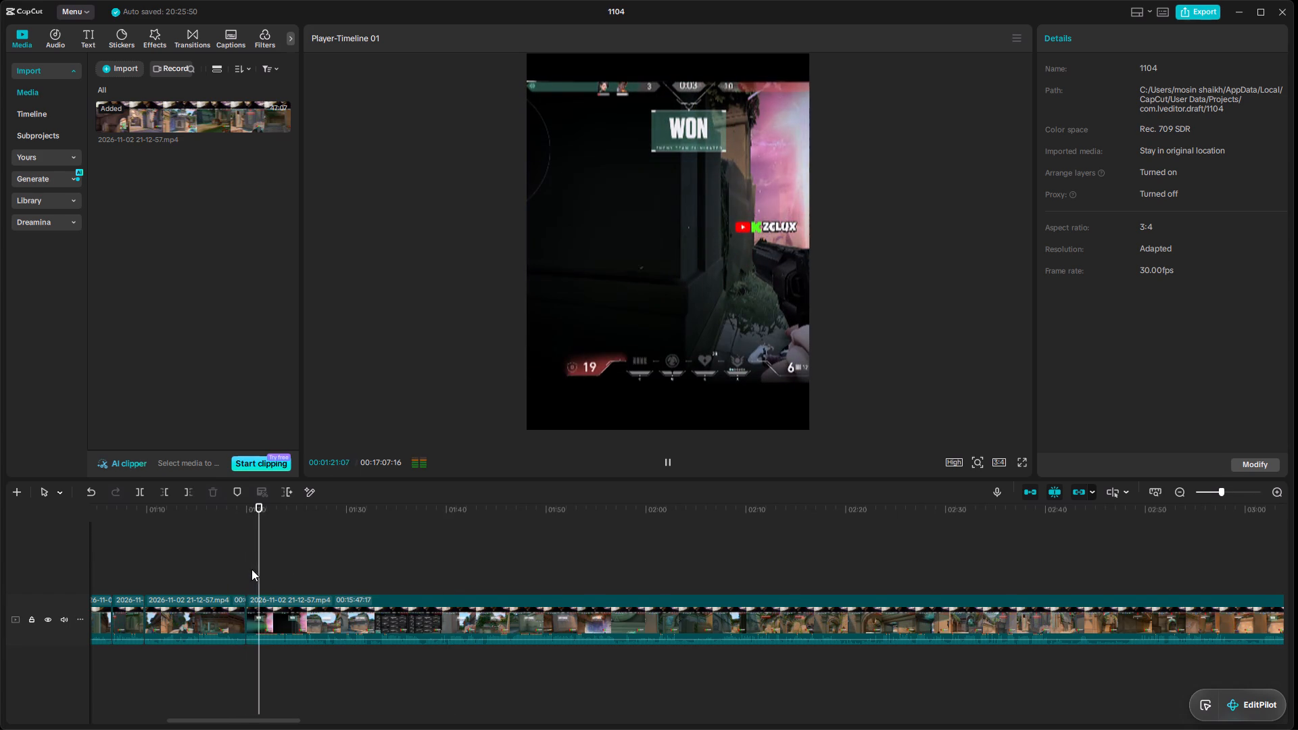
{"action": "key", "text": "space"}
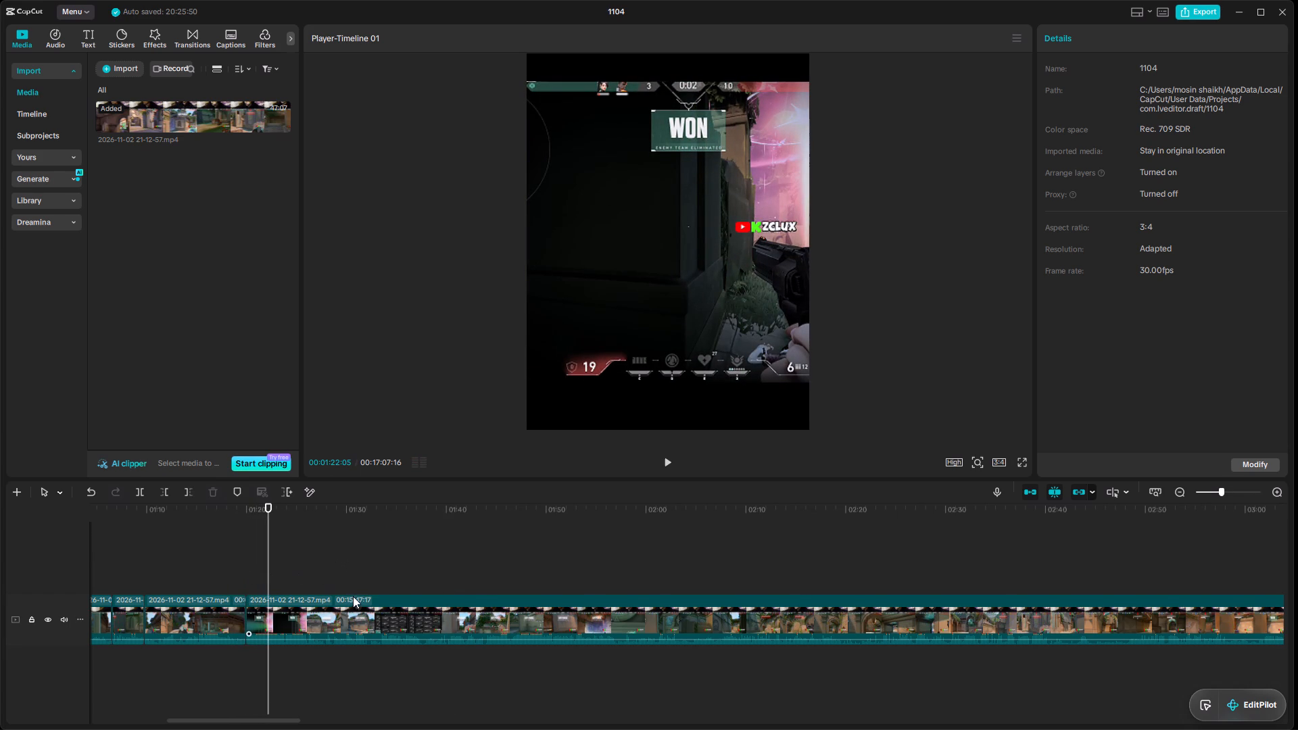
{"action": "left_click", "coordinate": [574, 561]}
{"action": "key", "text": "space"}
{"action": "left_click", "coordinate": [763, 558]}
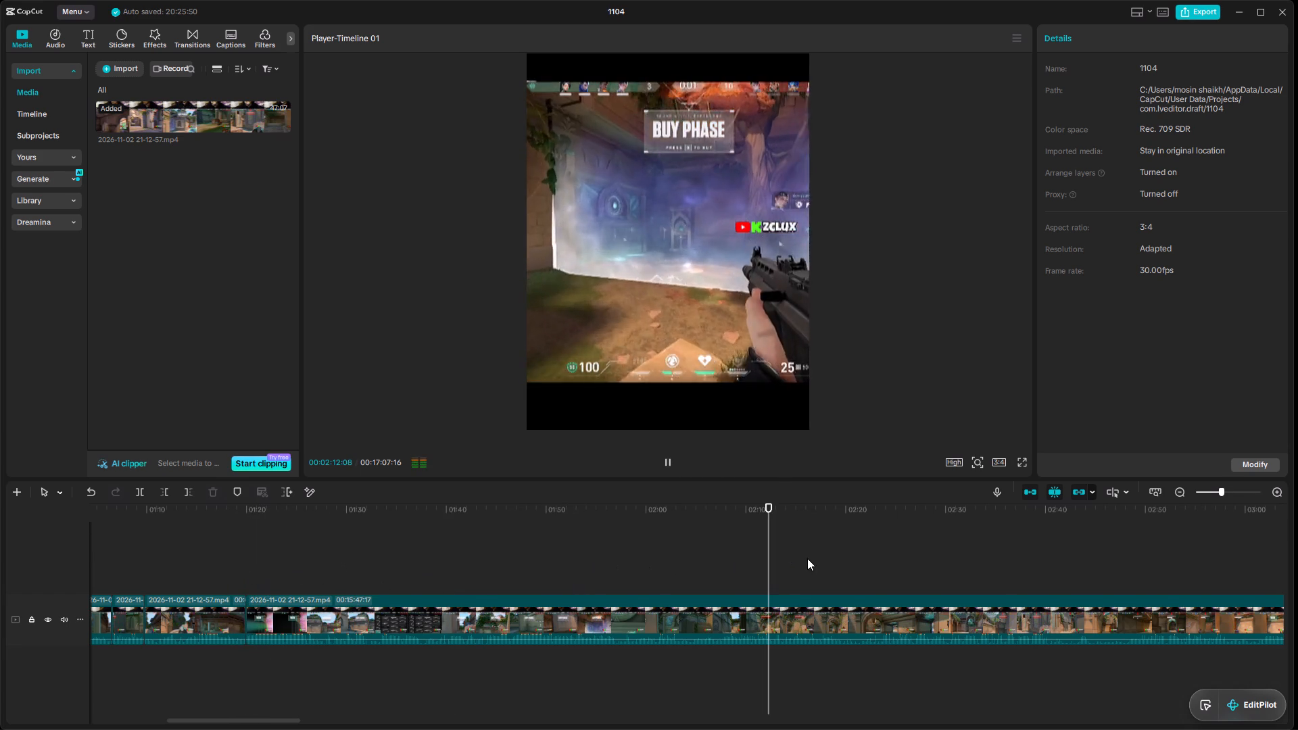
{"action": "left_click", "coordinate": [813, 558]}
{"action": "key", "text": "space"}
{"action": "left_click", "coordinate": [794, 558]}
{"action": "key", "text": "space"}
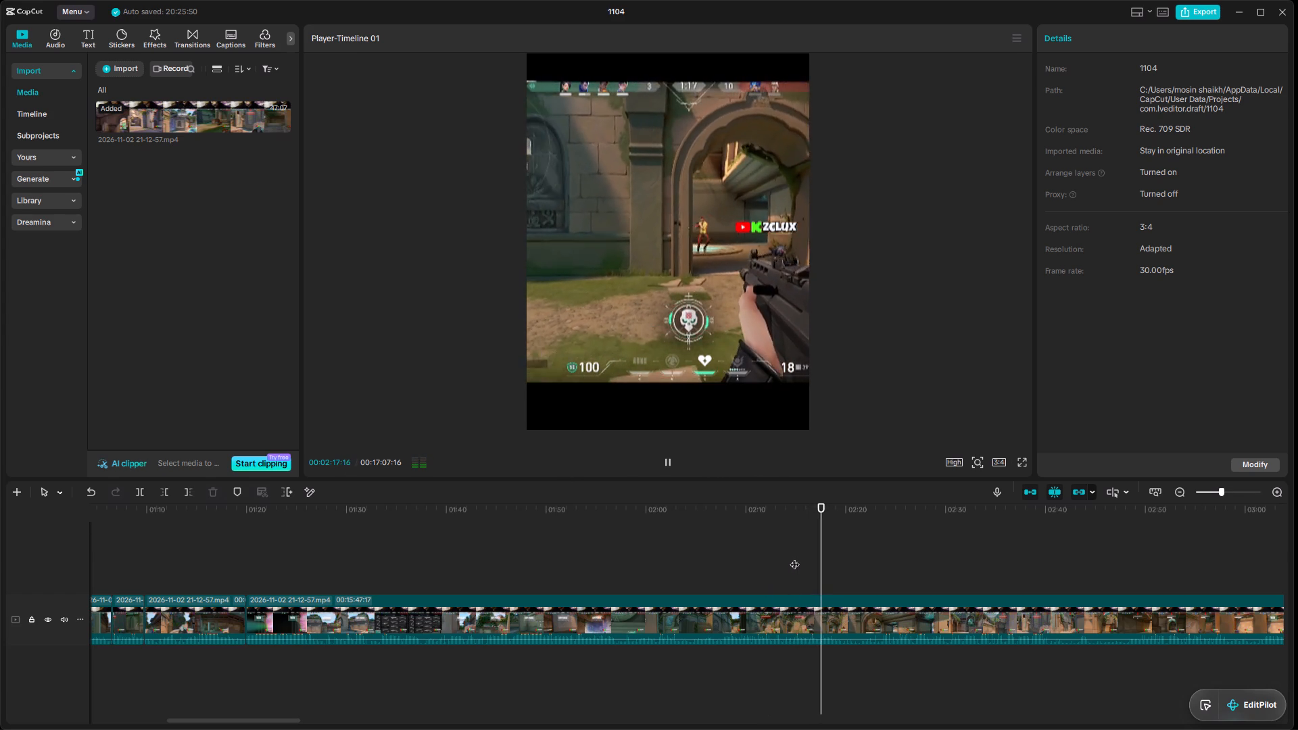
Find the lead-in to the archway fight and split the long clip at 00:02:14:10.
{"action": "left_click", "coordinate": [813, 575]}
{"action": "left_click", "coordinate": [782, 570]}
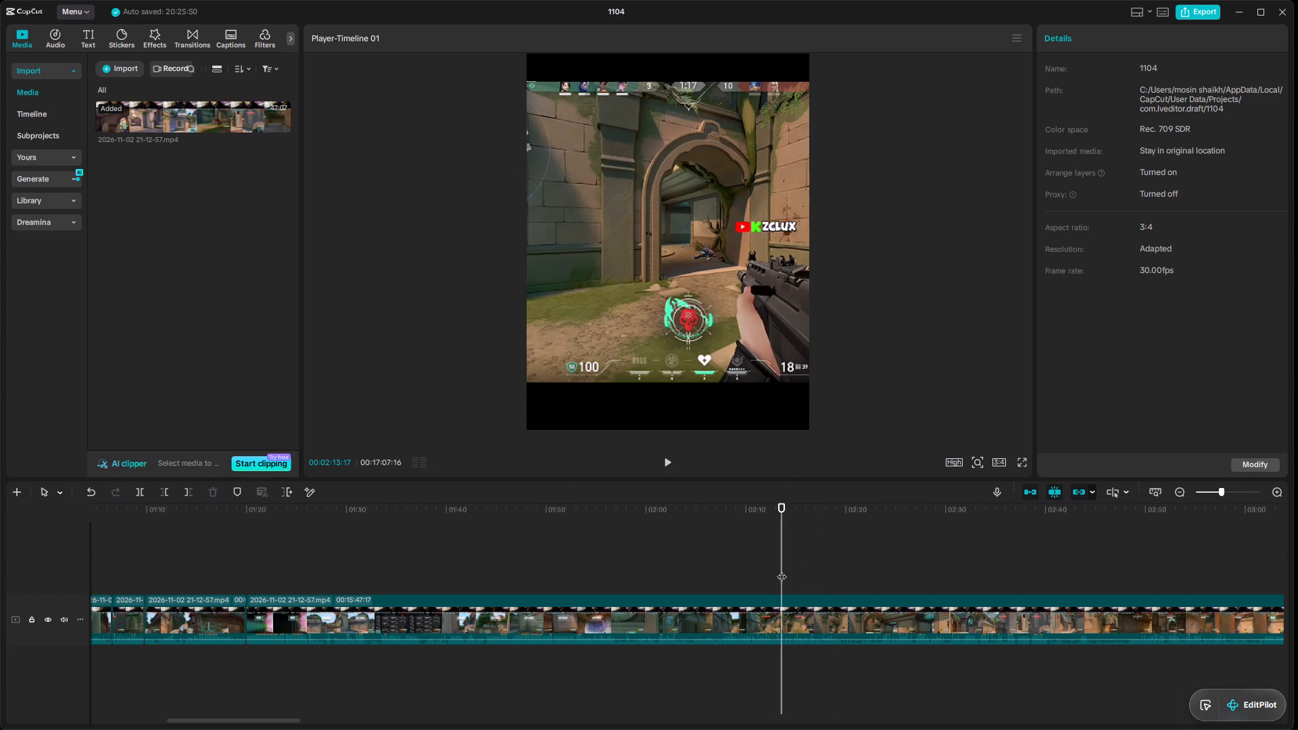
{"action": "left_click", "coordinate": [767, 568]}
{"action": "key", "text": "space"}
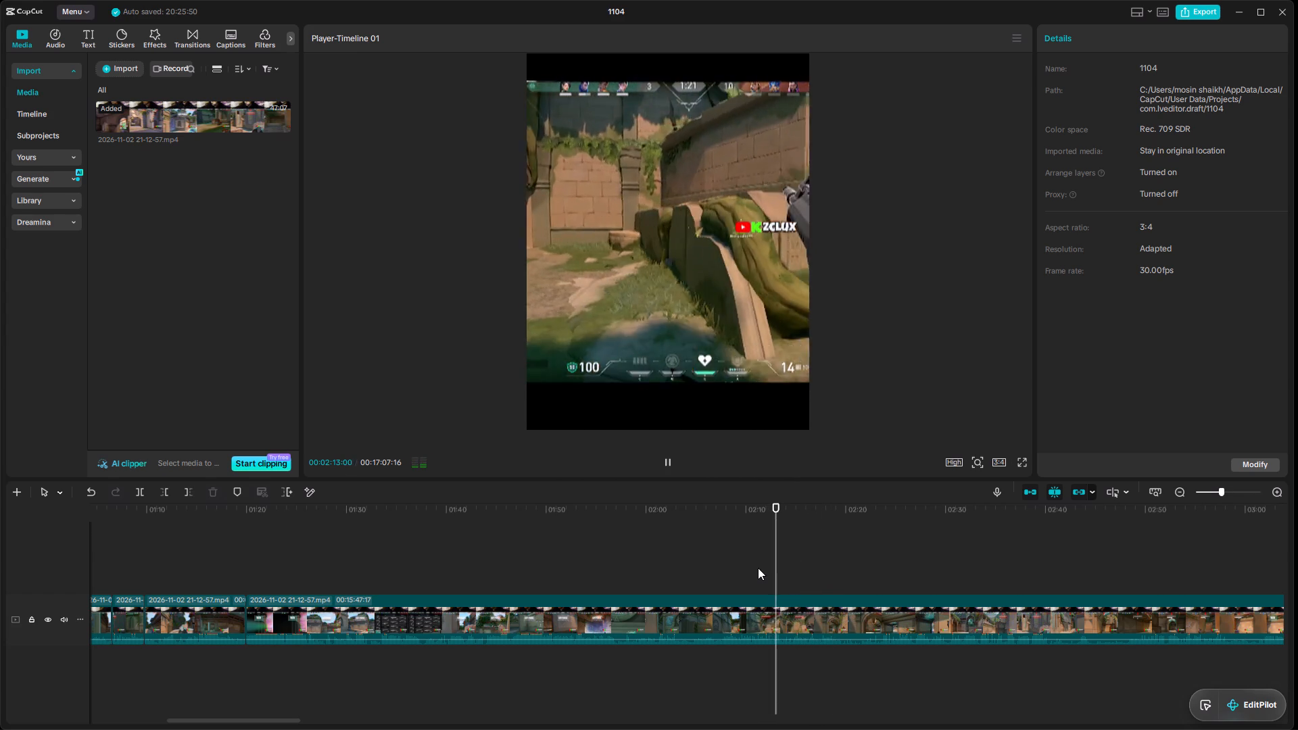
{"action": "key", "text": "space"}
{"action": "key", "text": "space"}
{"action": "key", "text": "space"}
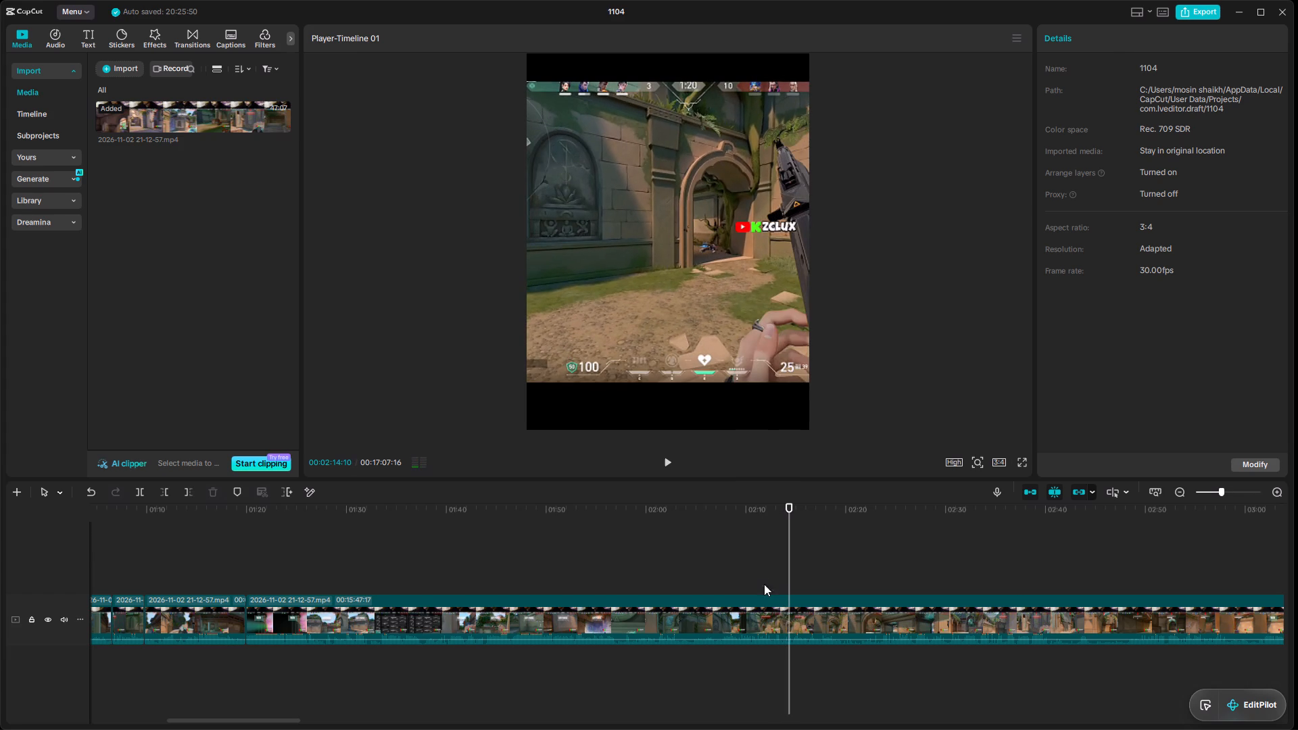
{"action": "left_click", "coordinate": [787, 639]}
{"action": "left_click", "coordinate": [150, 495]}
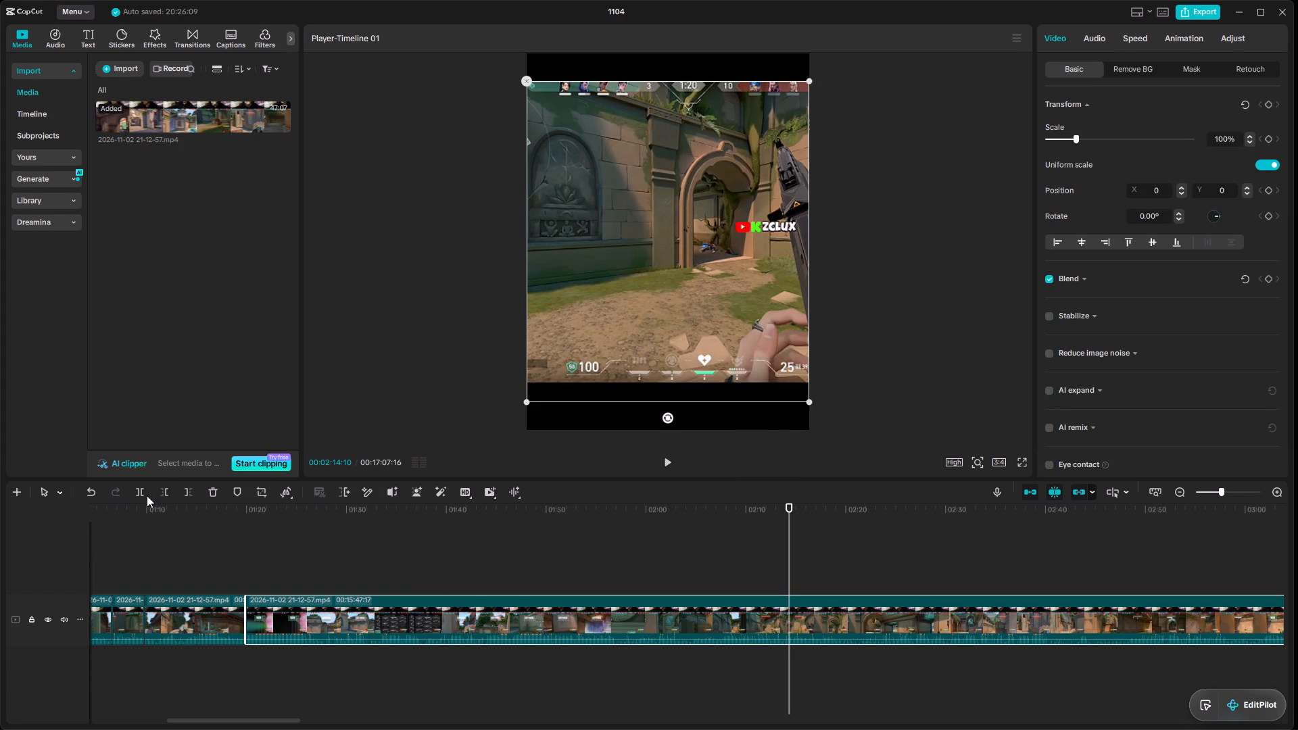
{"action": "left_click", "coordinate": [141, 494]}
Play through the archway fight and split the clip at 00:02:18:29.
{"action": "key", "text": "space"}
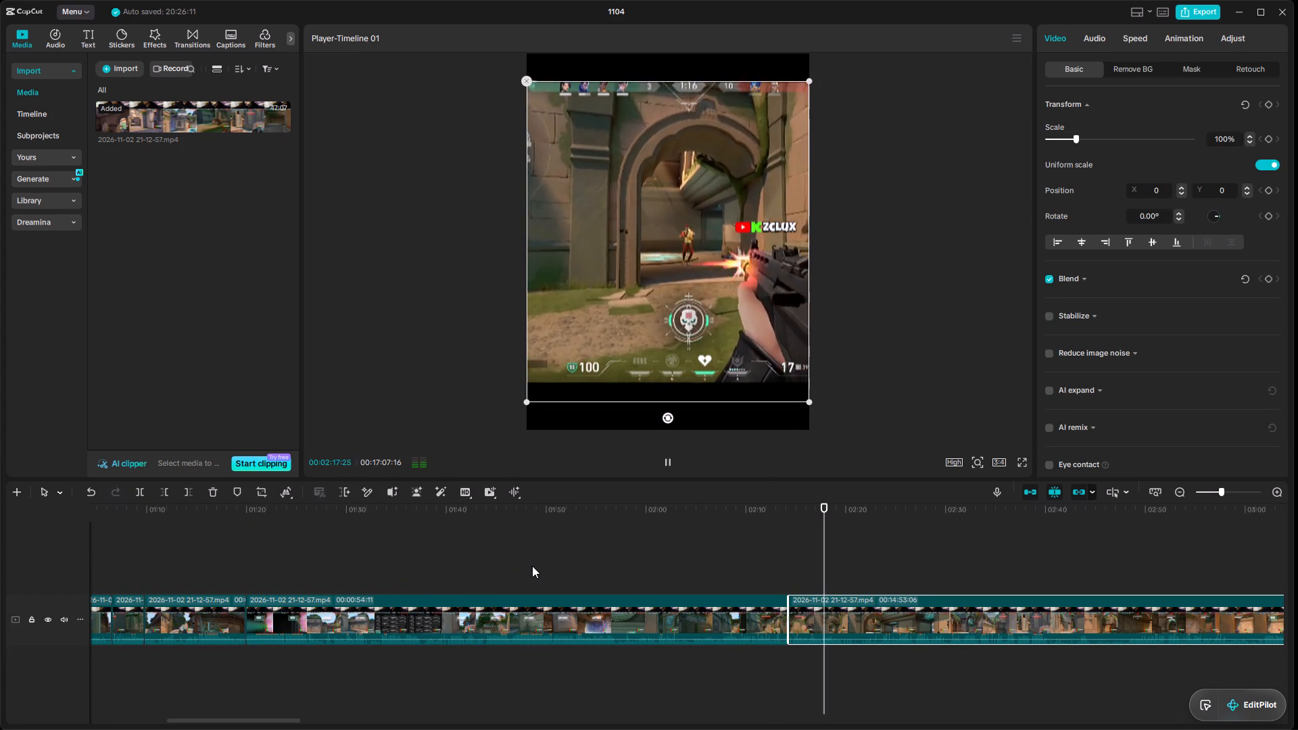
{"action": "key", "text": "space"}
{"action": "key", "text": "space"}
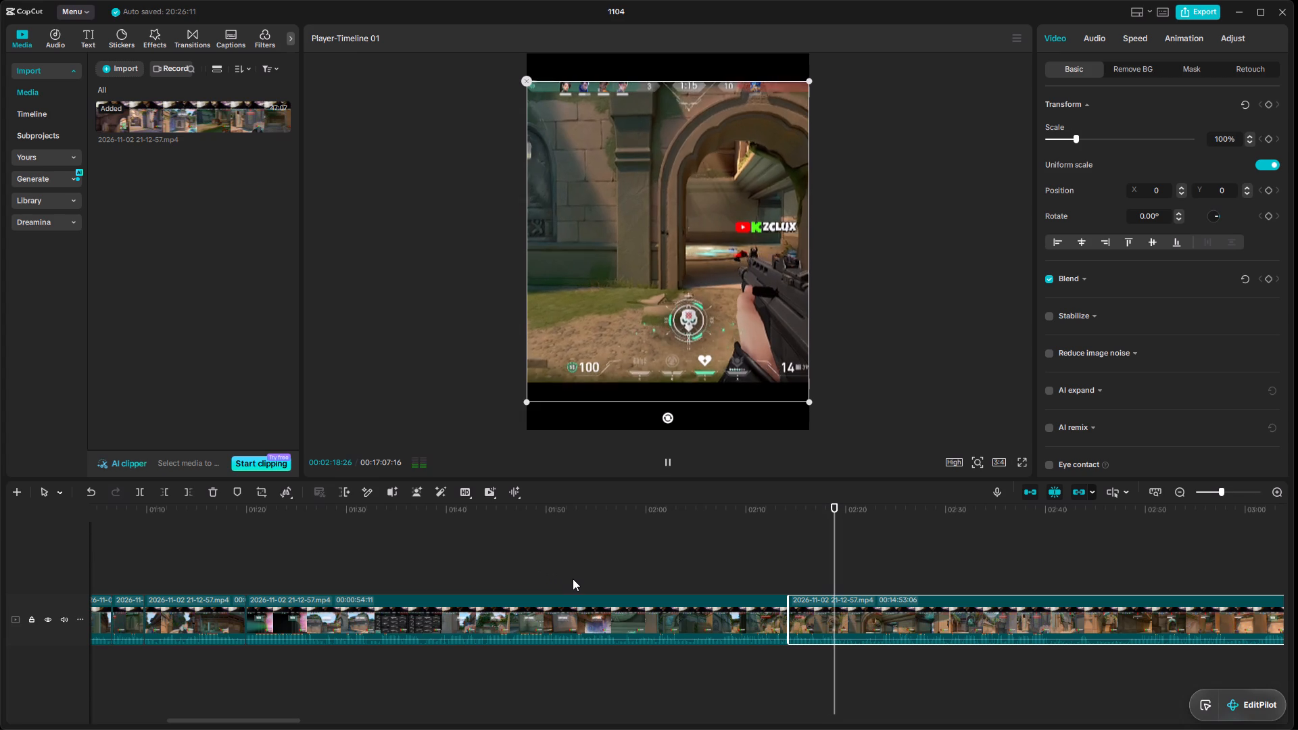
{"action": "key", "text": "space"}
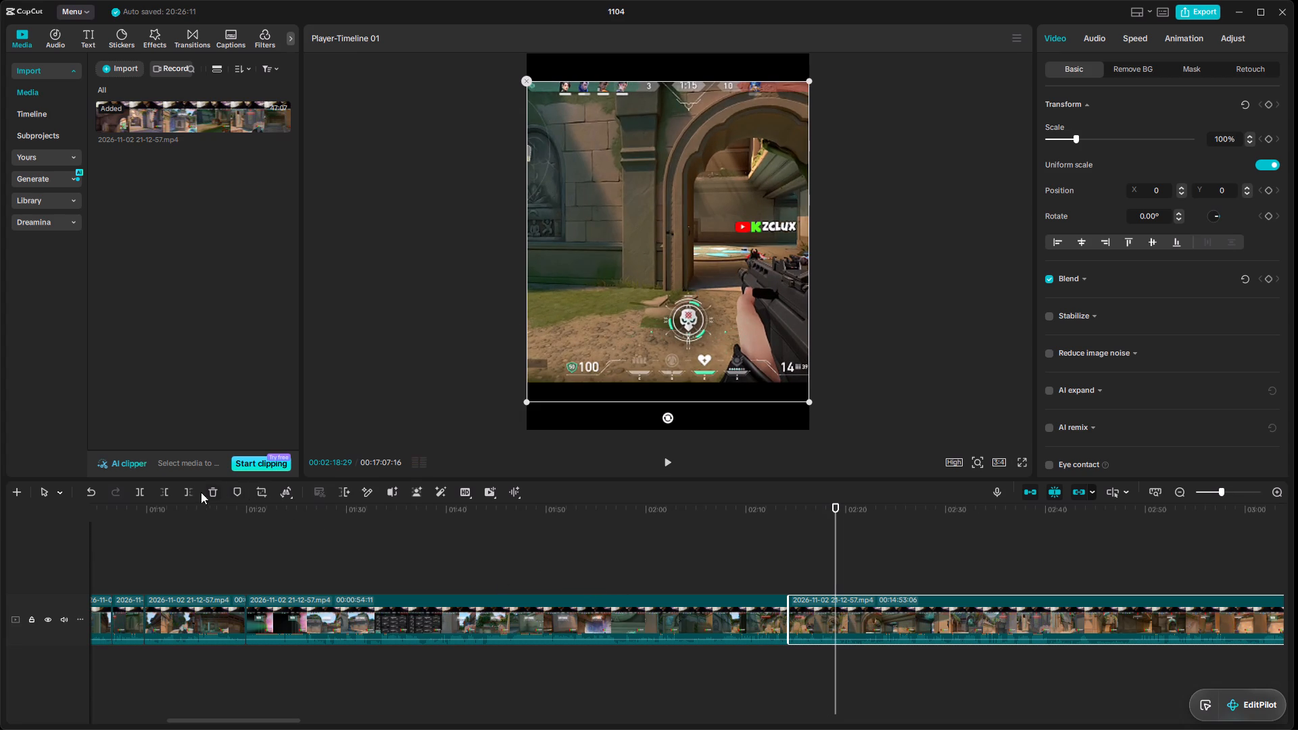
{"action": "left_click", "coordinate": [135, 494]}
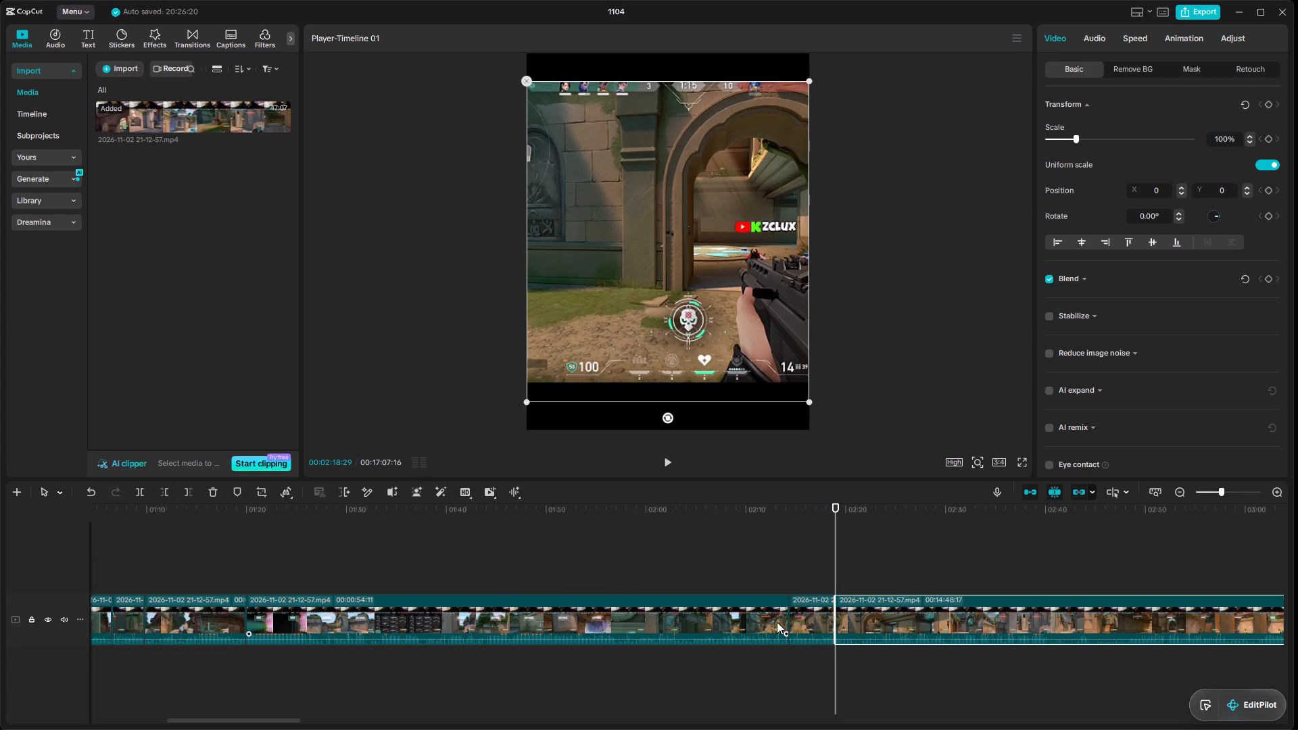
Move the newly cut archway fight clip to third place, directly after the 00:00:22:11 clip.
{"action": "left_click_drag", "start_coordinate": [807, 622], "coordinate": [9, 620]}
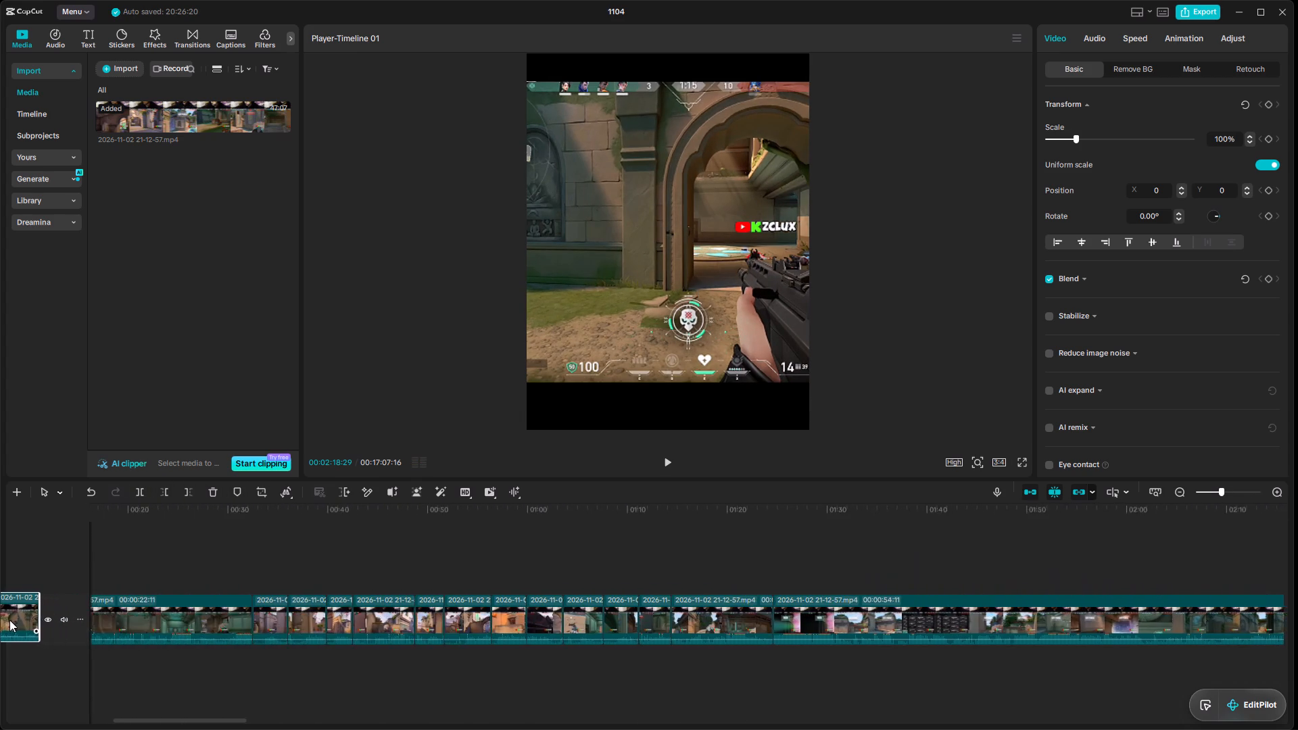
{"action": "left_click_drag", "start_coordinate": [9, 620], "coordinate": [353, 623]}
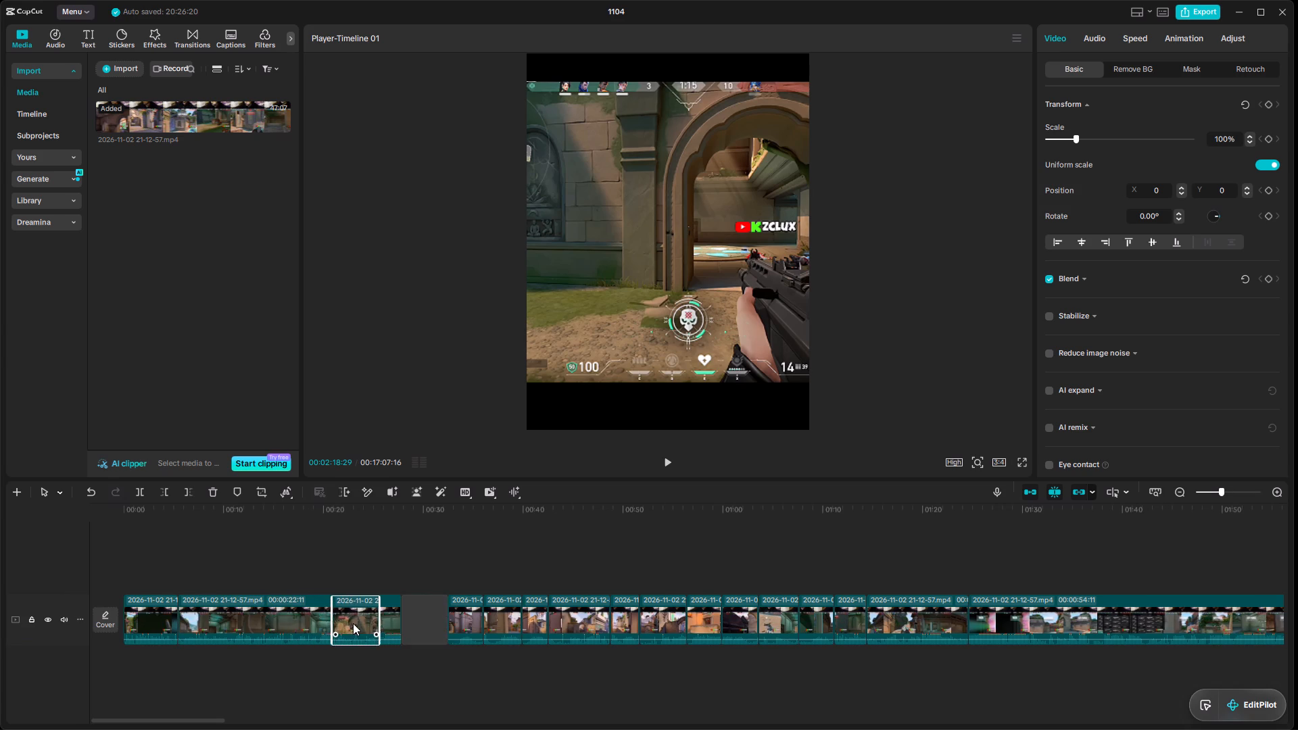
{"action": "left_click_drag", "start_coordinate": [353, 623], "coordinate": [416, 622]}
Delete every clip after the moved archway fight, keeping only the first three clips.
{"action": "left_click", "coordinate": [524, 549]}
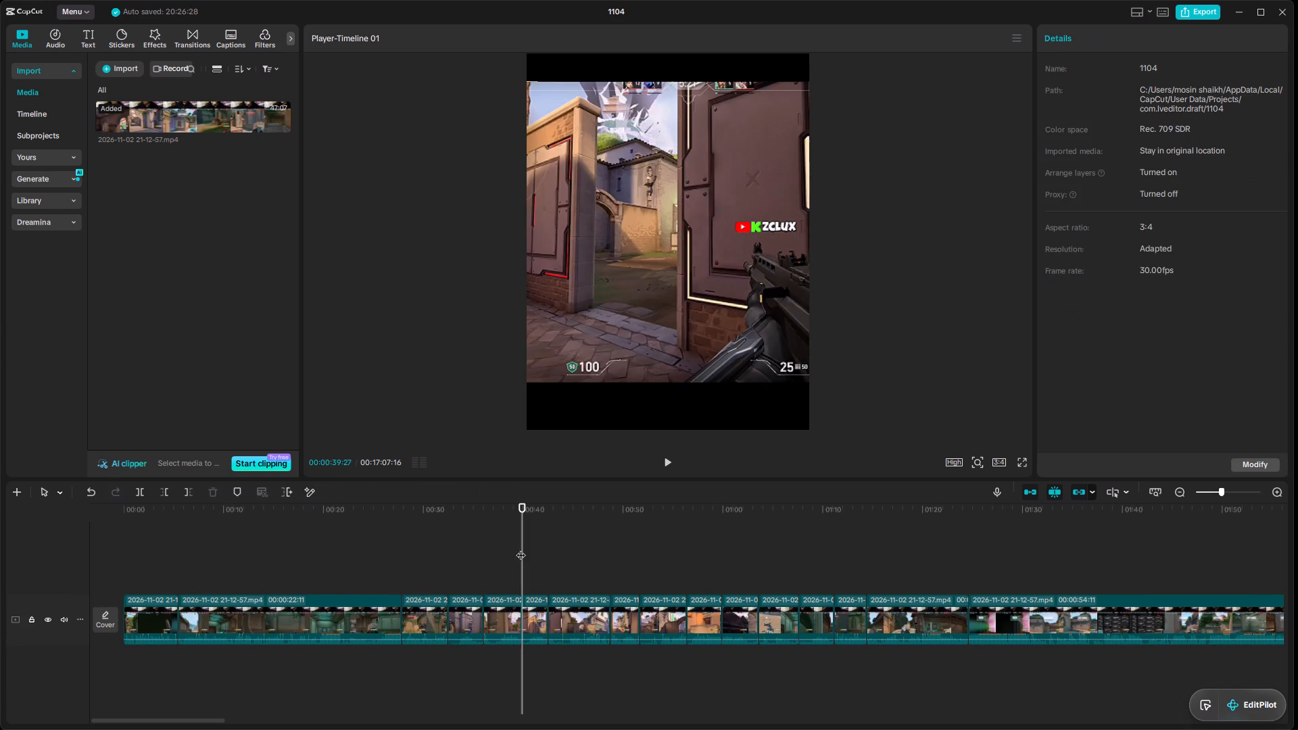
{"action": "left_click_drag", "start_coordinate": [460, 579], "coordinate": [1297, 612]}
{"action": "key", "text": "Delete"}
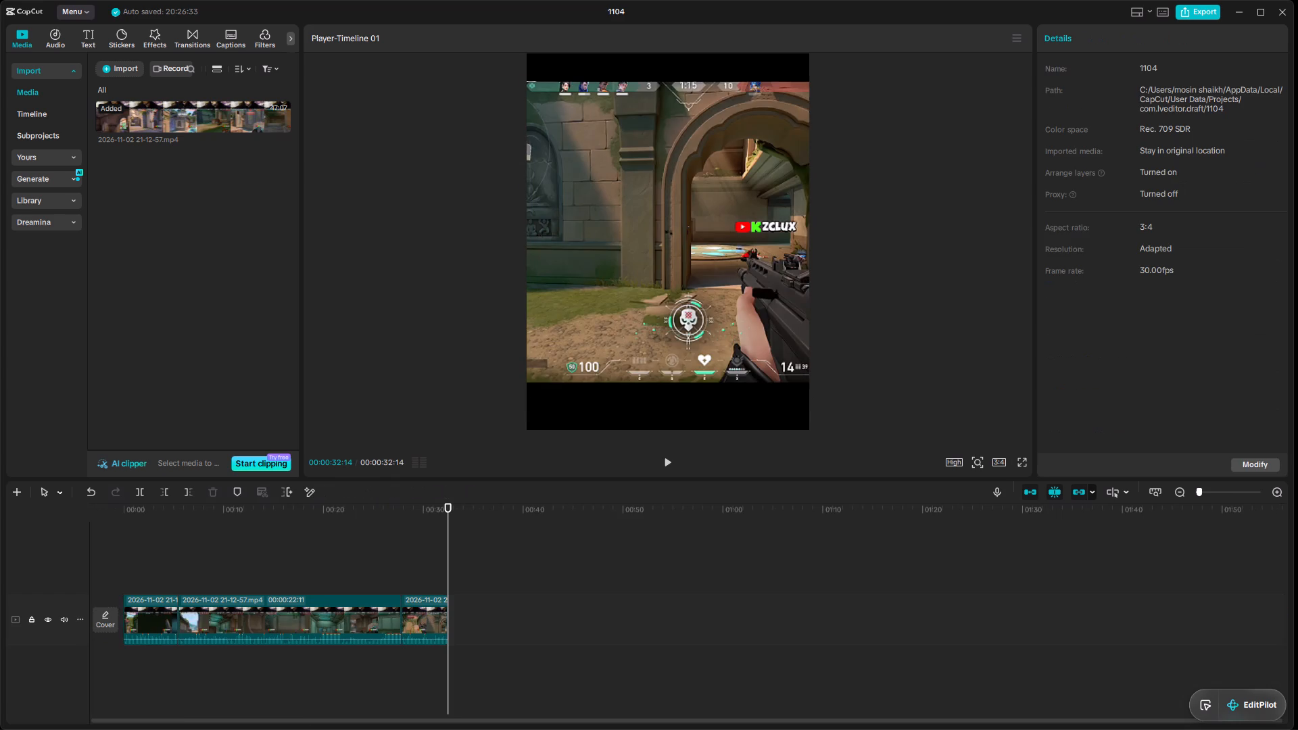
Play the shortened edit from its start to check the opening revolver fight.
{"action": "left_click_drag", "start_coordinate": [450, 544], "coordinate": [49, 577]}
{"action": "key", "text": "space"}
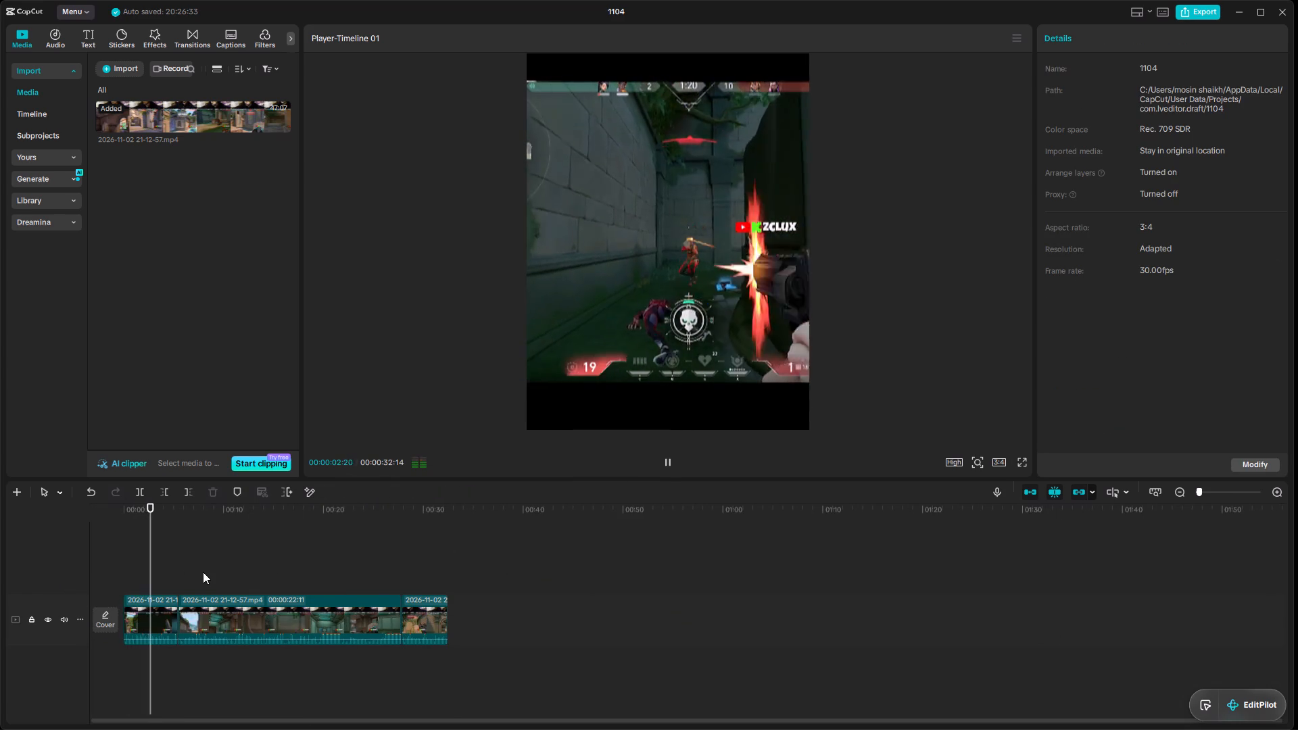
{"action": "key", "text": "space"}
{"action": "key", "text": "space"}
{"action": "key", "text": "space"}
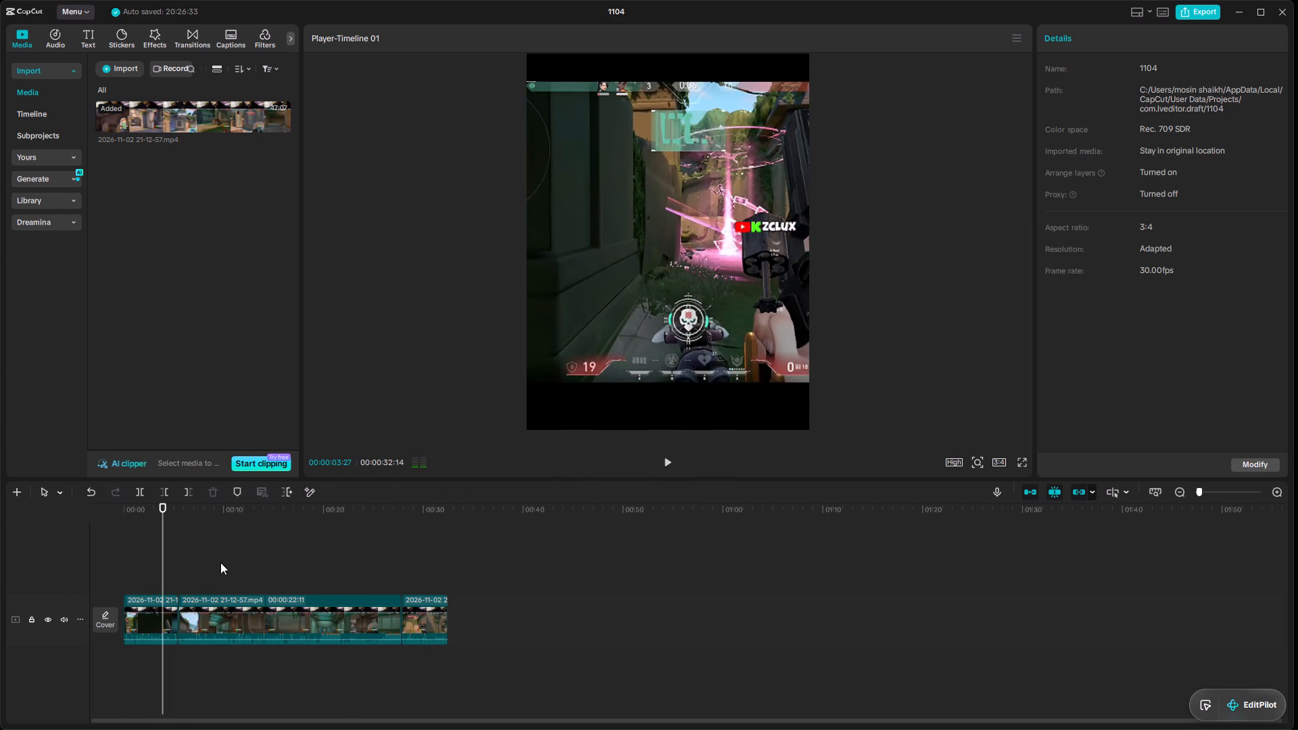
Export the video with the frame rate set to 60fps.
{"action": "left_click", "coordinate": [1196, 26]}
{"action": "left_click", "coordinate": [1196, 14]}
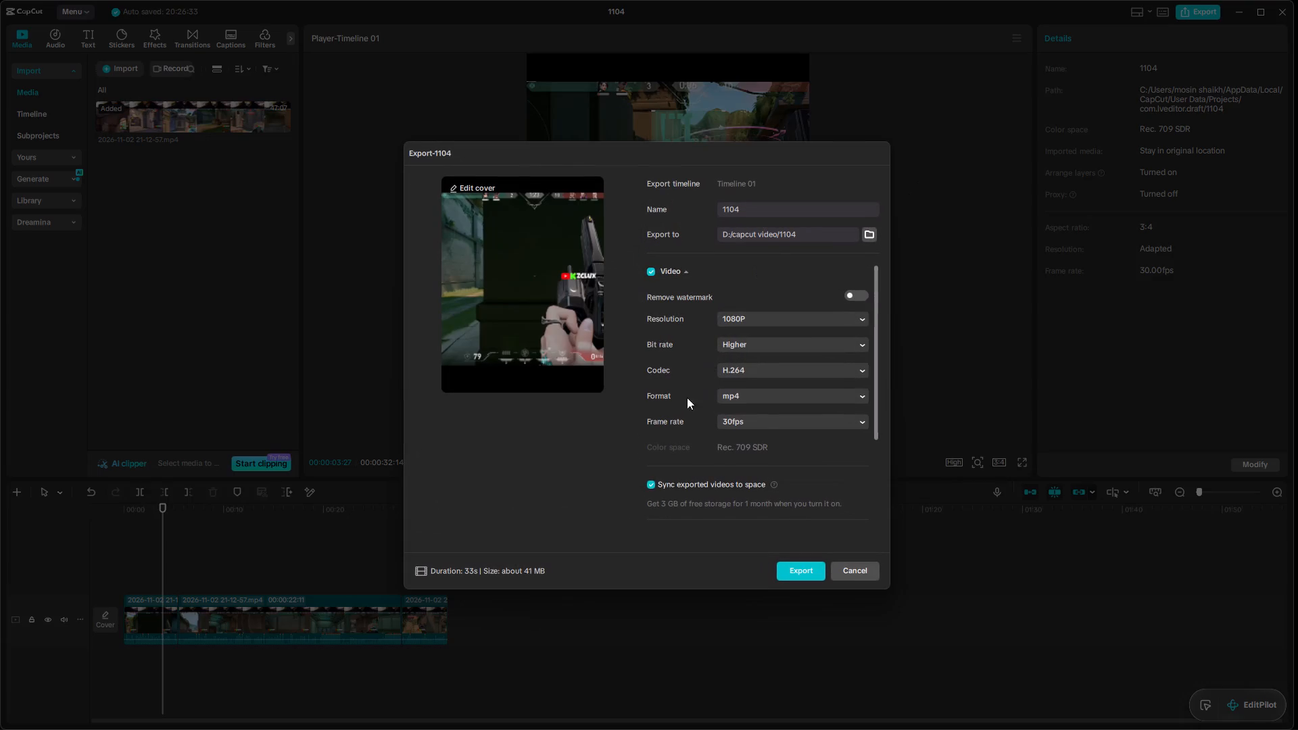
{"action": "left_click", "coordinate": [738, 426]}
{"action": "left_click", "coordinate": [752, 432]}
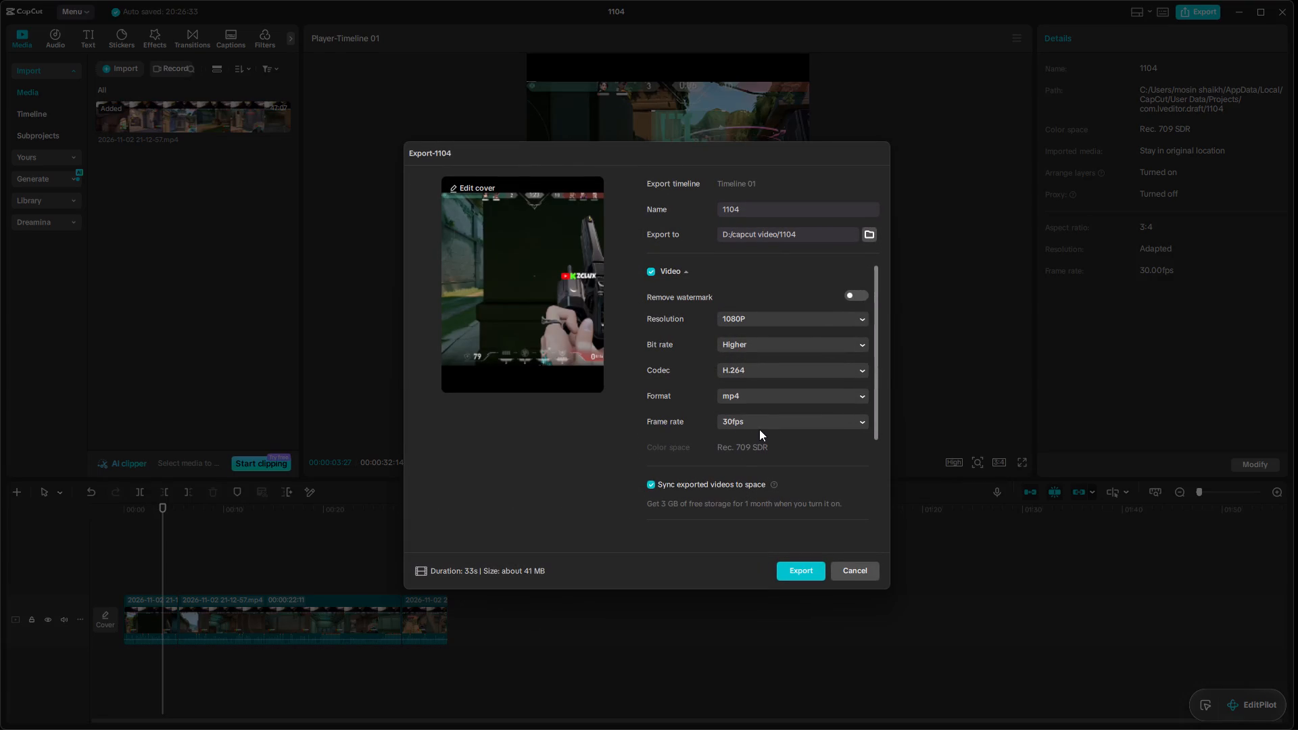
{"action": "left_click", "coordinate": [759, 429]}
{"action": "left_click", "coordinate": [757, 419]}
{"action": "left_click", "coordinate": [769, 575]}
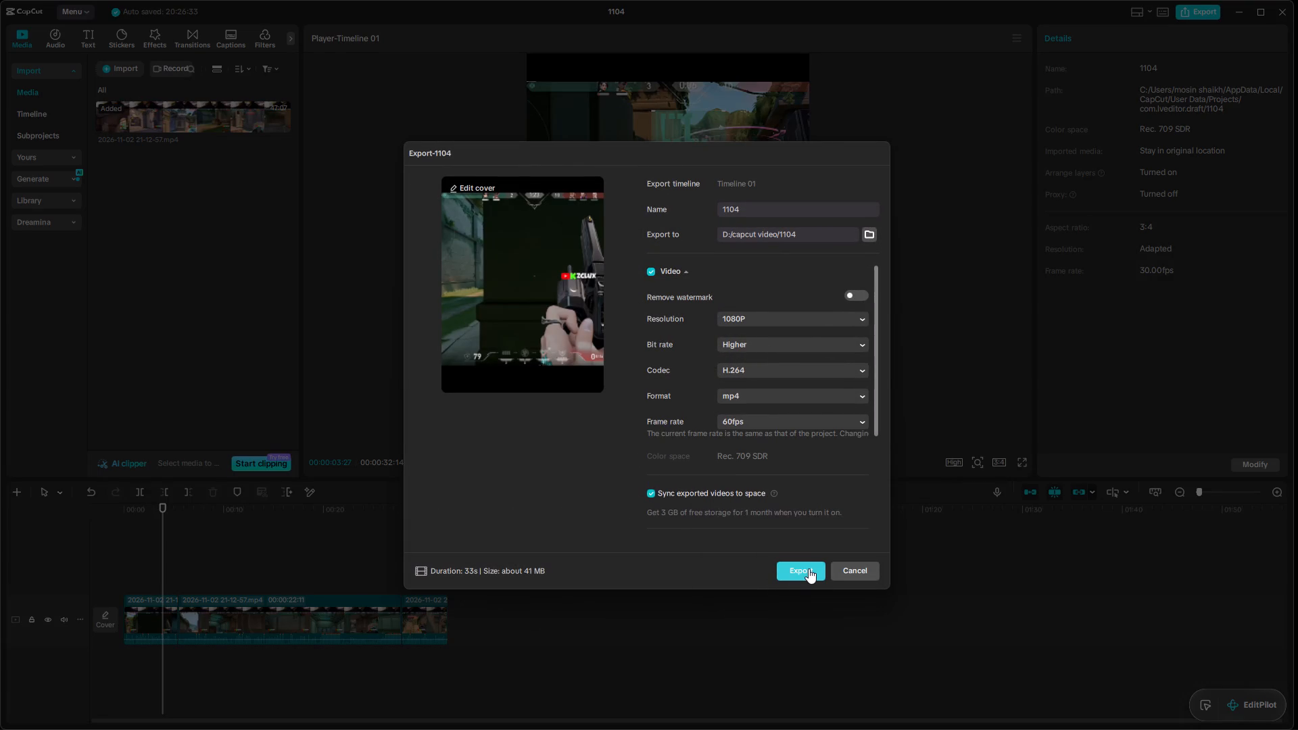
{"action": "left_click", "coordinate": [806, 569]}
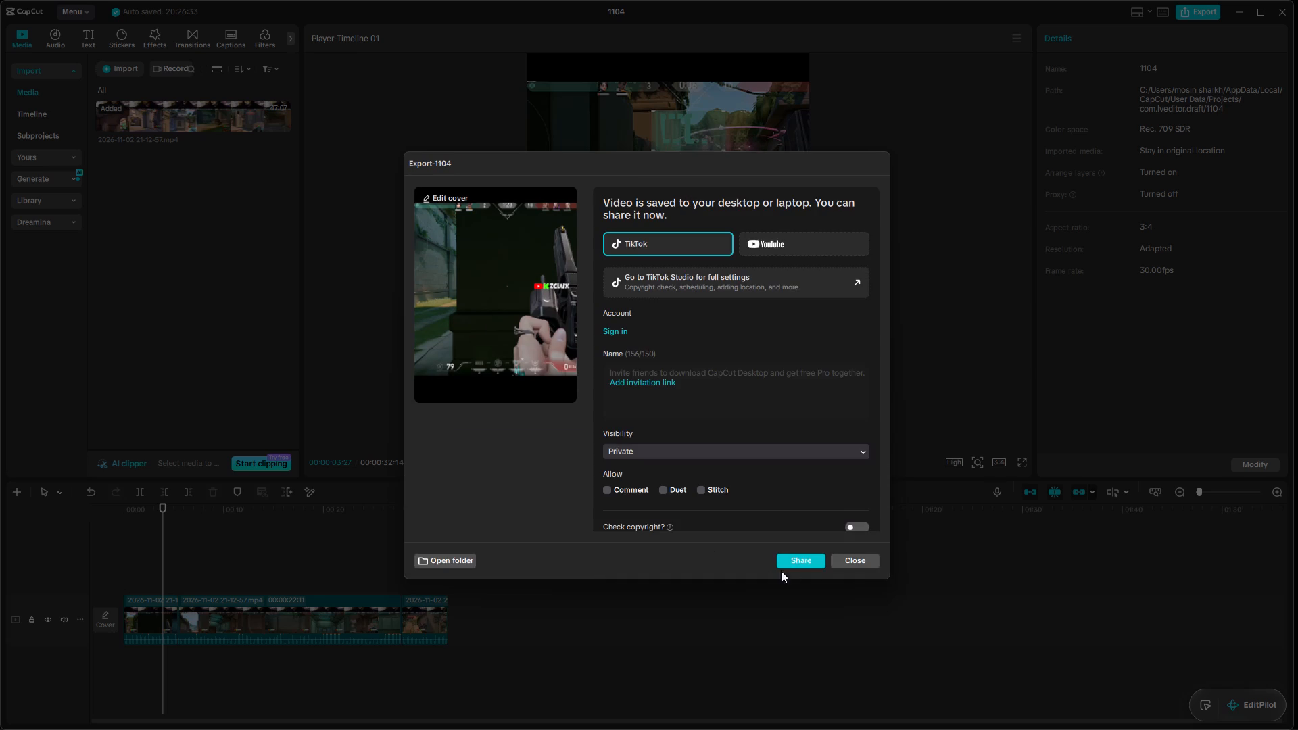
Dismiss the export window without sharing the video and close the 1104 project, returning to the home screen.
{"action": "left_click", "coordinate": [838, 559]}
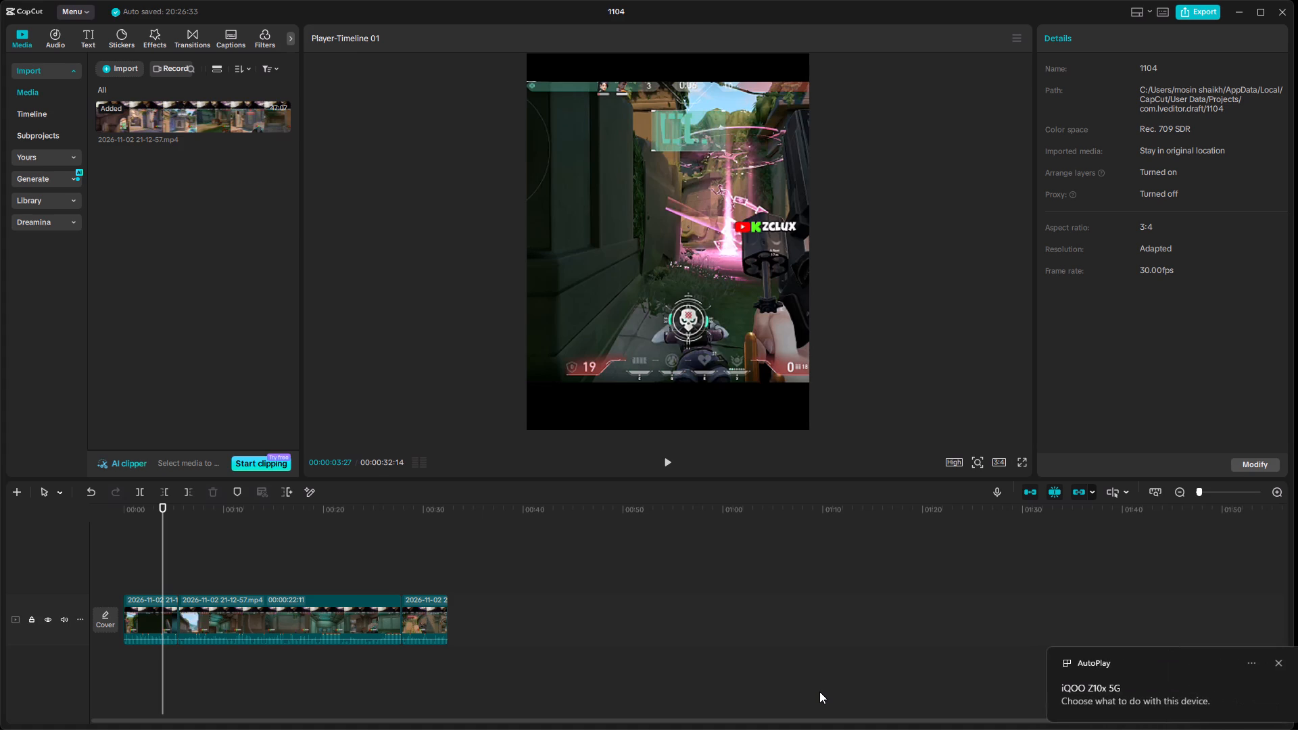
{"action": "left_click_drag", "start_coordinate": [1297, 30], "coordinate": [1295, 21]}
{"action": "left_click", "coordinate": [1278, 11]}
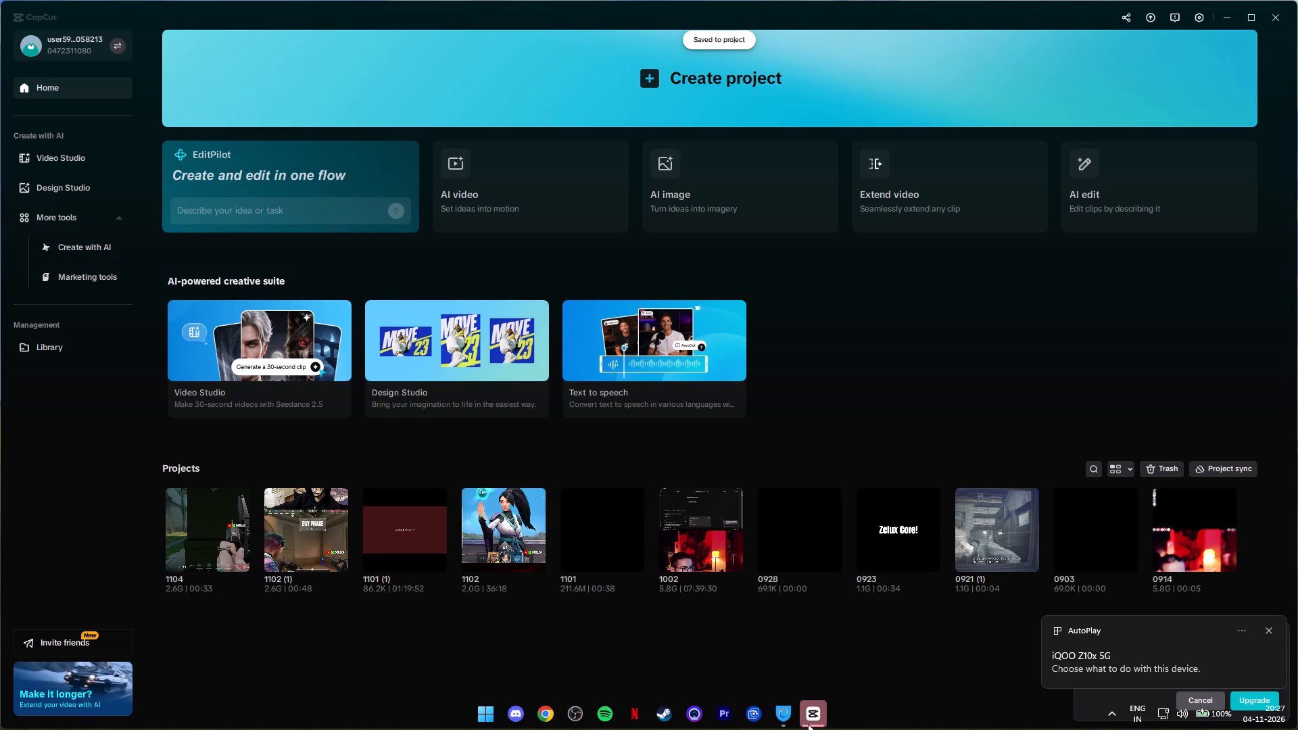
Switch to Hotspot Shield, disconnect the United Kingdom VPN connection and close its window.
{"action": "left_click", "coordinate": [800, 724]}
{"action": "left_click", "coordinate": [792, 722]}
{"action": "left_click", "coordinate": [876, 628]}
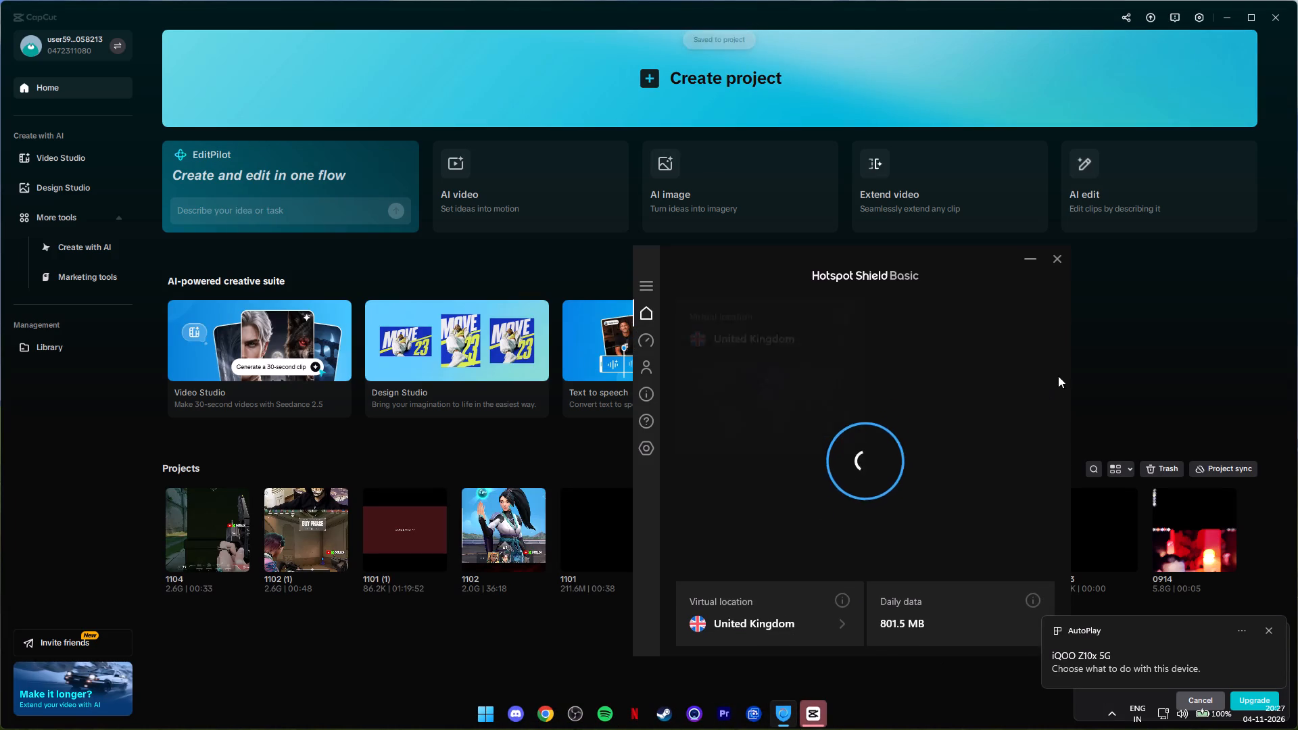
{"action": "left_click", "coordinate": [1061, 267]}
Close the CapCut home window to get back to the desktop.
{"action": "left_click", "coordinate": [1284, 14]}
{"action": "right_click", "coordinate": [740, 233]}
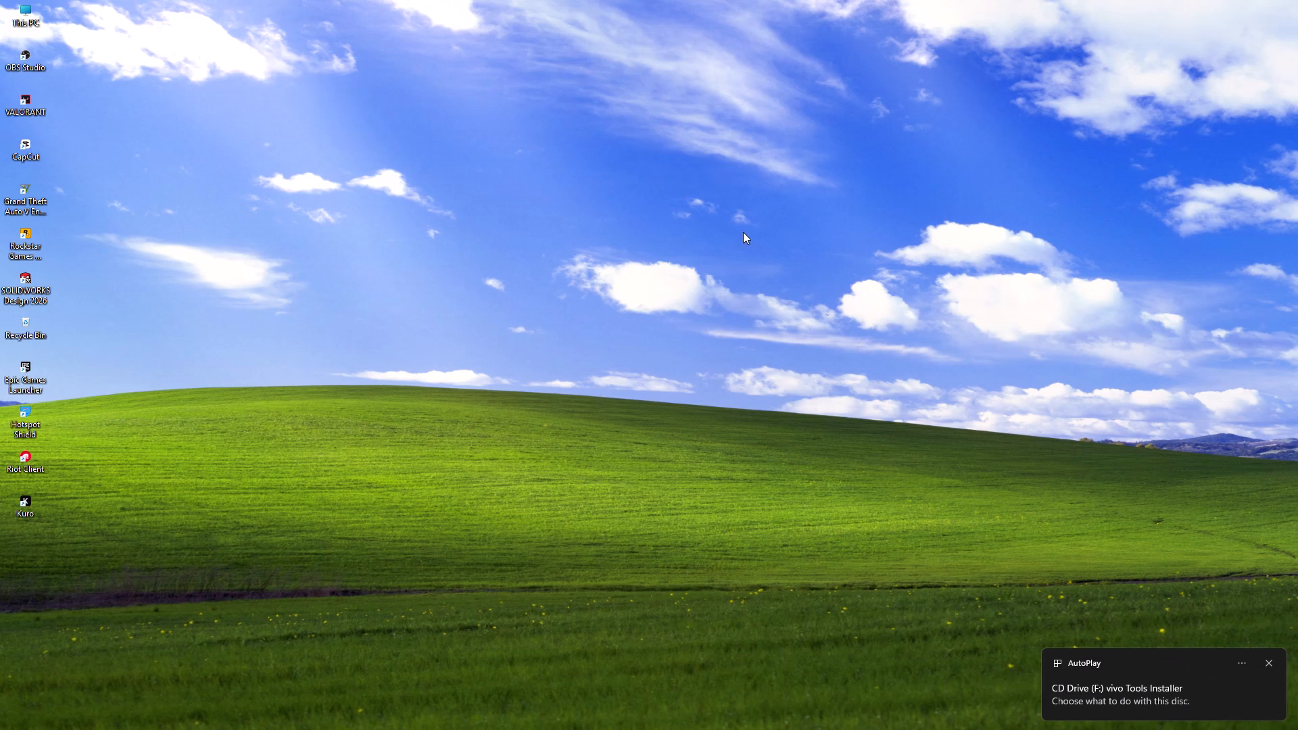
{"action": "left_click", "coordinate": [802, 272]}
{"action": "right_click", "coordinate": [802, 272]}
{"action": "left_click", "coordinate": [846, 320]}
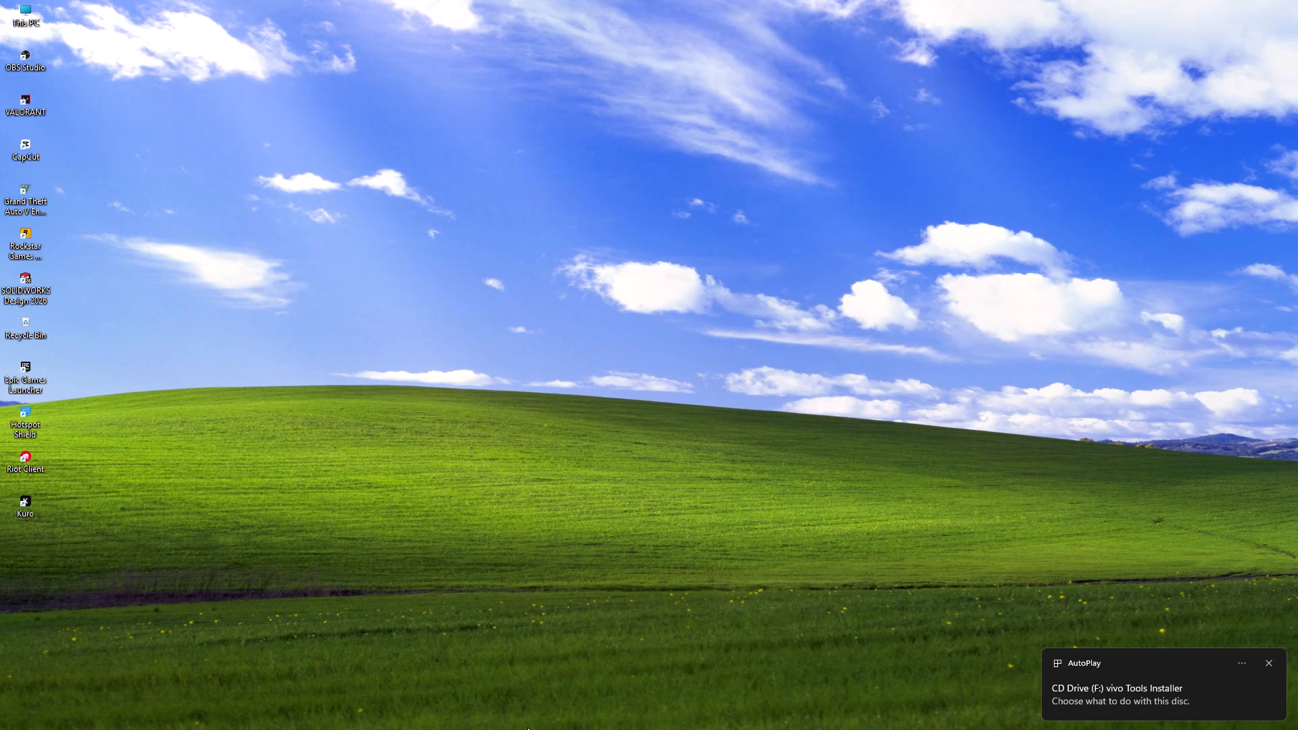
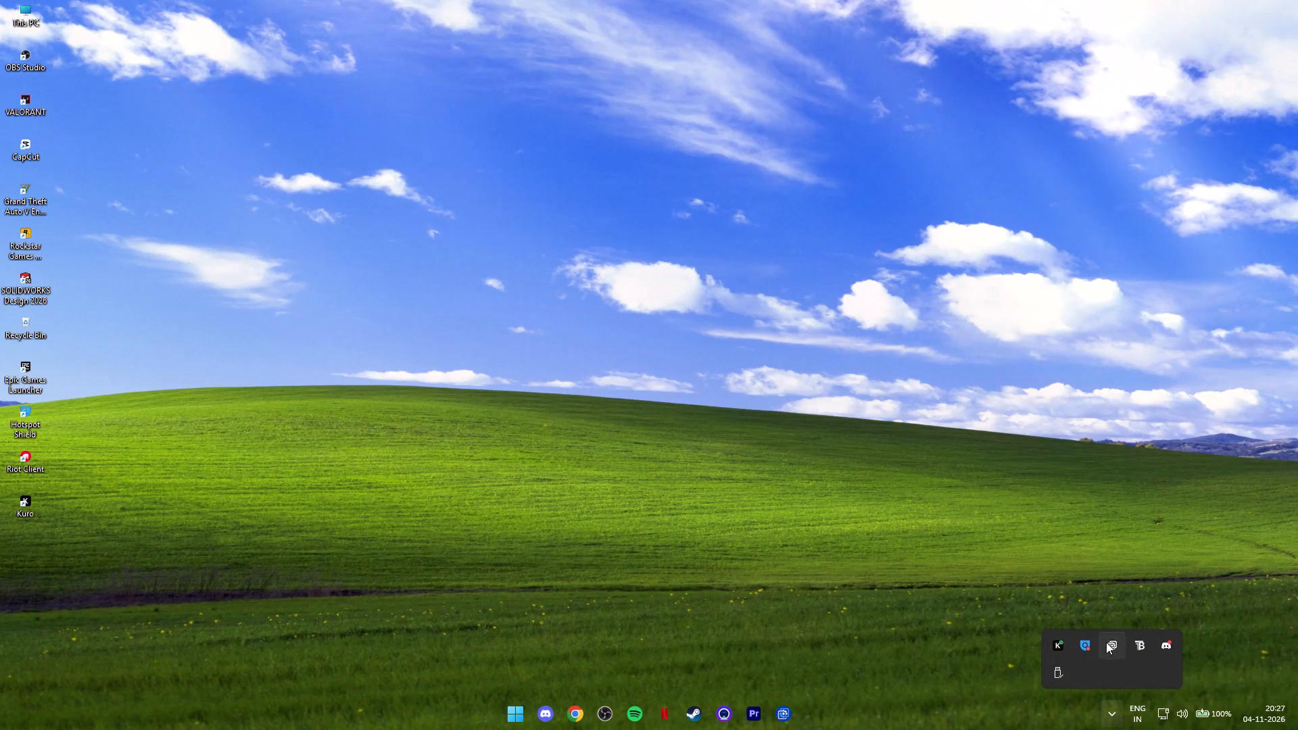
Quit the Hotspot Shield VPN running in the background.
{"action": "right_click", "coordinate": [1087, 642]}
{"action": "left_click", "coordinate": [1107, 666]}
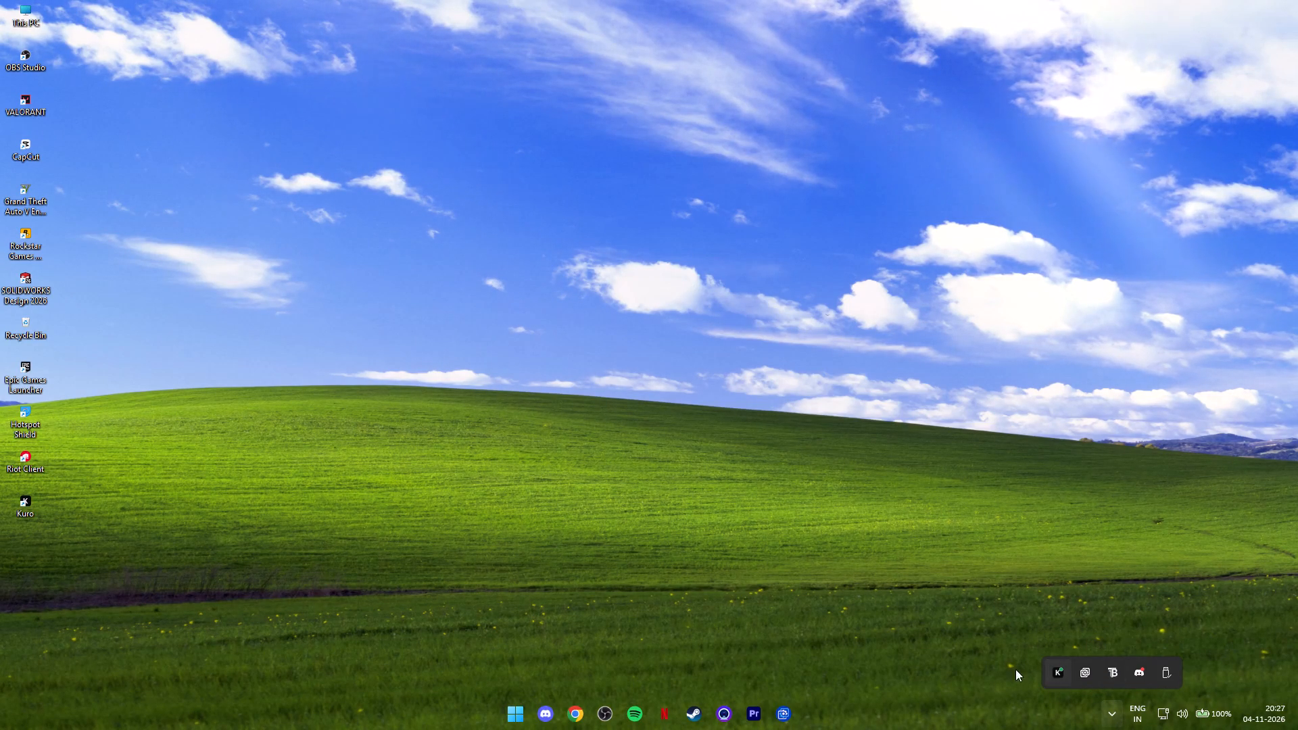
Browse in File Explorer to the capcut video folder on New Volume (D:) and look inside its Z folder.
{"action": "left_click", "coordinate": [527, 712]}
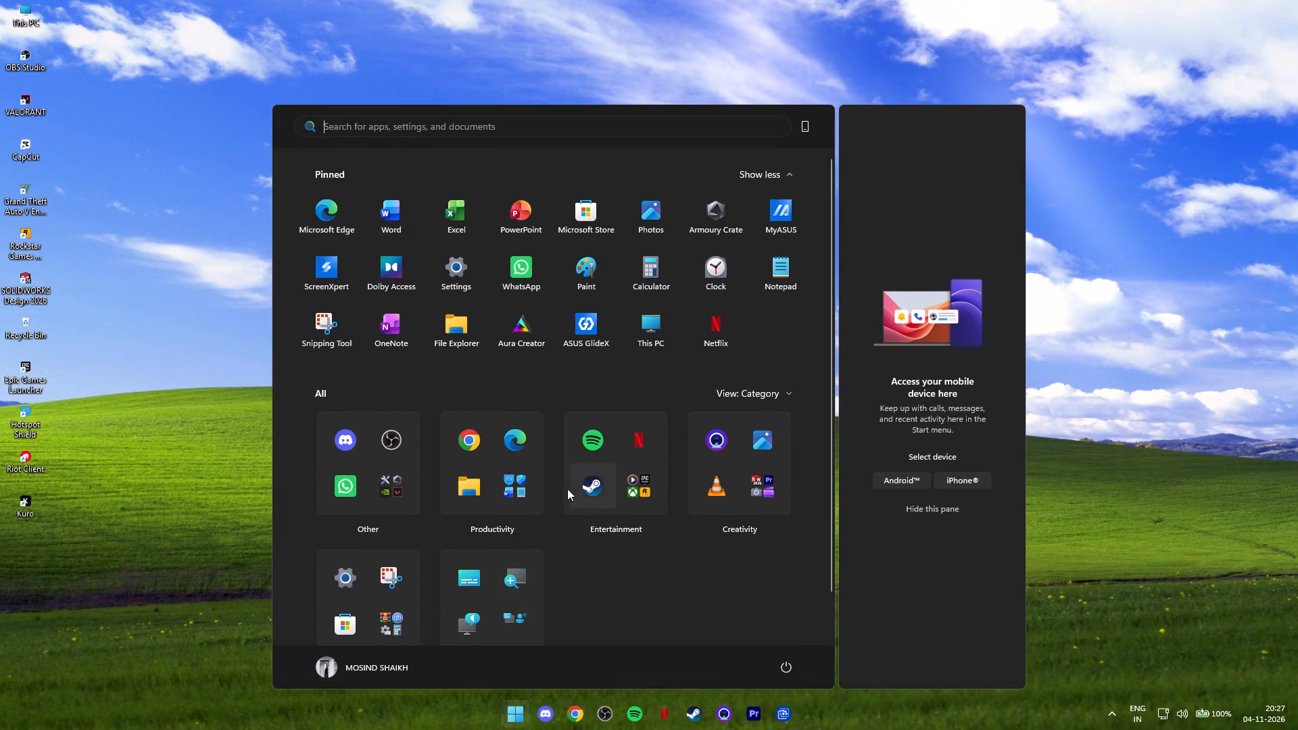
{"action": "left_click", "coordinate": [461, 489]}
{"action": "left_click", "coordinate": [97, 341]}
{"action": "left_click", "coordinate": [75, 478]}
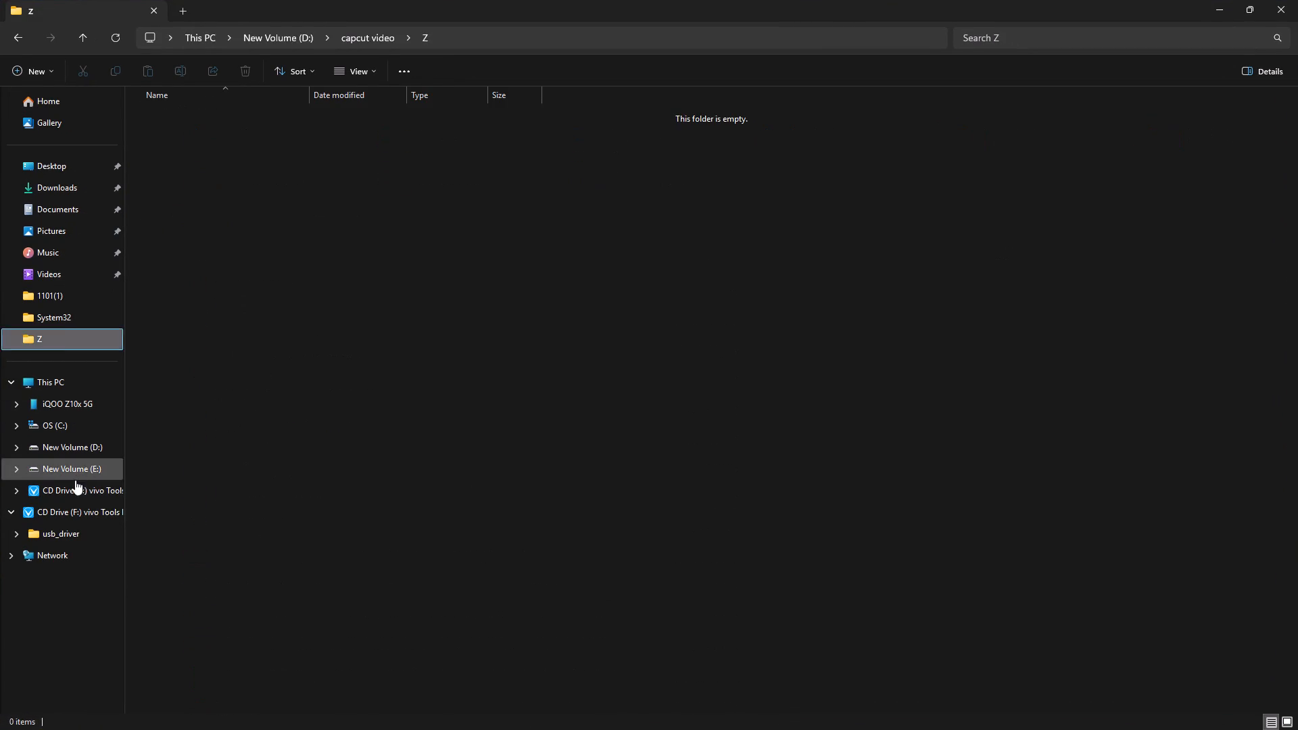
{"action": "left_click", "coordinate": [73, 445]}
{"action": "left_click", "coordinate": [76, 456]}
{"action": "left_click", "coordinate": [197, 165]}
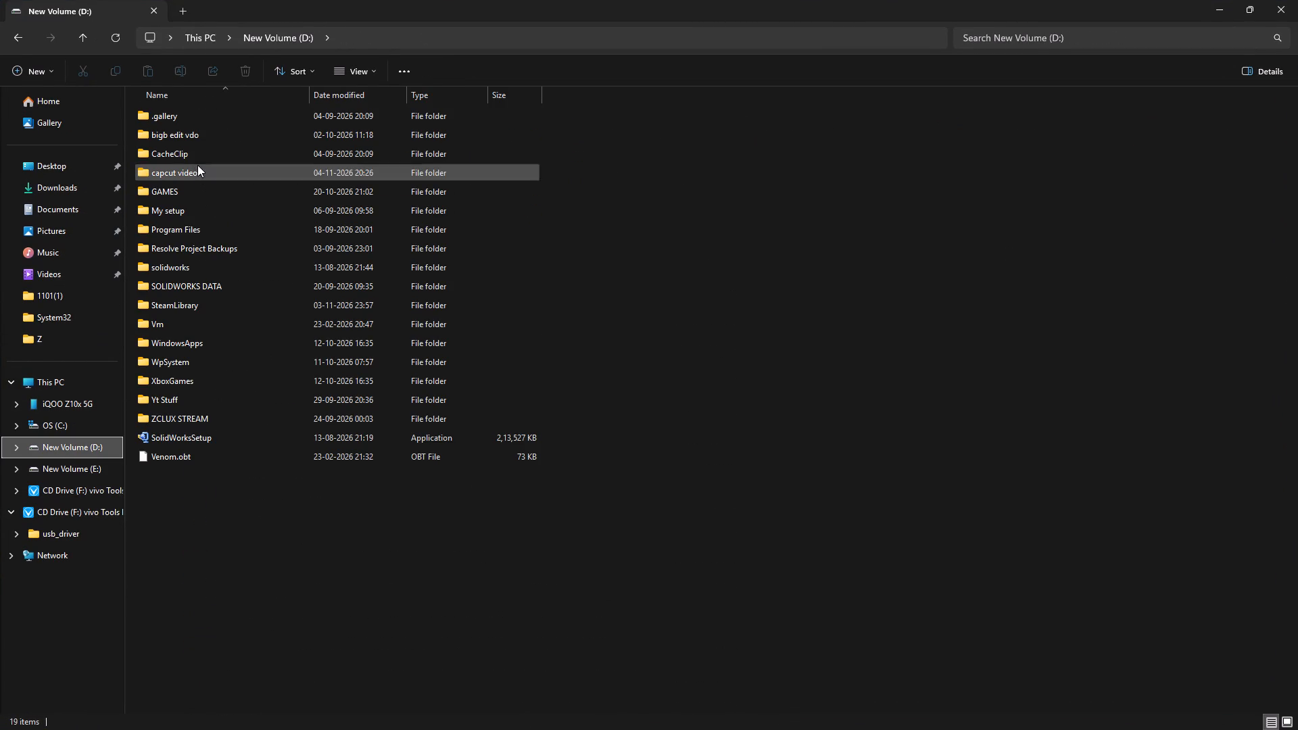
{"action": "double_click", "coordinate": [200, 170]}
{"action": "double_click", "coordinate": [190, 178]}
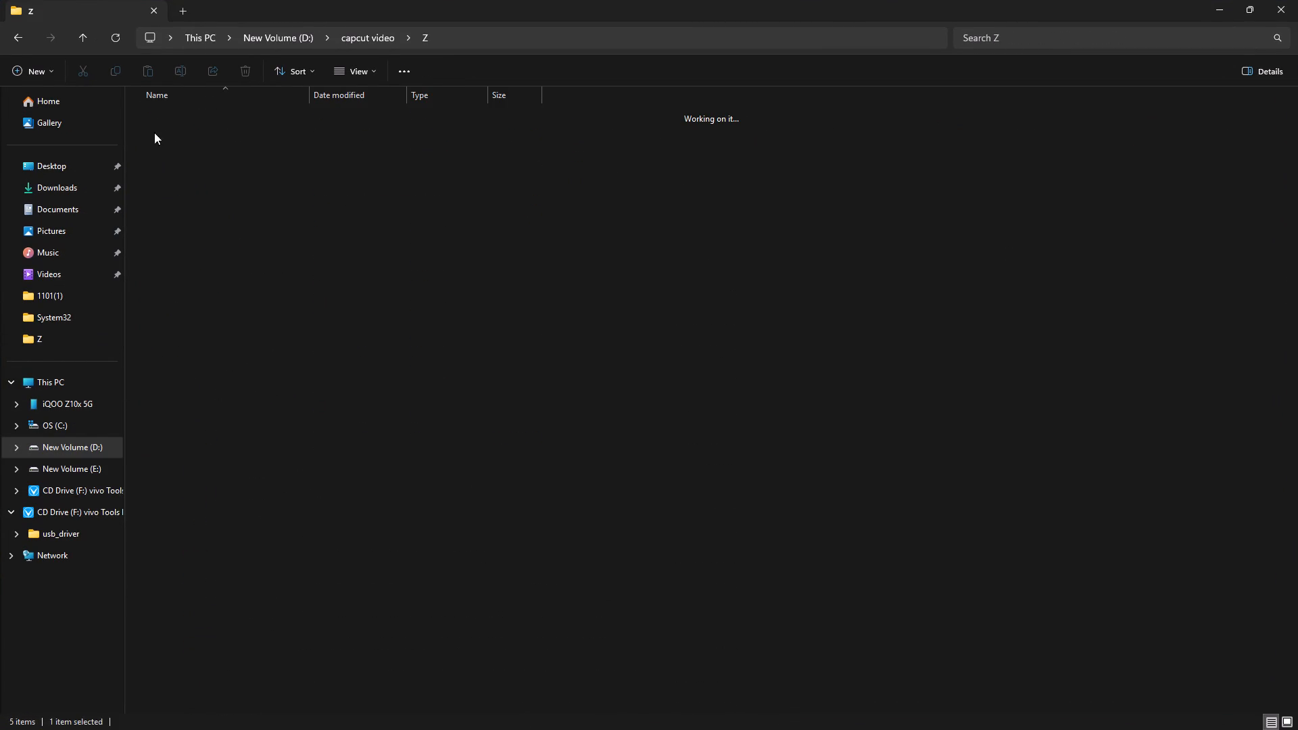
Return to the capcut video folder and open the MP4 video inside the 1102 (1) folder in VLC.
{"action": "left_click", "coordinate": [9, 41]}
{"action": "left_click", "coordinate": [197, 183]}
{"action": "double_click", "coordinate": [199, 137]}
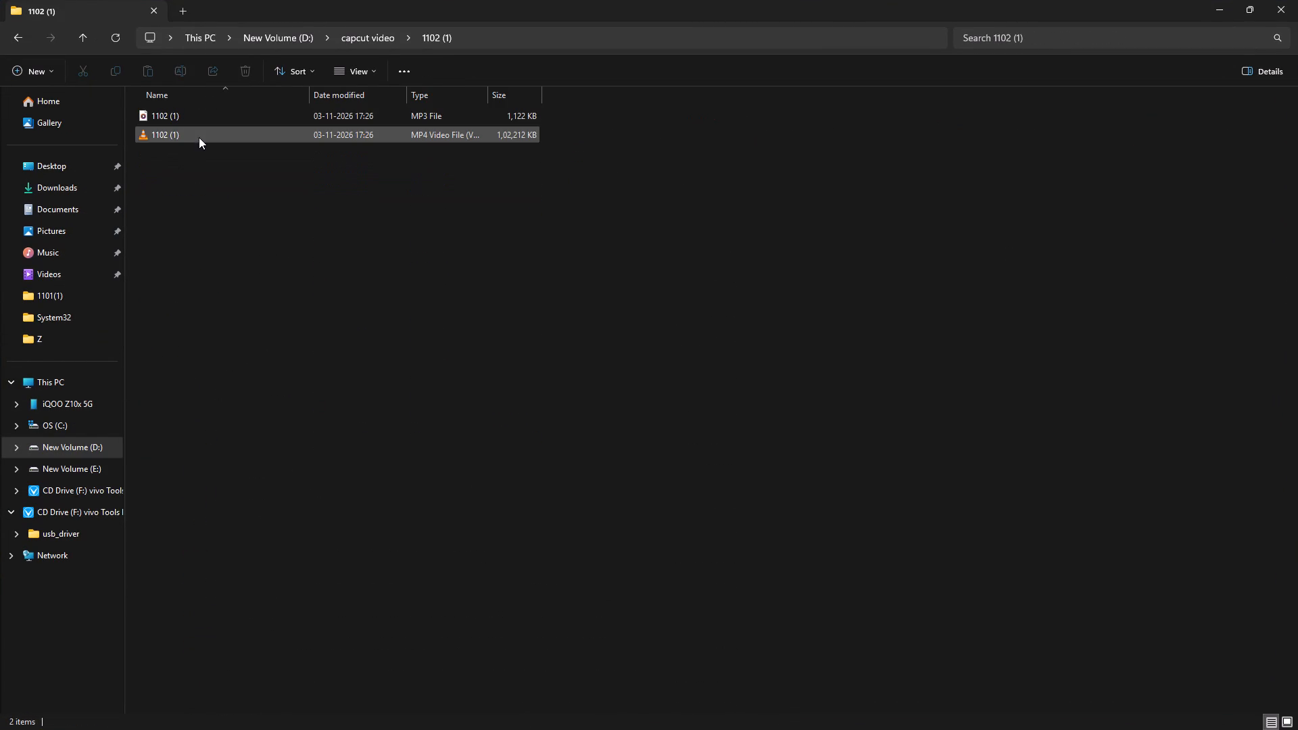
{"action": "double_click", "coordinate": [199, 131]}
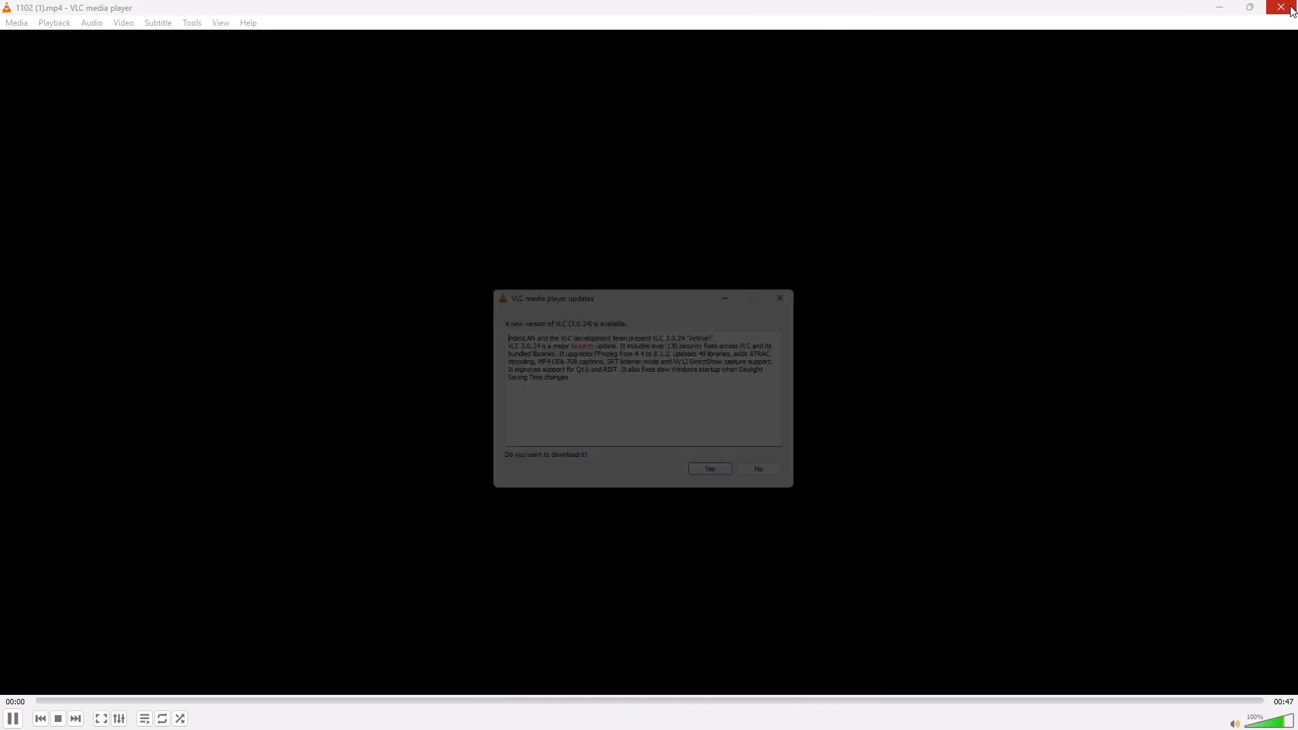
Close the 1102 (1) video and delete the 1102 (1) folder from the capcut video folder.
{"action": "left_click", "coordinate": [1290, 5]}
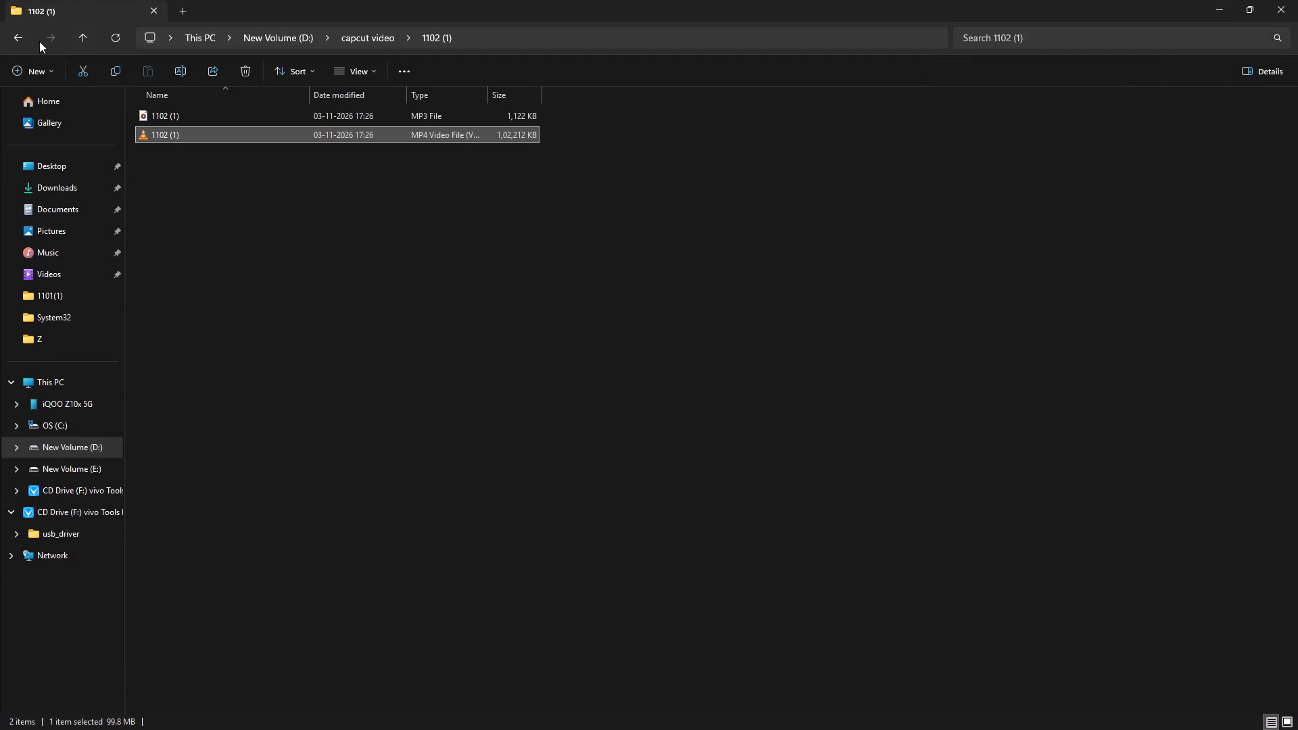
{"action": "left_click", "coordinate": [22, 40]}
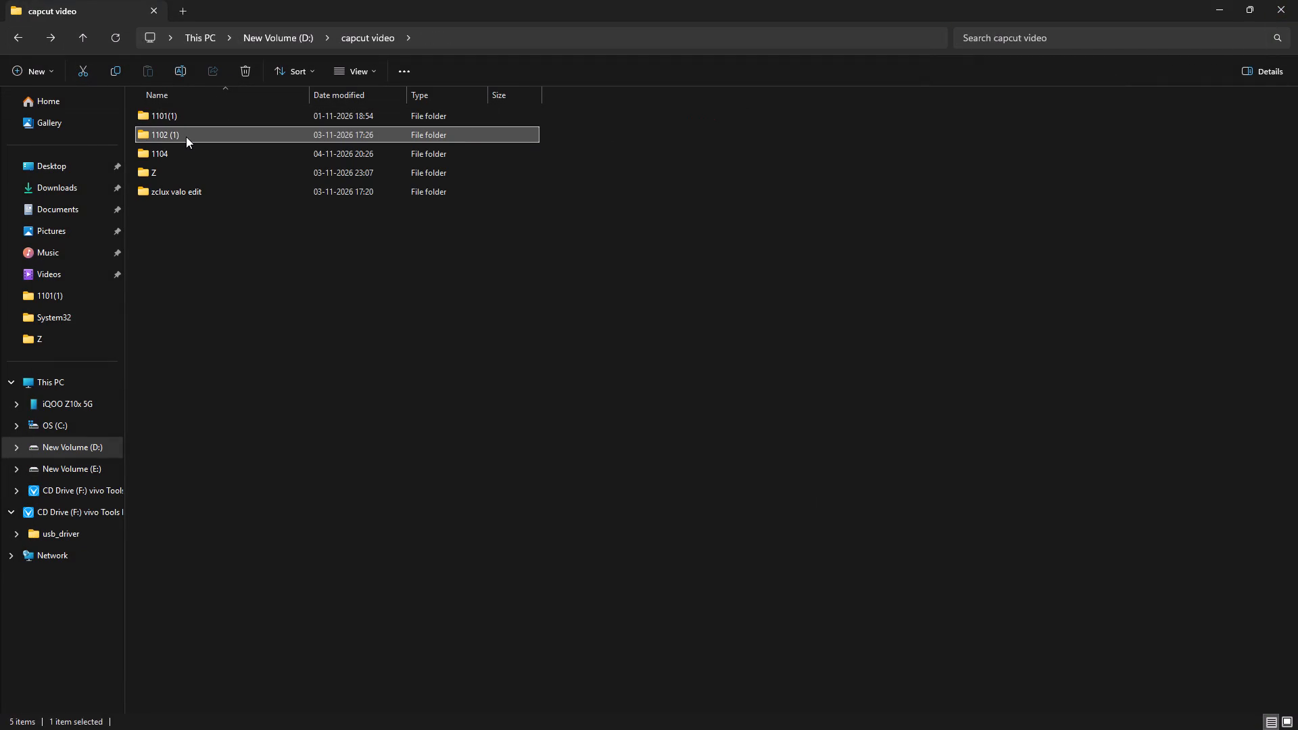
{"action": "key", "text": "Delete"}
Check the video inside the 1101(1) folder and delete that folder from capcut video.
{"action": "double_click", "coordinate": [174, 116]}
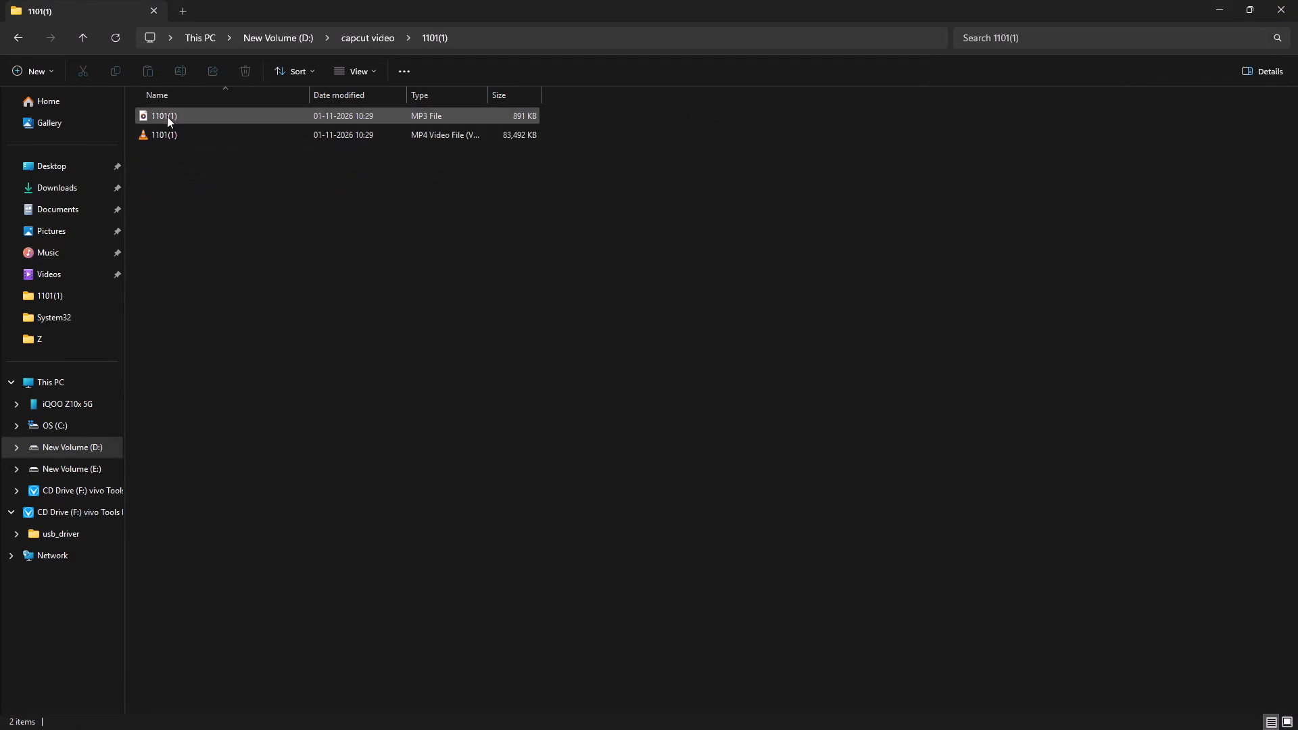
{"action": "double_click", "coordinate": [181, 131]}
{"action": "left_click", "coordinate": [1297, 0]}
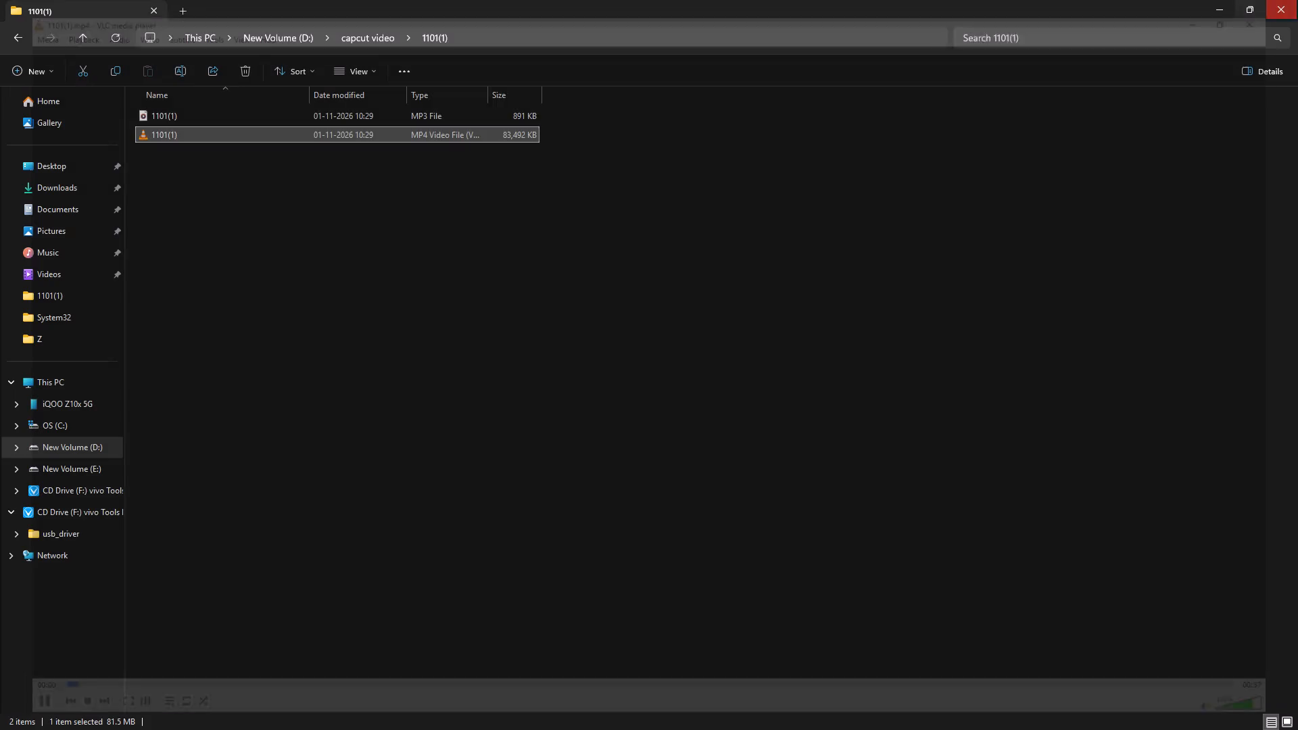
{"action": "left_click", "coordinate": [14, 43]}
{"action": "key", "text": "Delete"}
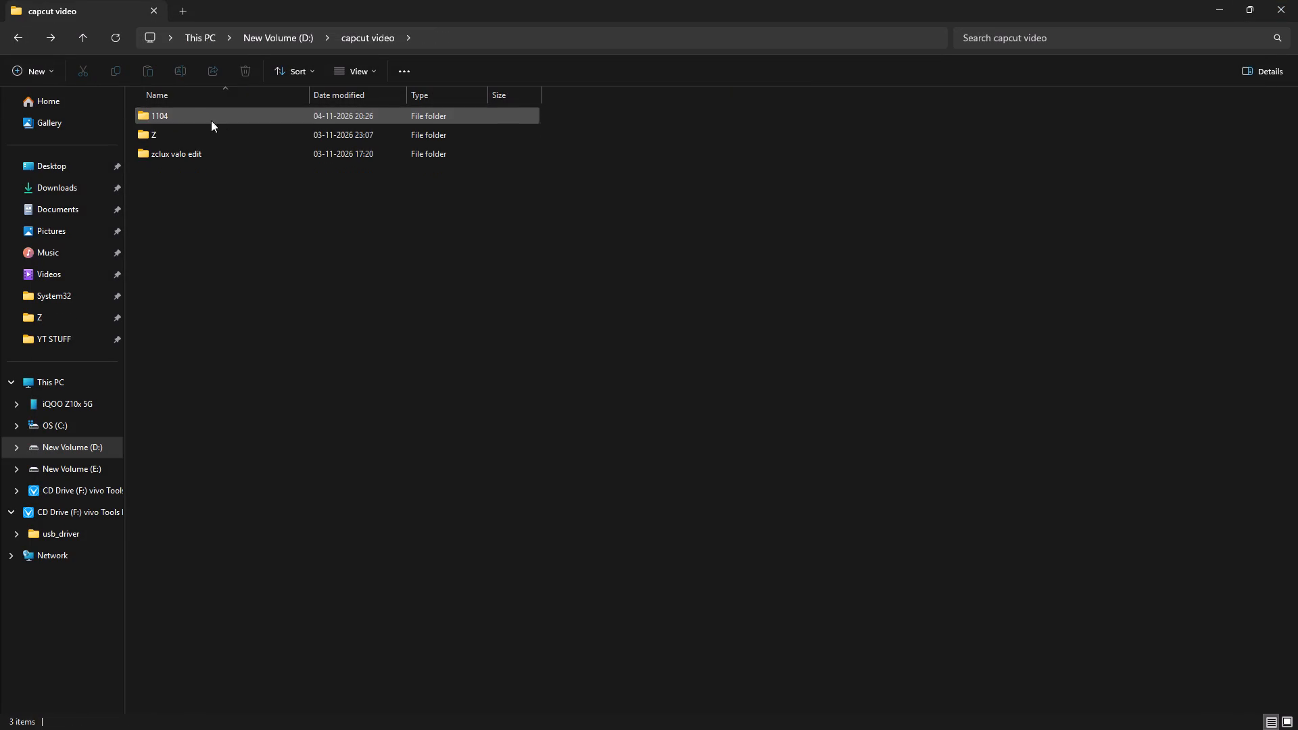
Preview the exported 1104 video from its 1104 folder.
{"action": "double_click", "coordinate": [184, 112]}
{"action": "double_click", "coordinate": [231, 139]}
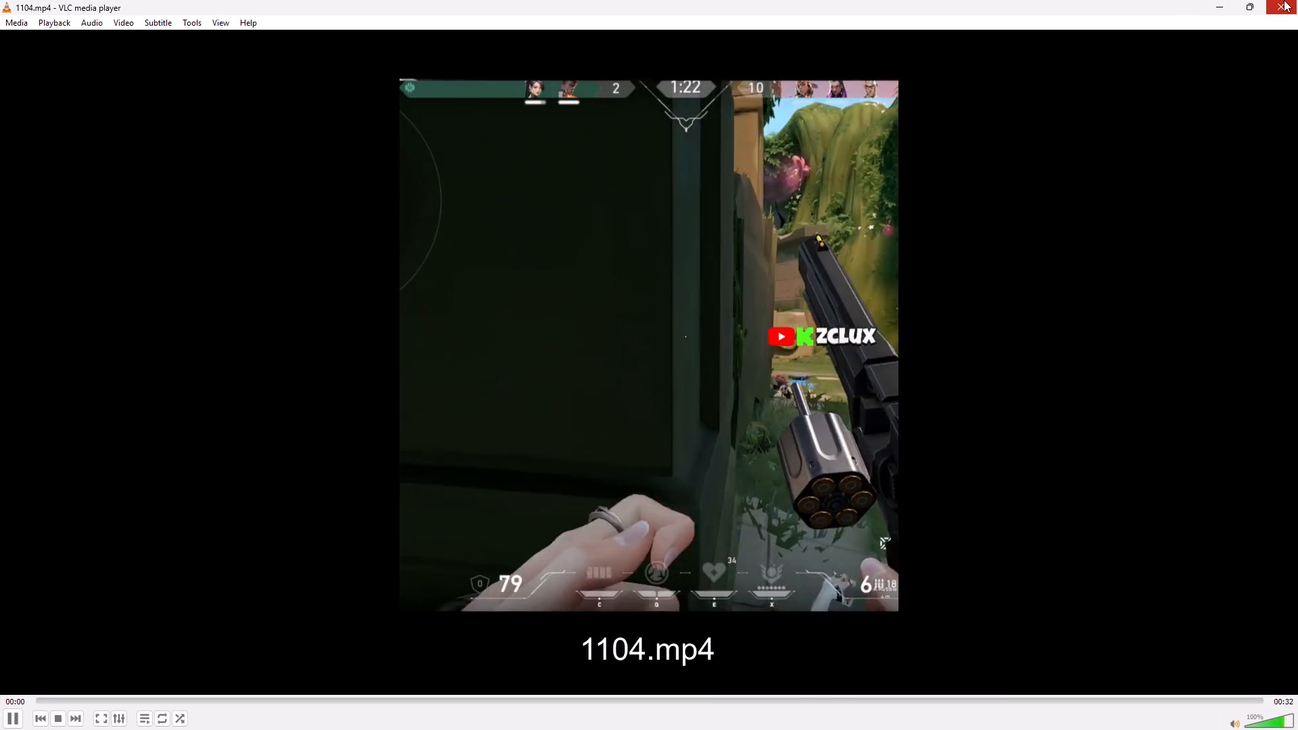
{"action": "left_click", "coordinate": [1284, 0]}
Copy the 1104 MP4 video into the Download folder on the iQOO Z10x 5G phone's internal storage.
{"action": "left_click", "coordinate": [327, 130]}
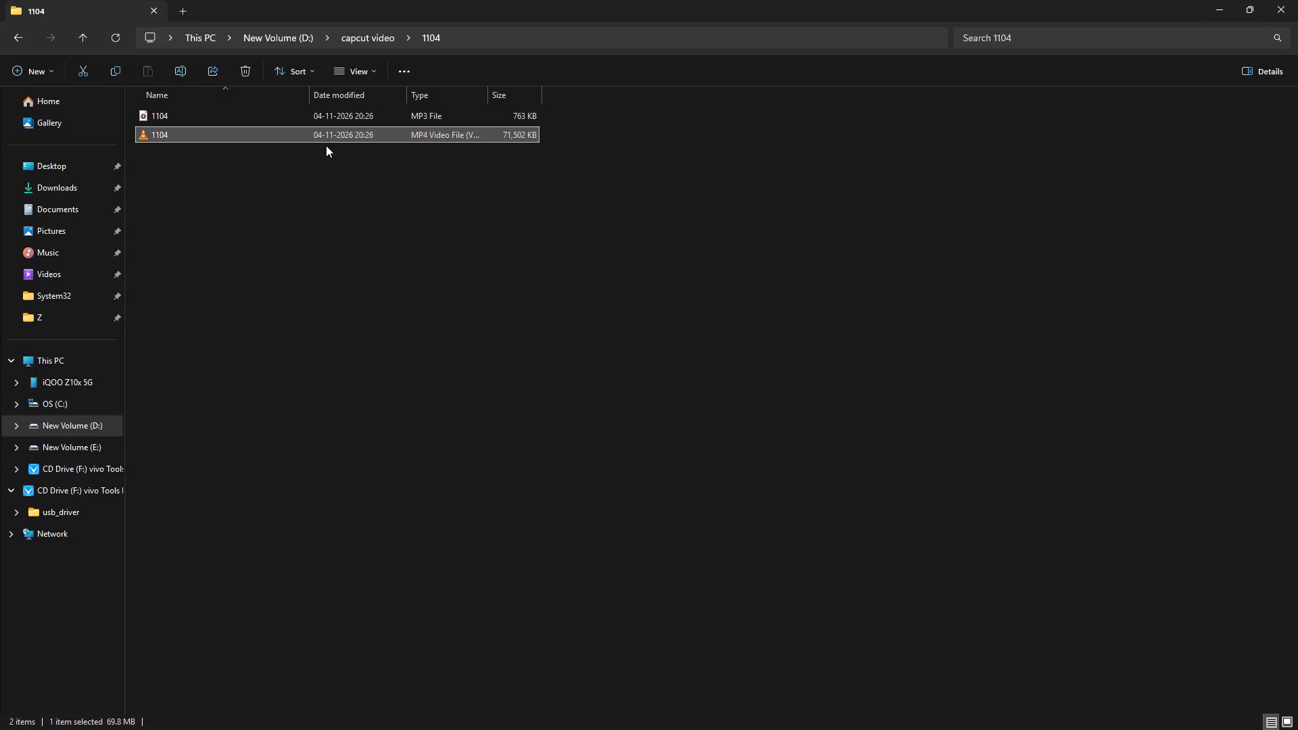
{"action": "key", "text": "ctrl+c"}
{"action": "key", "text": "super+Tab"}
{"action": "left_click_drag", "start_coordinate": [536, 304], "coordinate": [551, 301]}
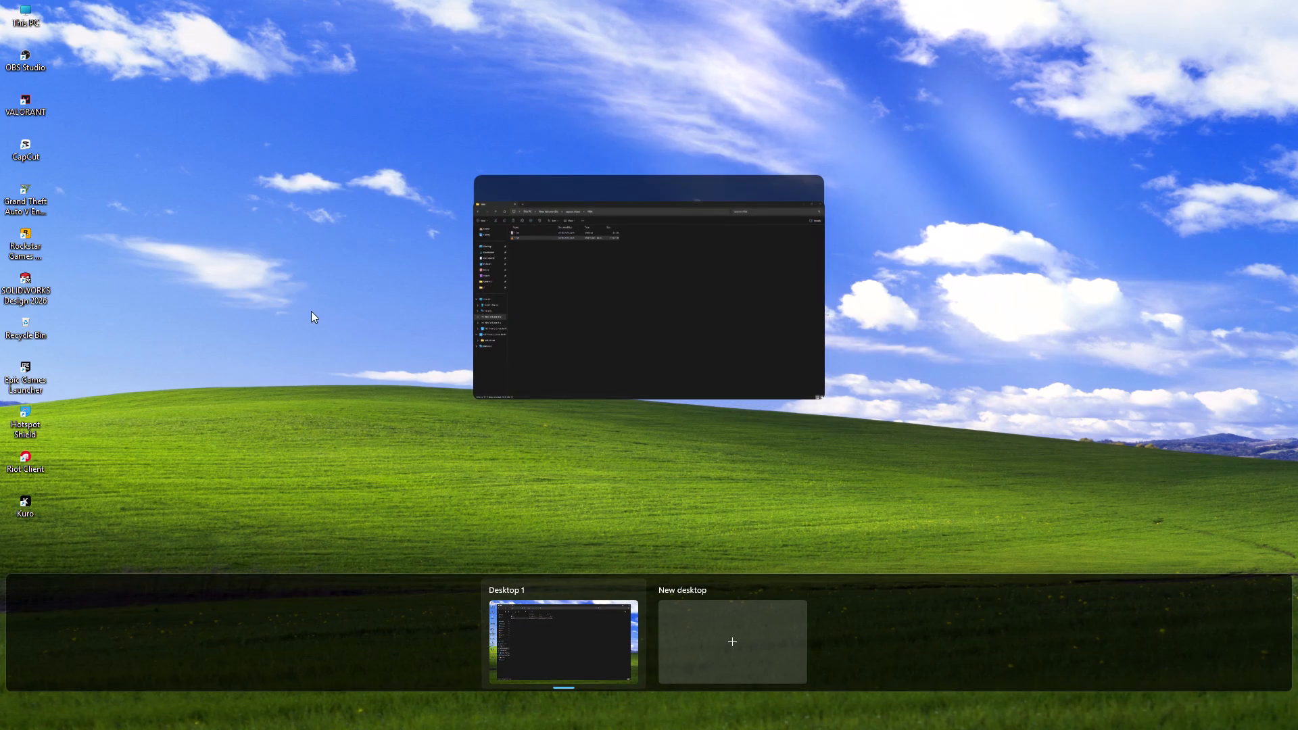
{"action": "left_click", "coordinate": [422, 345]}
{"action": "left_click", "coordinate": [560, 341]}
{"action": "left_click", "coordinate": [57, 384]}
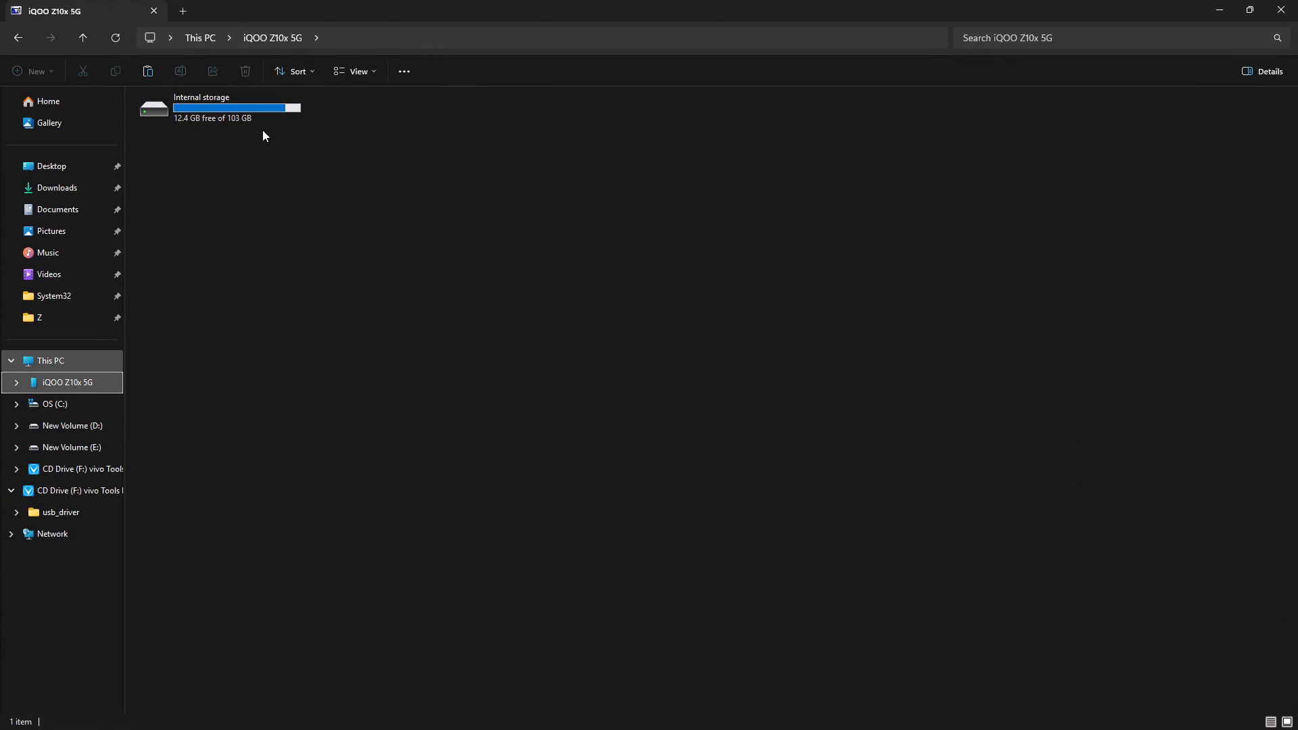
{"action": "double_click", "coordinate": [256, 122]}
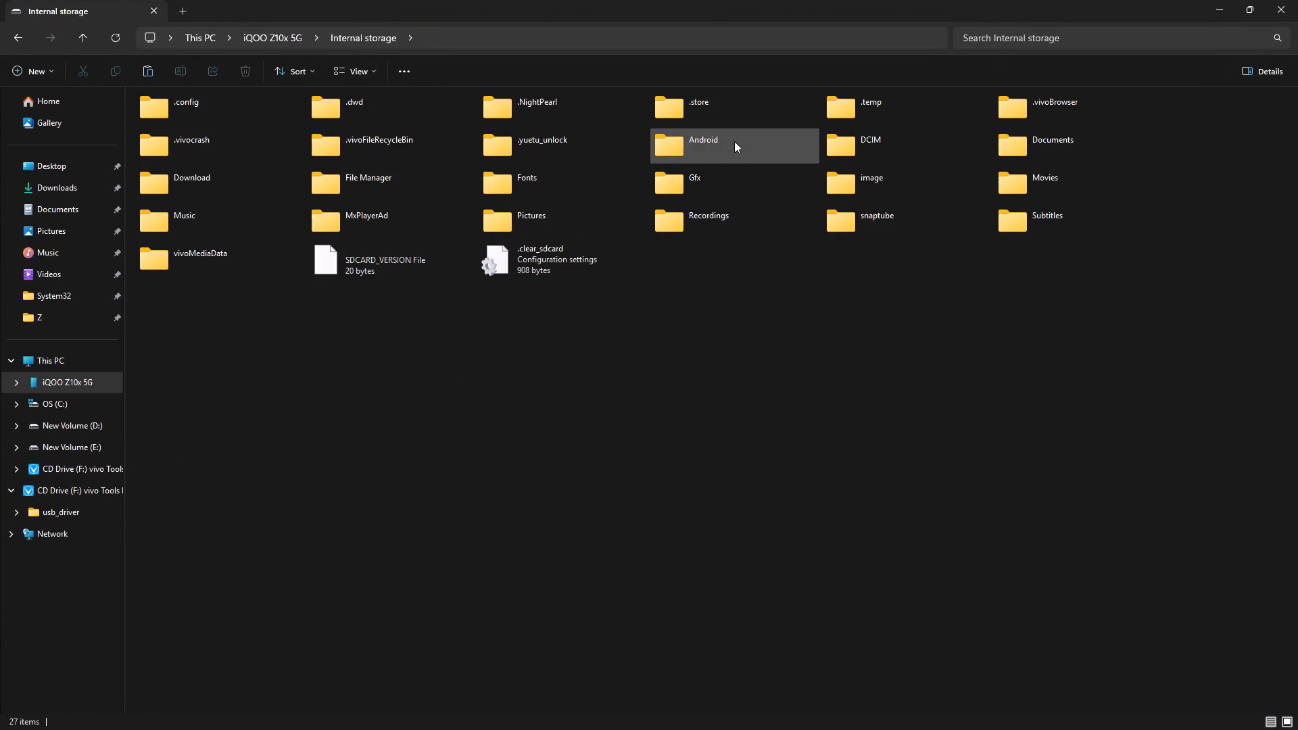
{"action": "double_click", "coordinate": [228, 172]}
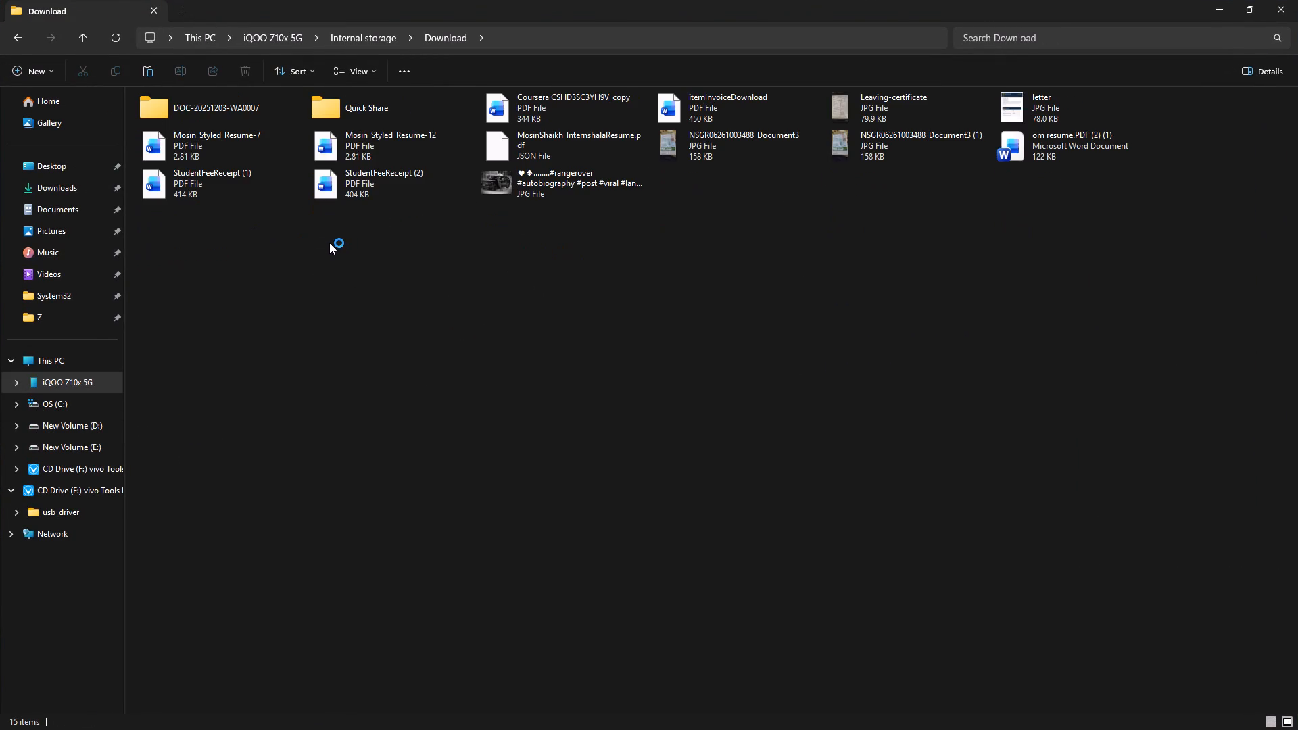
{"action": "key", "text": "ctrl+v"}
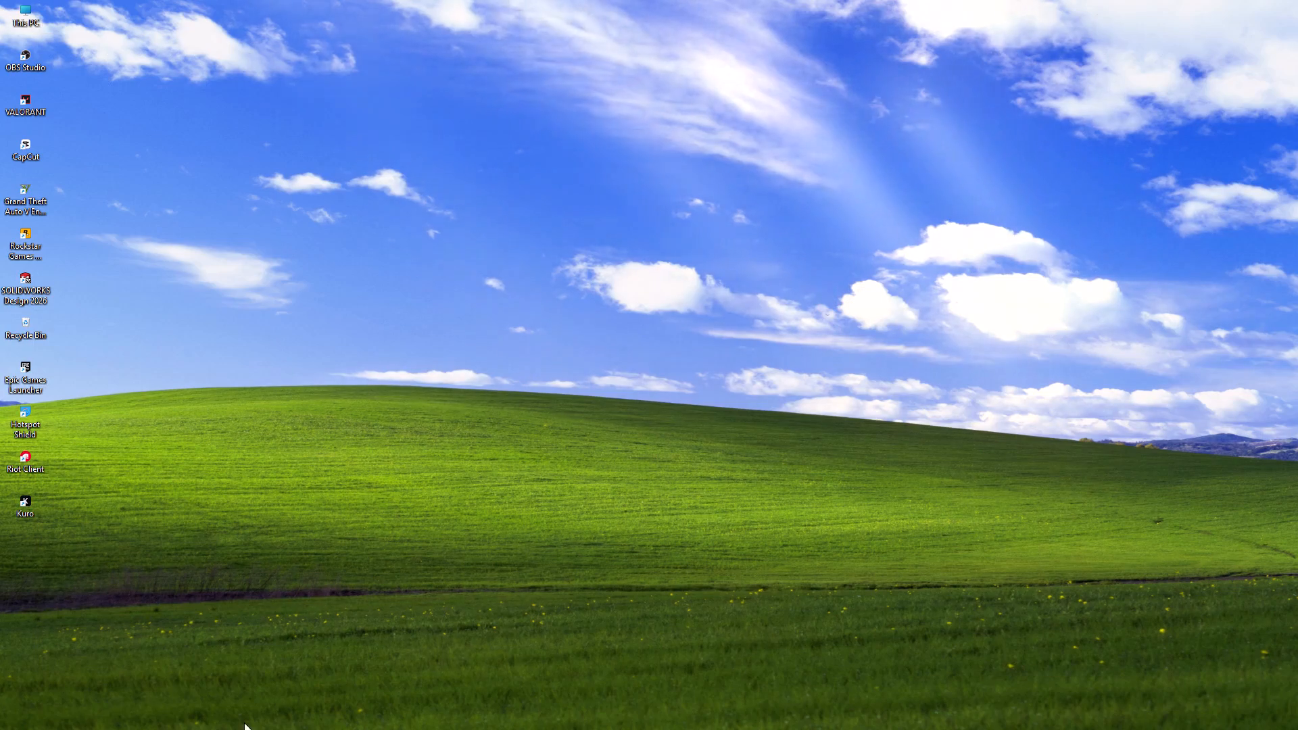
Reopen File Explorer and look through the E: and D: drives, including the bigb edit vdo folder.
{"action": "left_click", "coordinate": [514, 710]}
{"action": "left_click", "coordinate": [448, 488]}
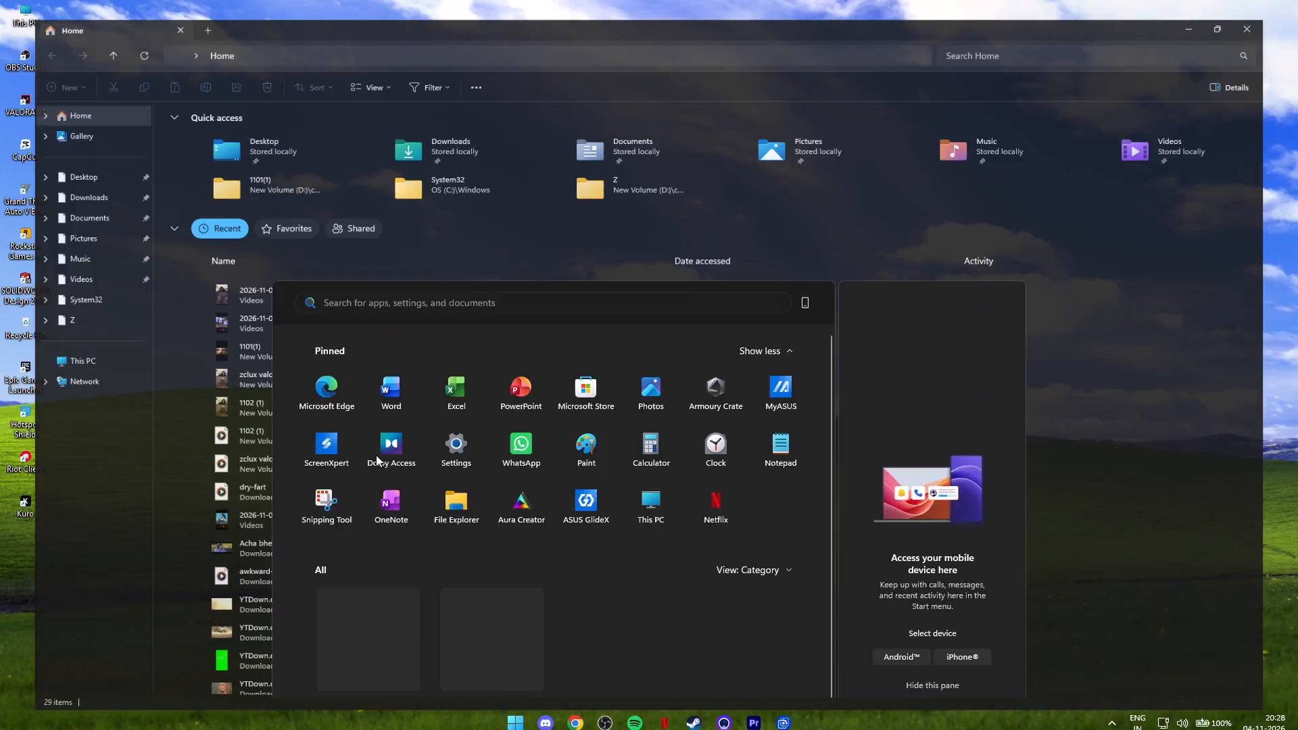
{"action": "left_click", "coordinate": [35, 426]}
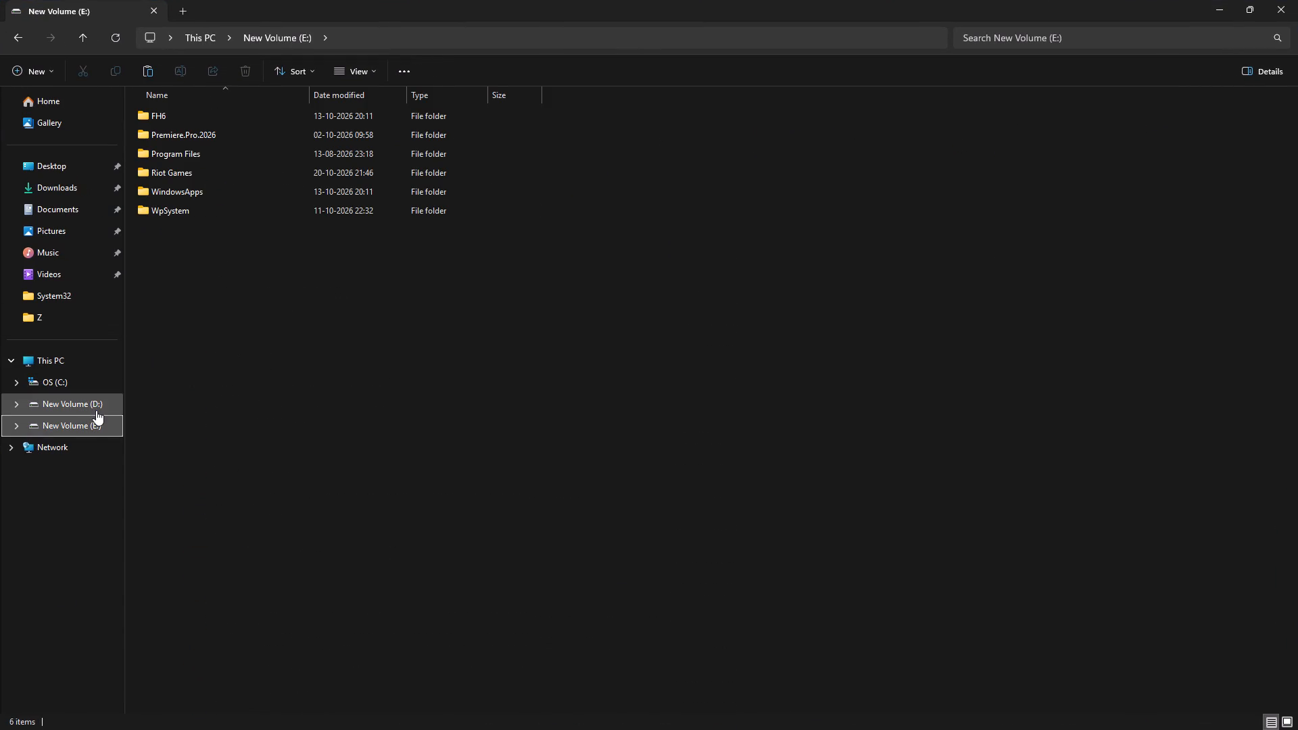
{"action": "left_click", "coordinate": [96, 410]}
{"action": "left_click", "coordinate": [212, 138]}
{"action": "left_click", "coordinate": [216, 181]}
{"action": "double_click", "coordinate": [226, 137]}
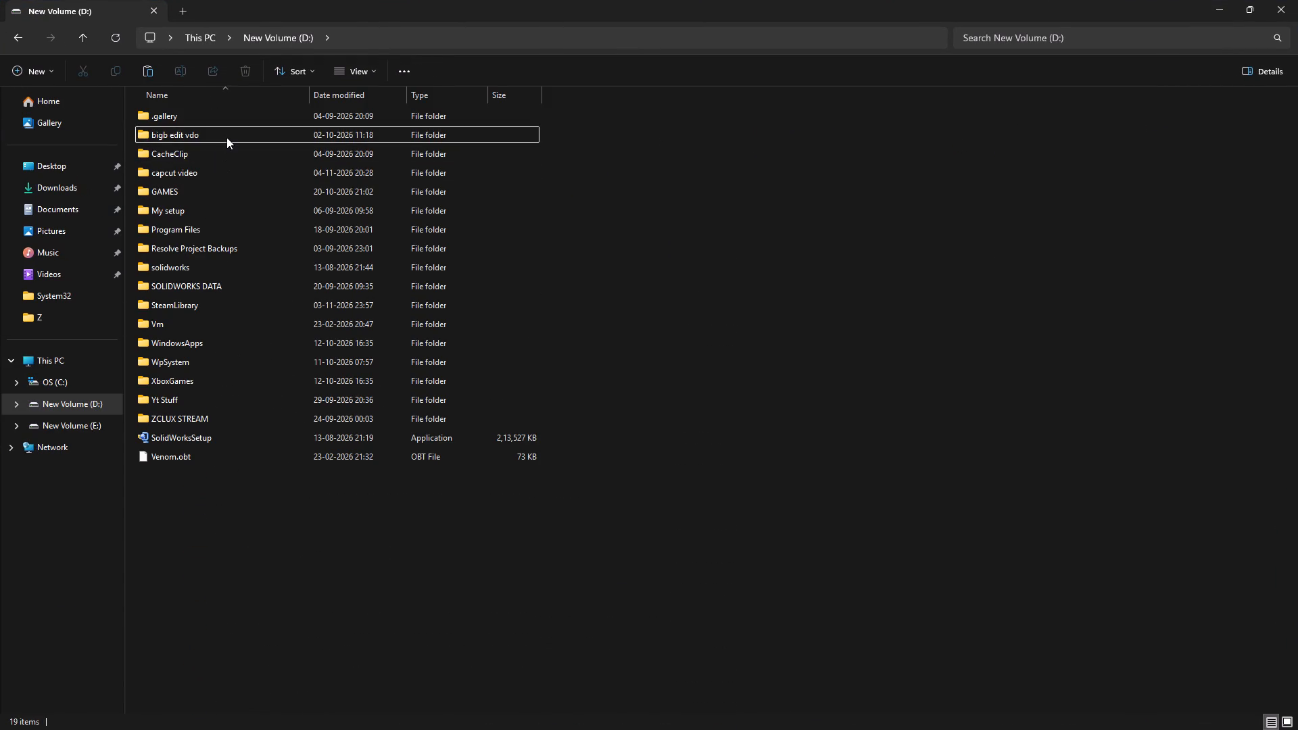
{"action": "left_click", "coordinate": [222, 110]}
{"action": "left_click", "coordinate": [258, 214]}
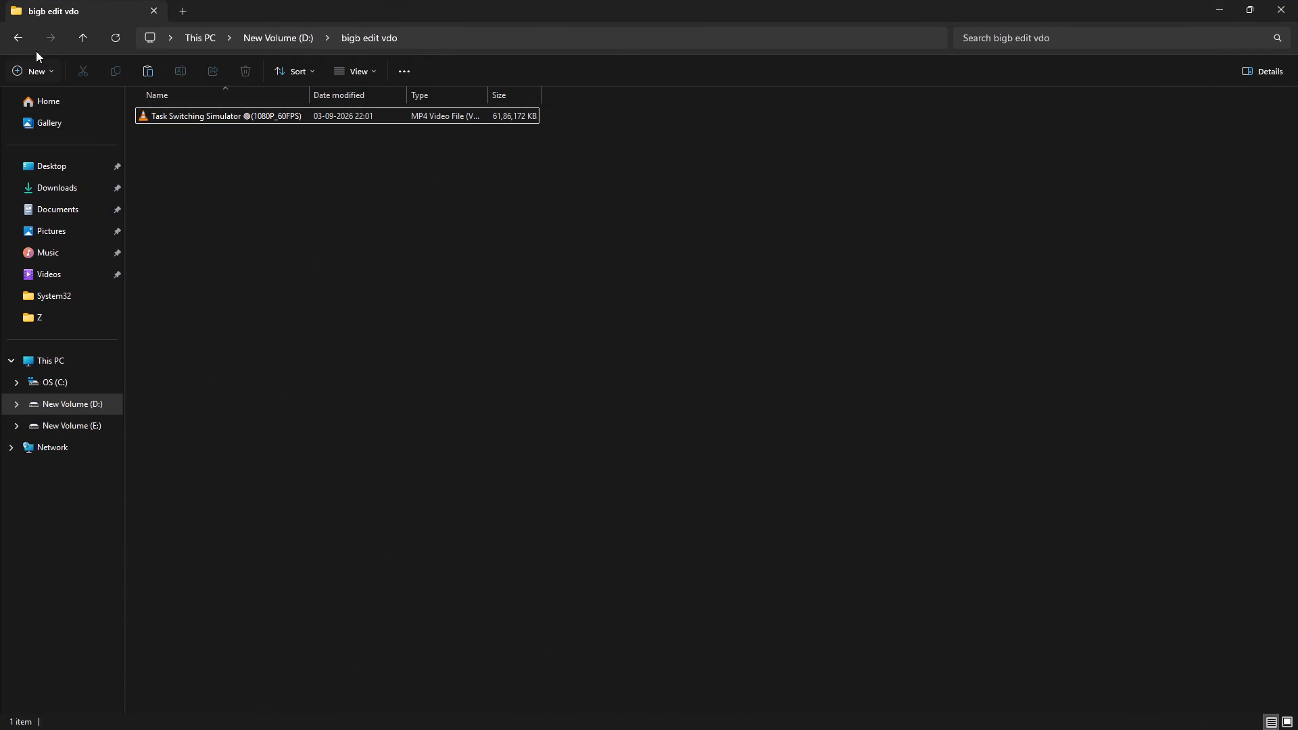
{"action": "left_click", "coordinate": [36, 51]}
{"action": "left_click", "coordinate": [32, 30]}
{"action": "left_click_drag", "start_coordinate": [0, 36], "coordinate": [7, 34]}
{"action": "left_click", "coordinate": [34, 32]}
{"action": "left_click", "coordinate": [18, 28]}
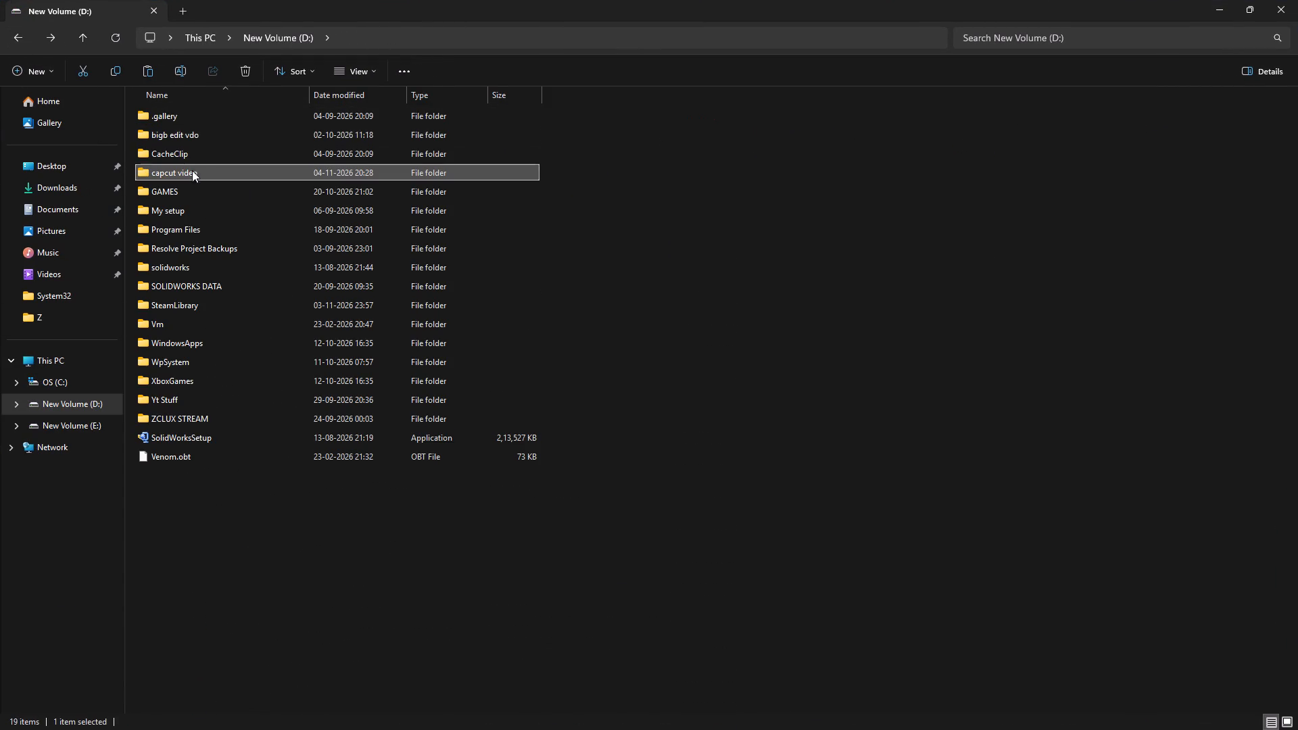
Examine the subfolders of capcut video on the D: drive, including zclux valo edit and 1104.
{"action": "left_click", "coordinate": [192, 170]}
{"action": "left_click", "coordinate": [199, 187]}
{"action": "double_click", "coordinate": [197, 174]}
{"action": "left_click", "coordinate": [195, 155]}
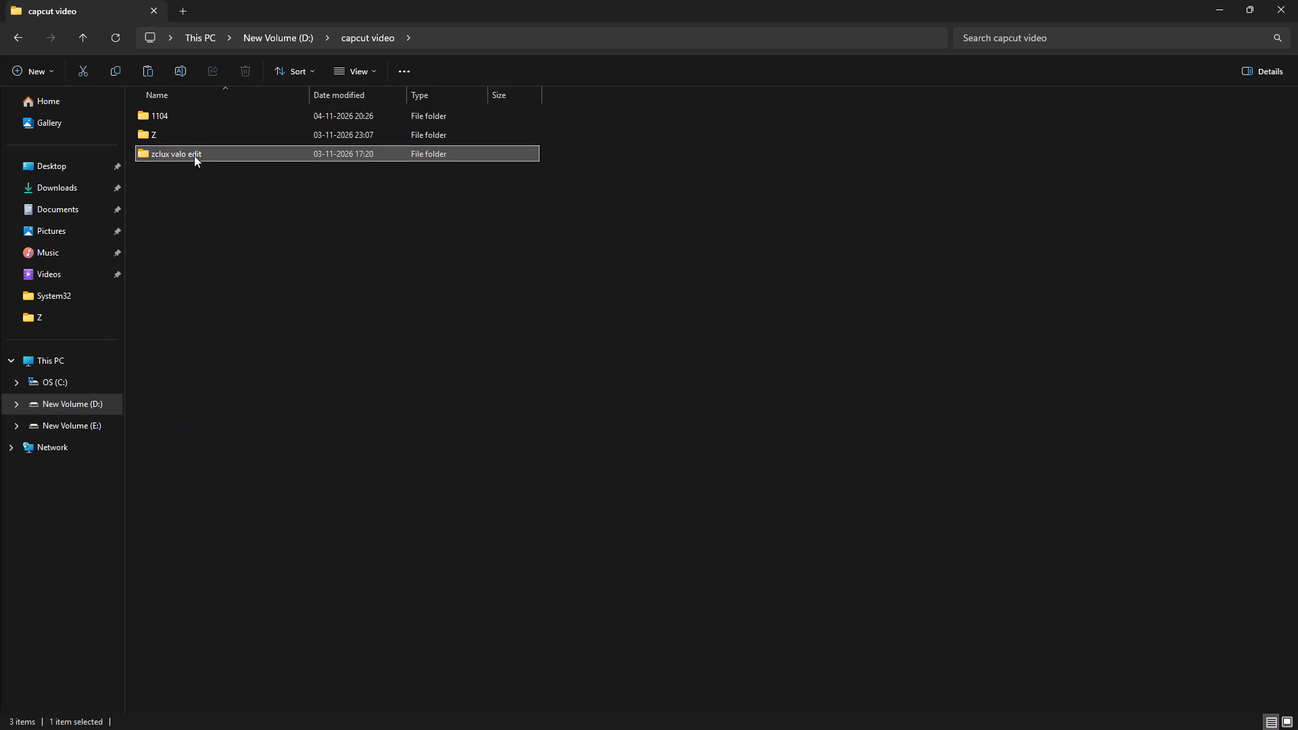
{"action": "left_click", "coordinate": [194, 155]}
{"action": "left_click", "coordinate": [14, 43]}
{"action": "left_click", "coordinate": [174, 125]}
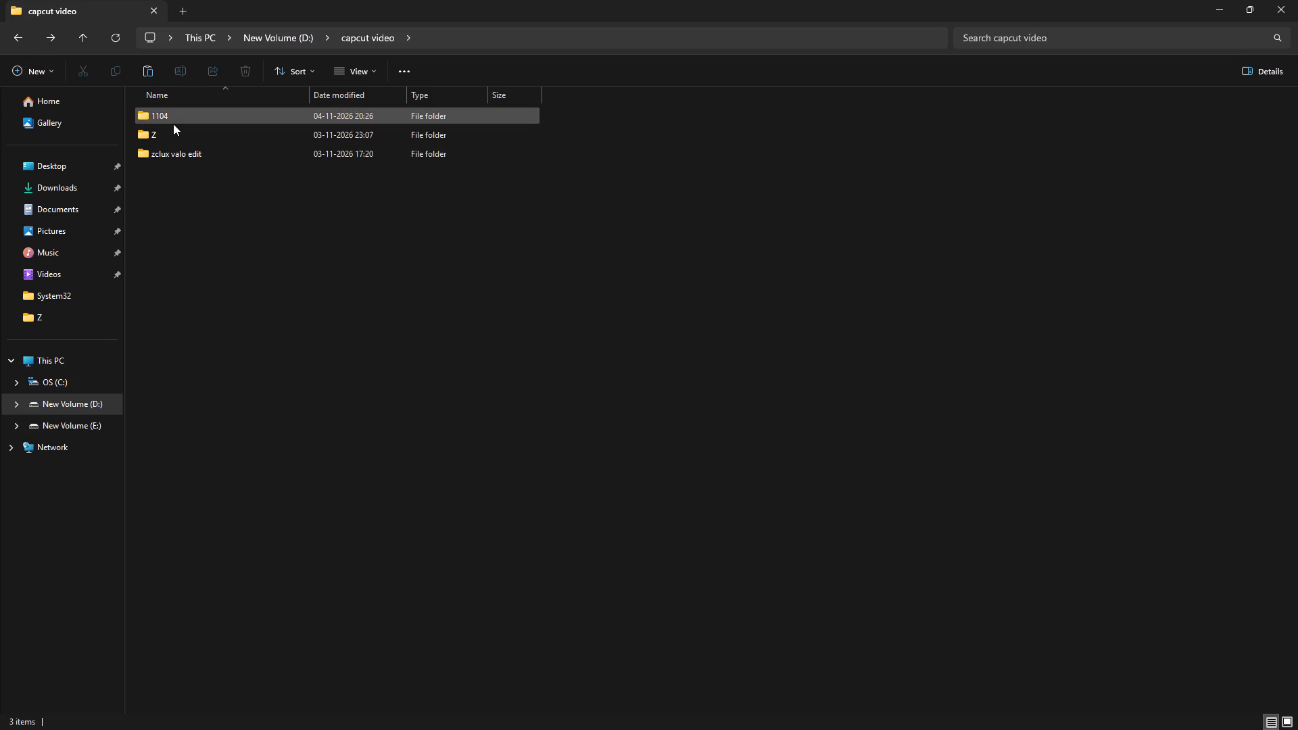
{"action": "left_click", "coordinate": [174, 118]}
{"action": "double_click", "coordinate": [183, 116]}
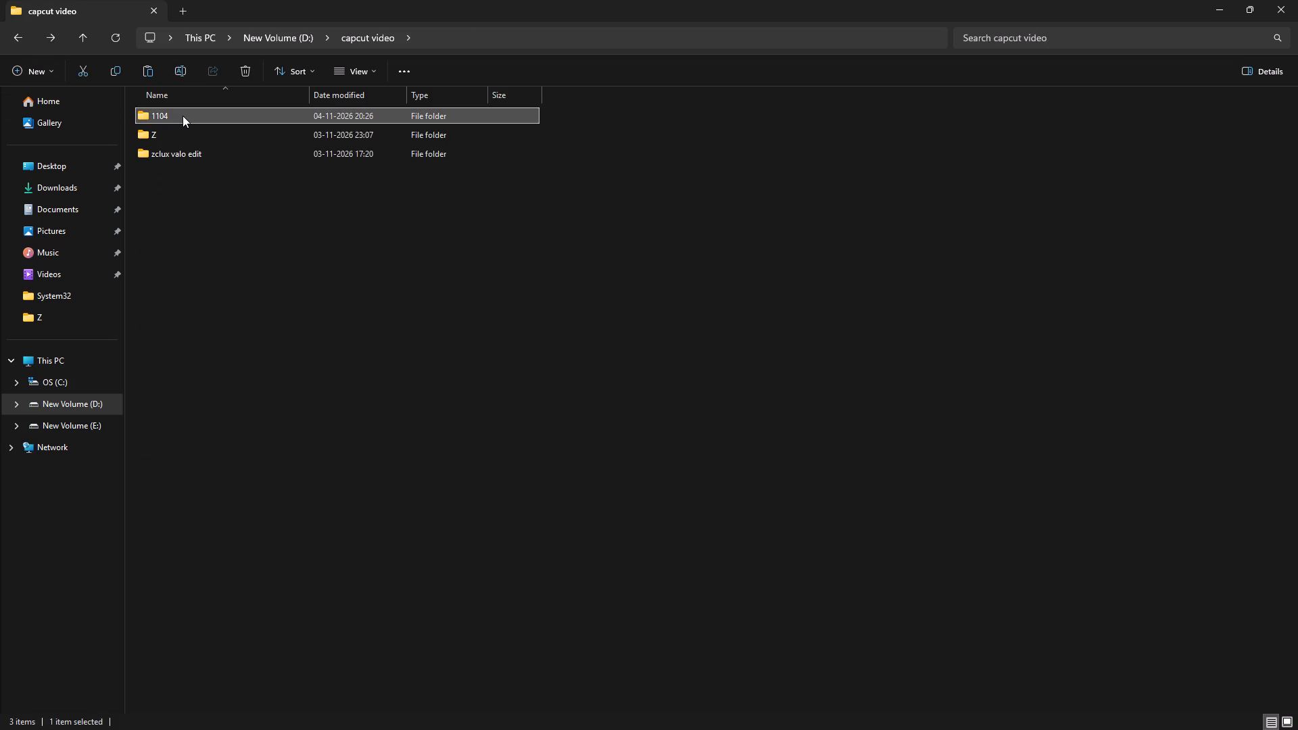
{"action": "left_click", "coordinate": [185, 130]}
{"action": "left_click", "coordinate": [18, 43]}
{"action": "left_click", "coordinate": [1290, 1]}
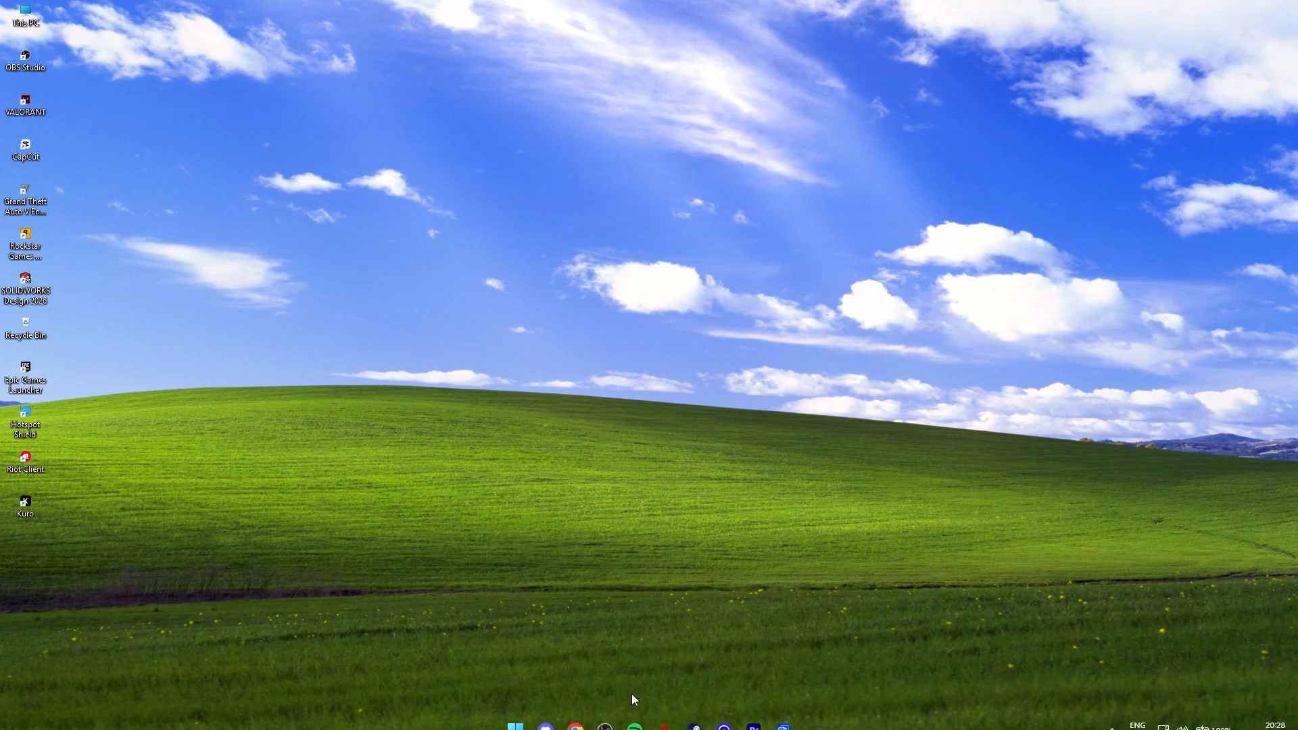
Create a folder named valo inside the capcut video folder on New Volume (D:).
{"action": "left_click", "coordinate": [507, 706]}
{"action": "left_click", "coordinate": [458, 492]}
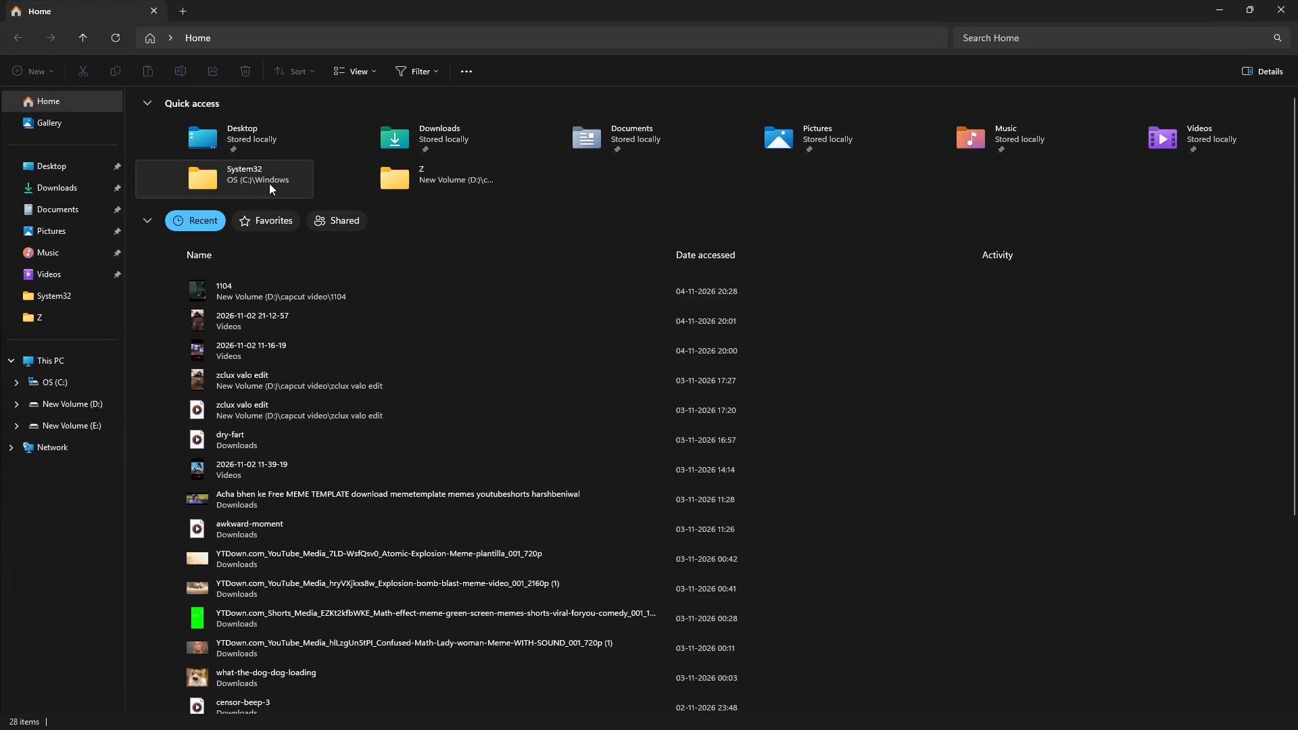
{"action": "left_click", "coordinate": [70, 404]}
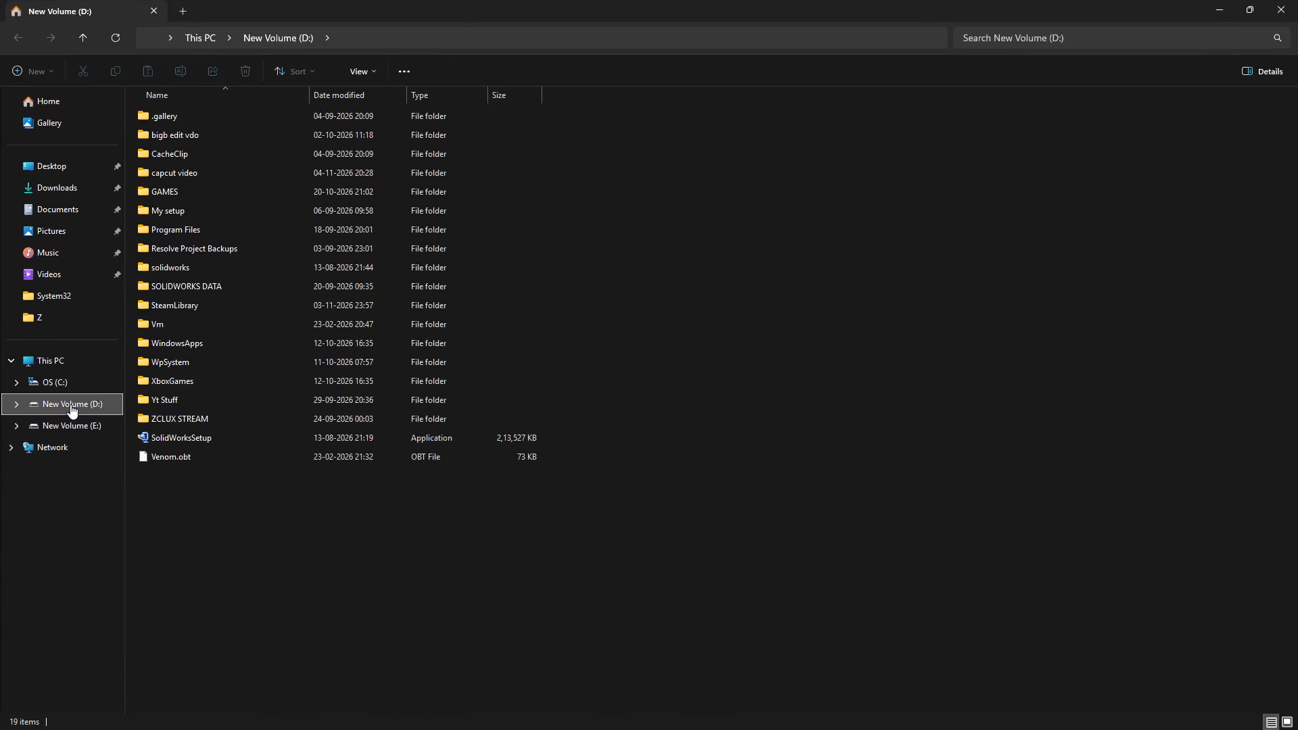
{"action": "double_click", "coordinate": [190, 170]}
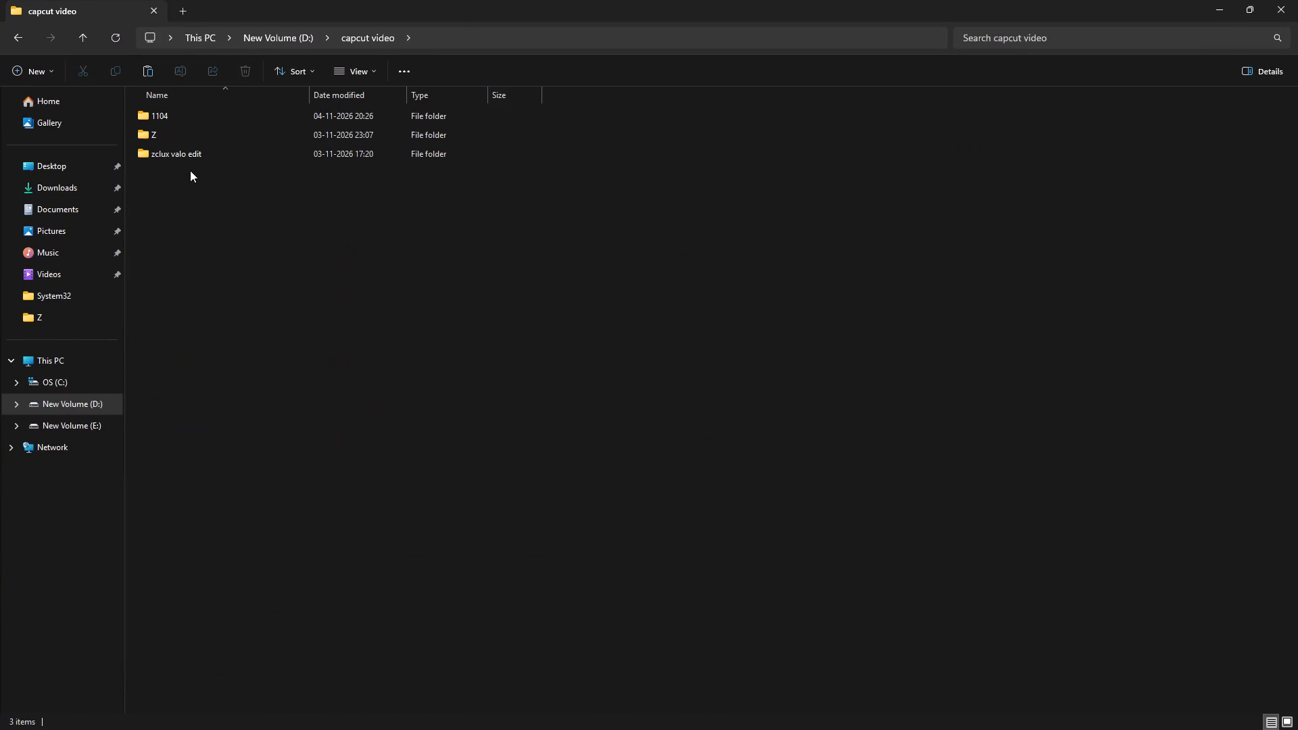
{"action": "left_click", "coordinate": [189, 119]}
{"action": "left_click_drag", "start_coordinate": [475, 175], "coordinate": [199, 98]}
{"action": "left_click", "coordinate": [18, 76]}
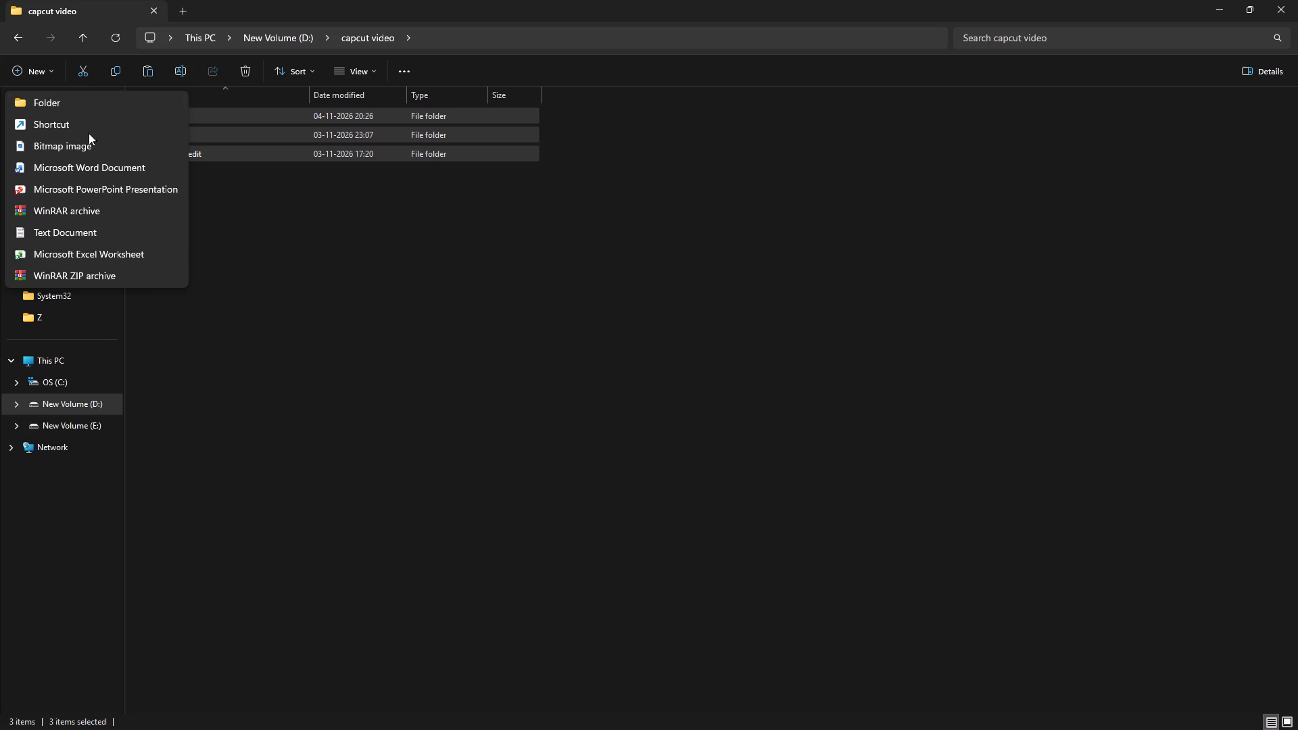
{"action": "left_click", "coordinate": [46, 112]}
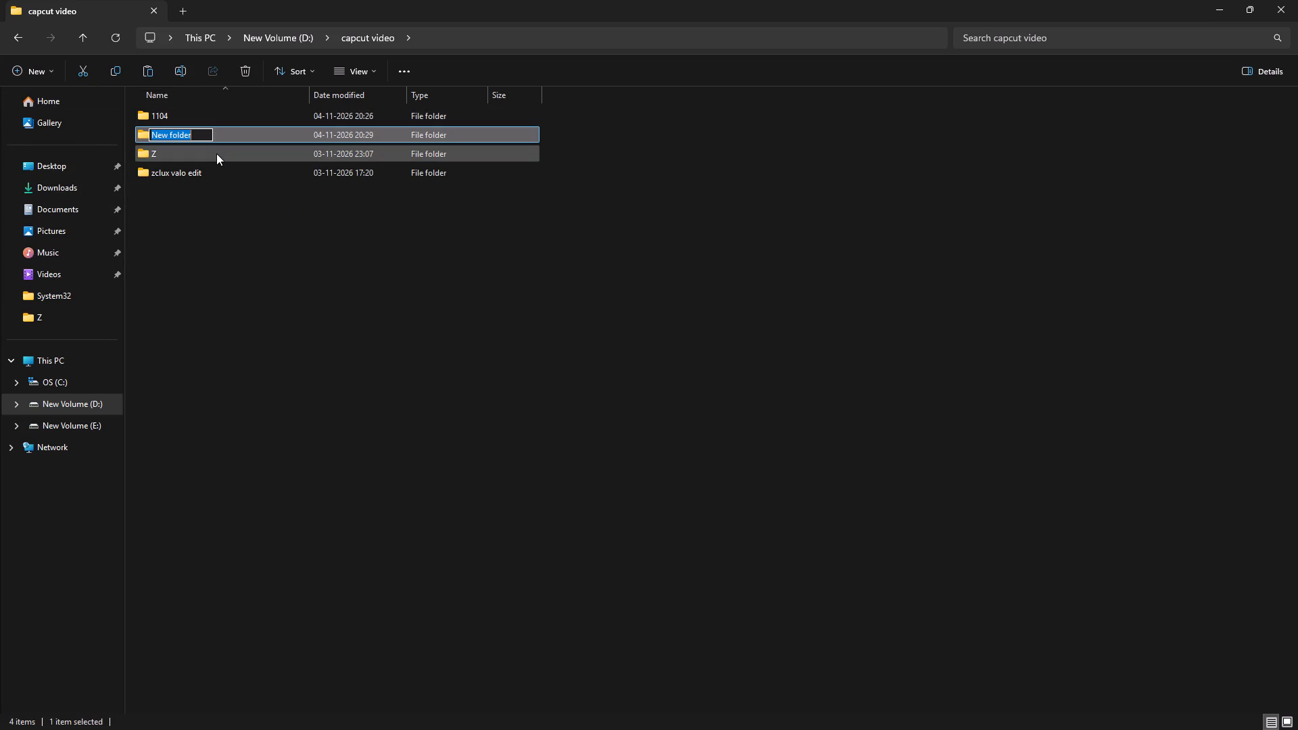
{"action": "key", "text": "BackSpace"}
{"action": "key", "text": "BackSpace"}
{"action": "key", "text": "BackSpace"}
{"action": "key", "text": "BackSpace"}
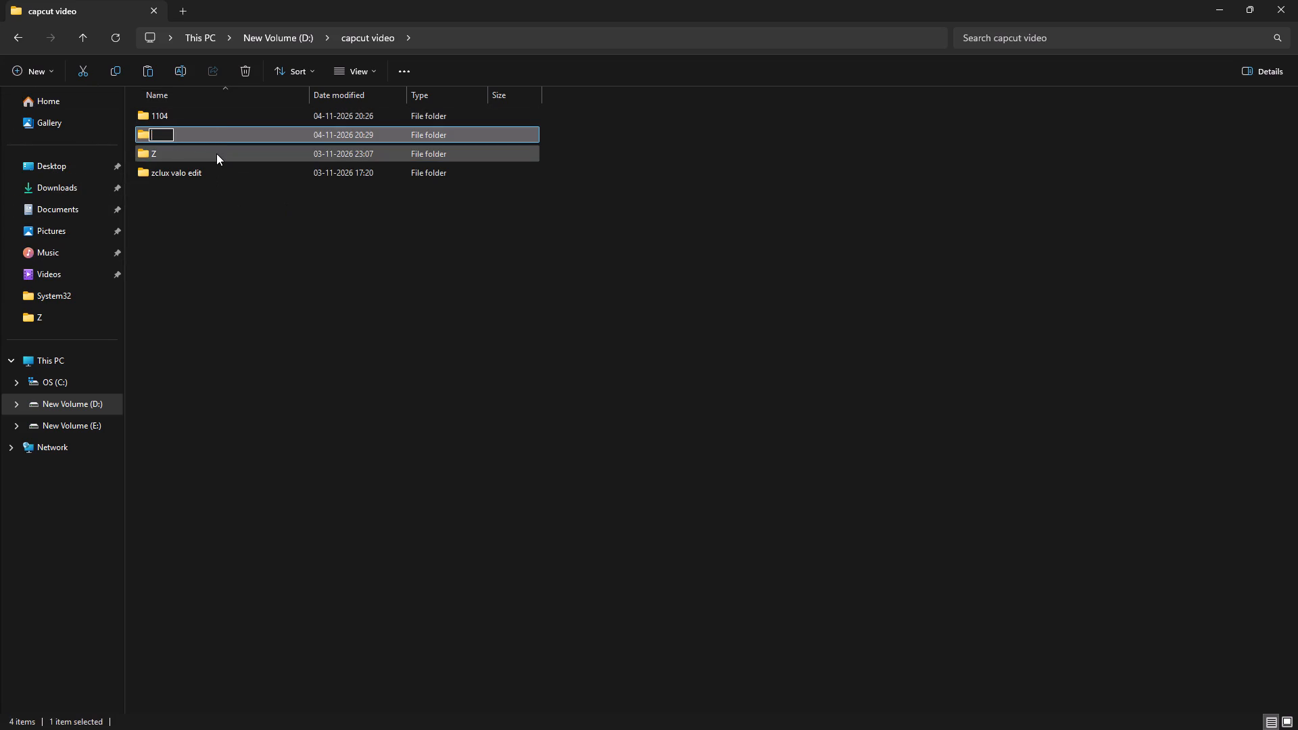
{"action": "type", "text": "valo"}
{"action": "key", "text": "Return"}
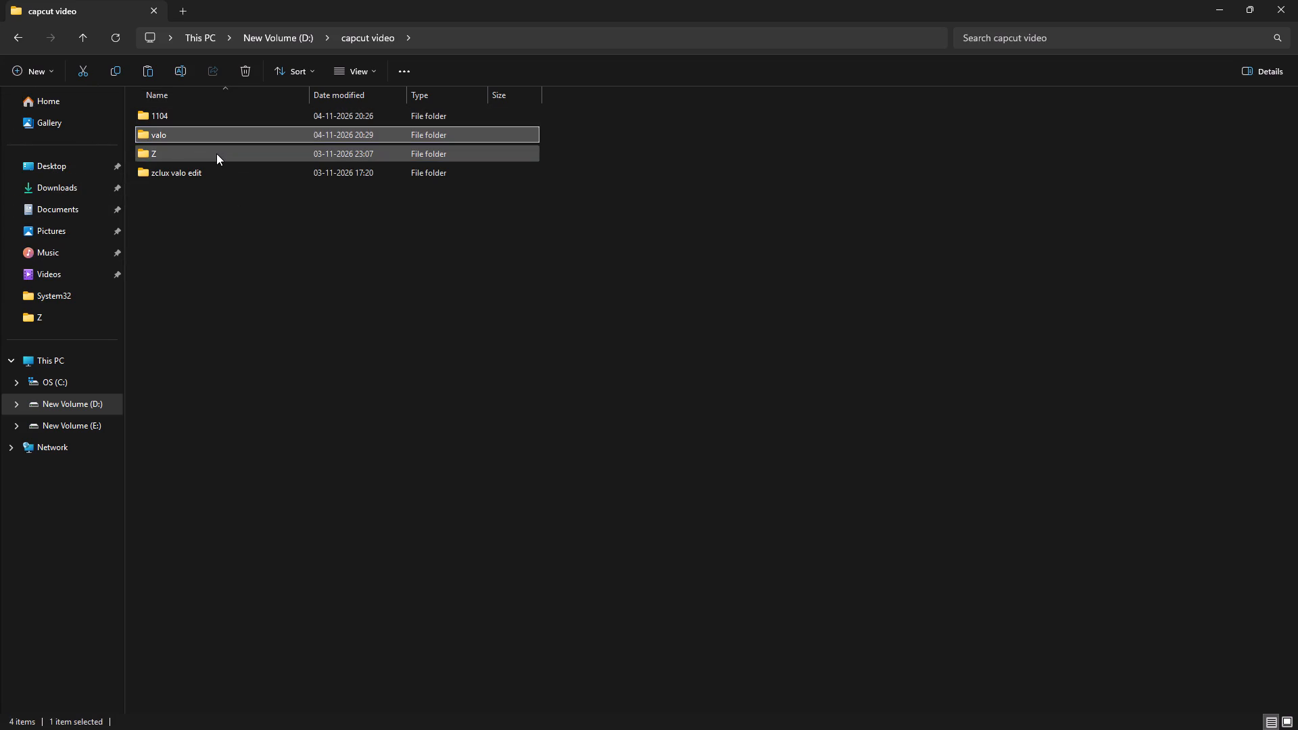
Copy the 1104, Z and zclux valo edit folders into the valo folder.
{"action": "left_click_drag", "start_coordinate": [248, 188], "coordinate": [185, 155]}
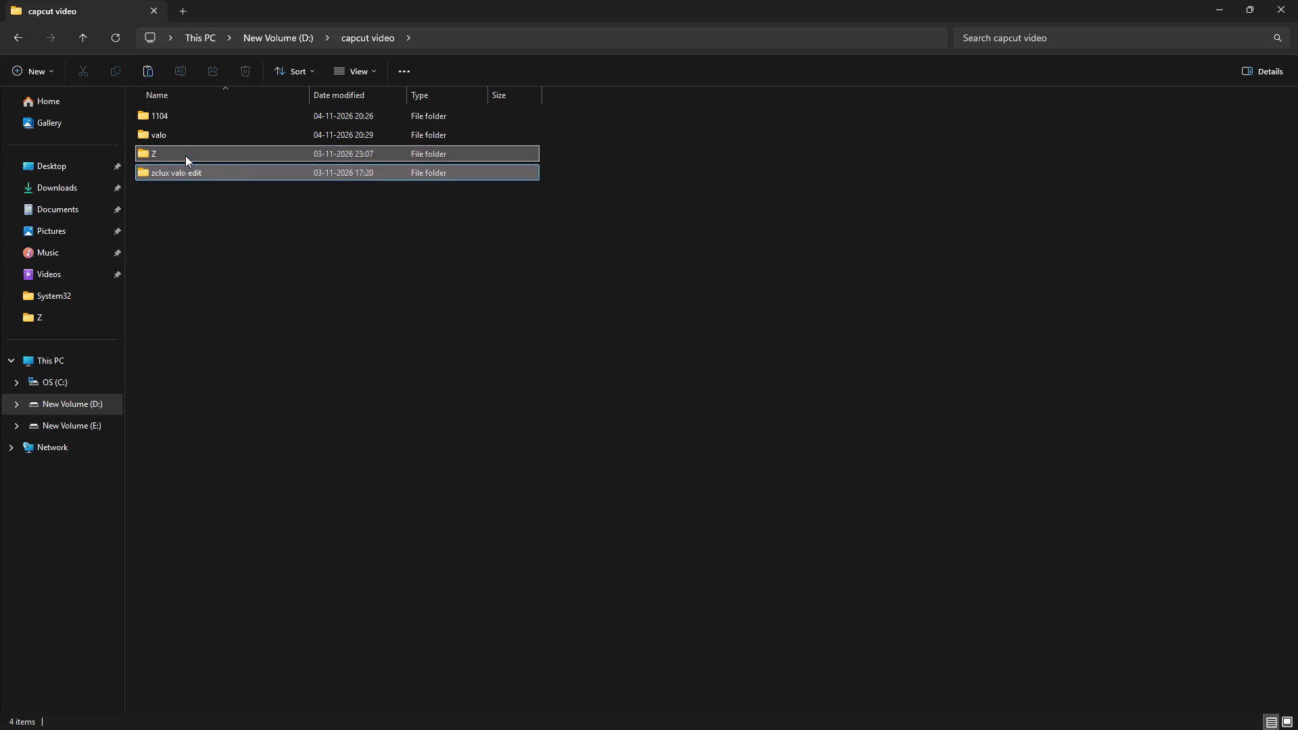
{"action": "left_click", "coordinate": [184, 103], "text": "shift"}
{"action": "left_click", "coordinate": [193, 115], "text": "ctrl"}
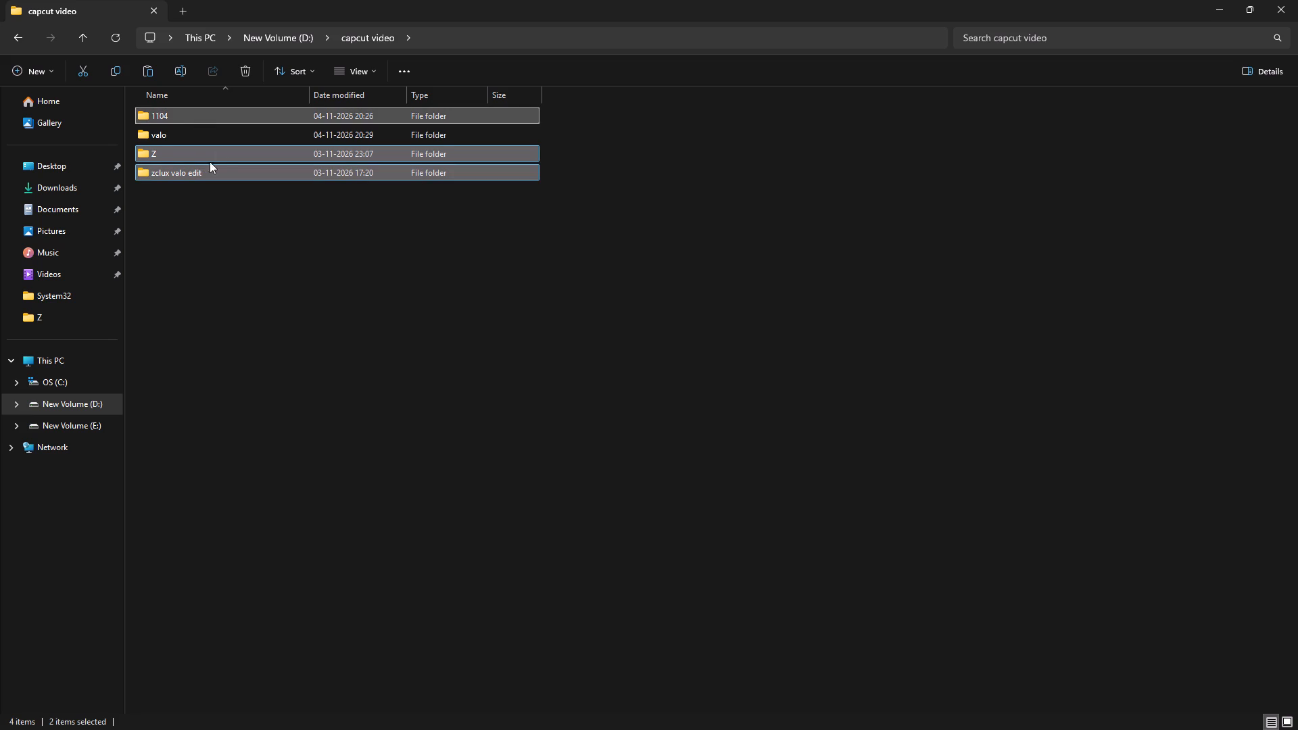
{"action": "key", "text": "ctrl+c"}
{"action": "double_click", "coordinate": [179, 138]}
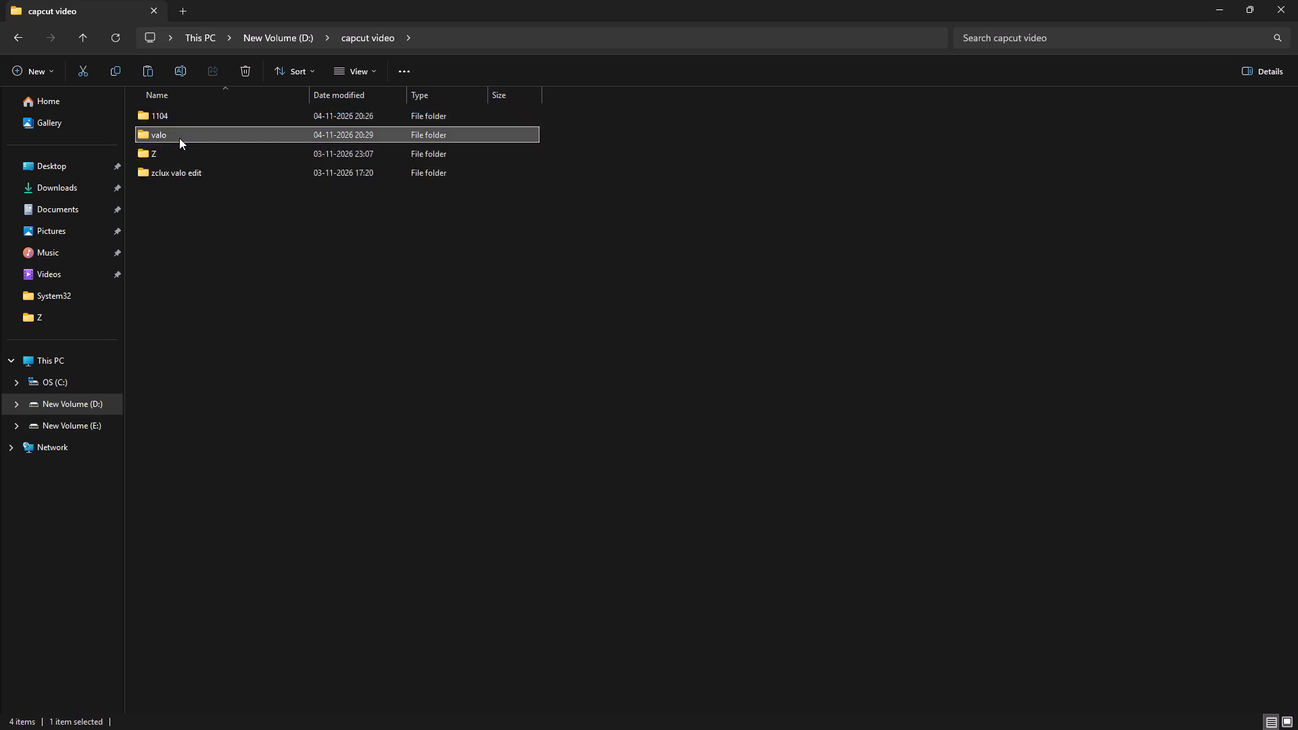
{"action": "key", "text": "ctrl+v"}
{"action": "left_click", "coordinate": [263, 199]}
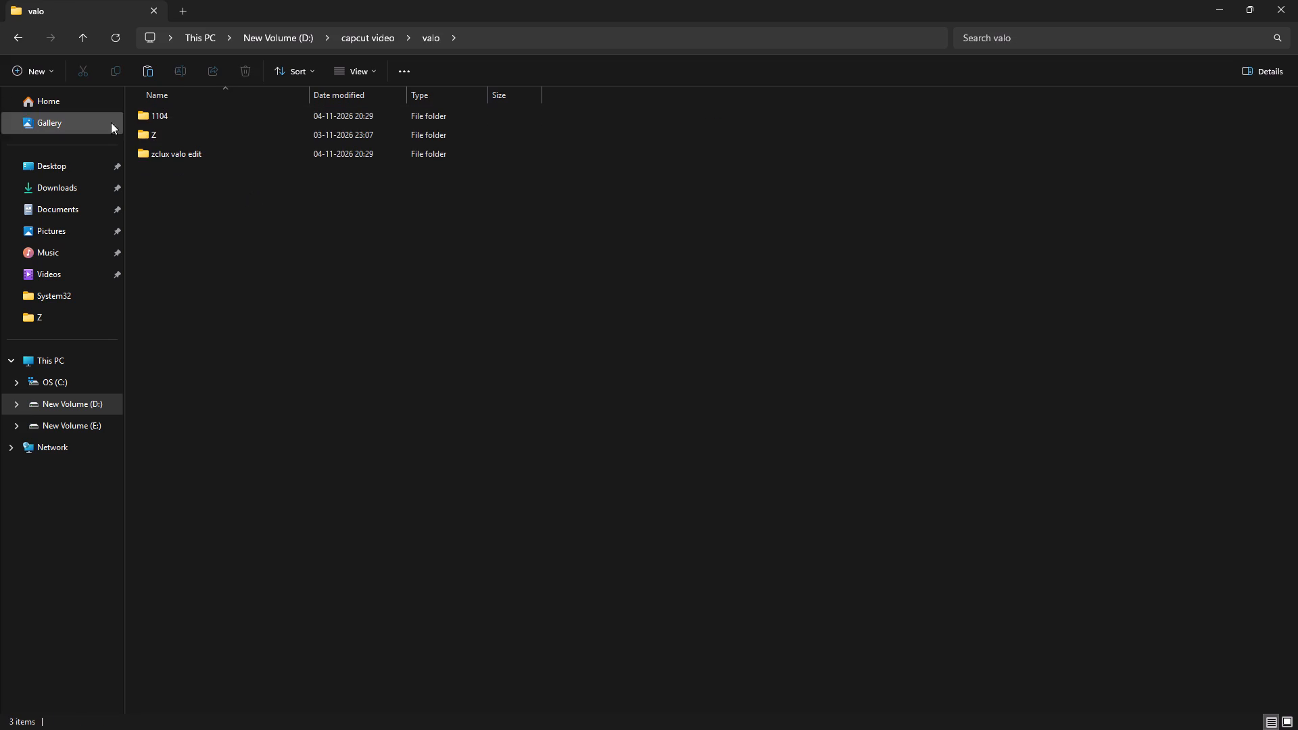
Delete the original 1104, Z and zclux valo edit folders from capcut video, check the valo folder, and close File Explorer.
{"action": "left_click", "coordinate": [16, 43]}
{"action": "left_click", "coordinate": [229, 181]}
{"action": "left_click", "coordinate": [219, 170]}
{"action": "left_click", "coordinate": [206, 147], "text": "ctrl"}
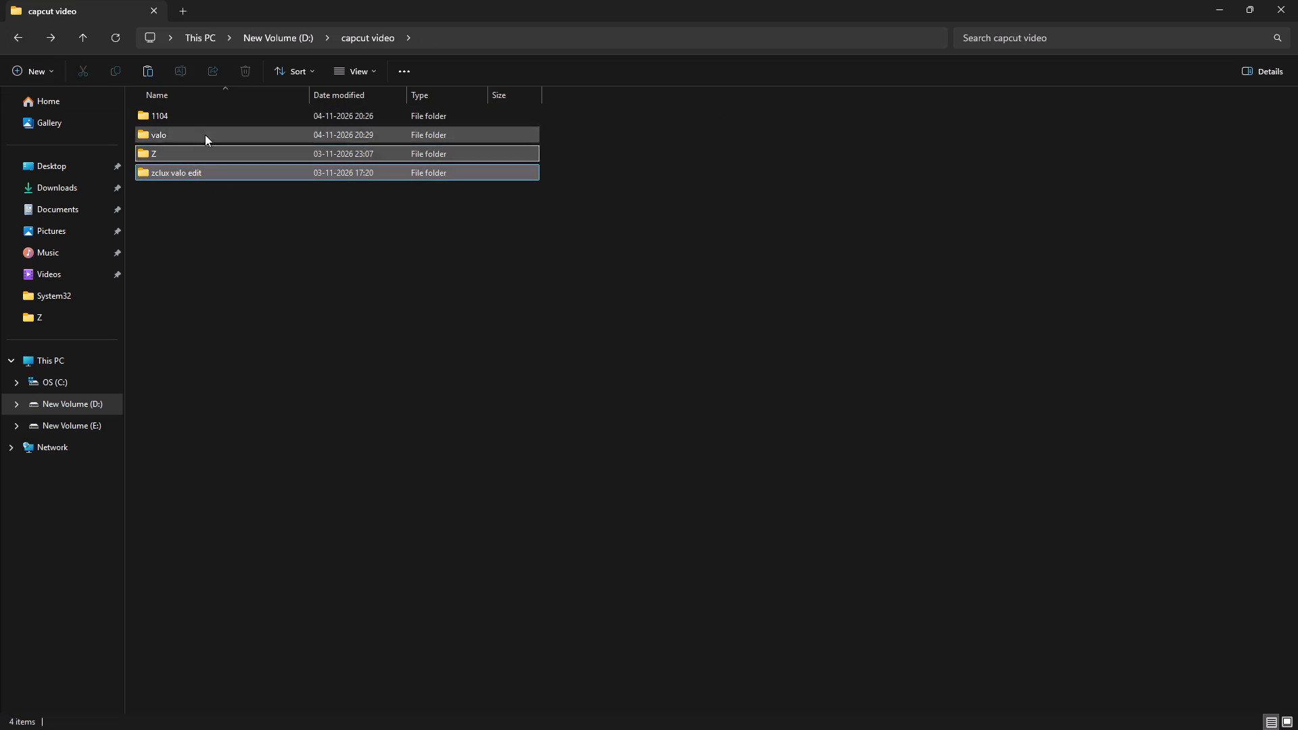
{"action": "left_click", "coordinate": [204, 110], "text": "ctrl"}
{"action": "key", "text": "Delete"}
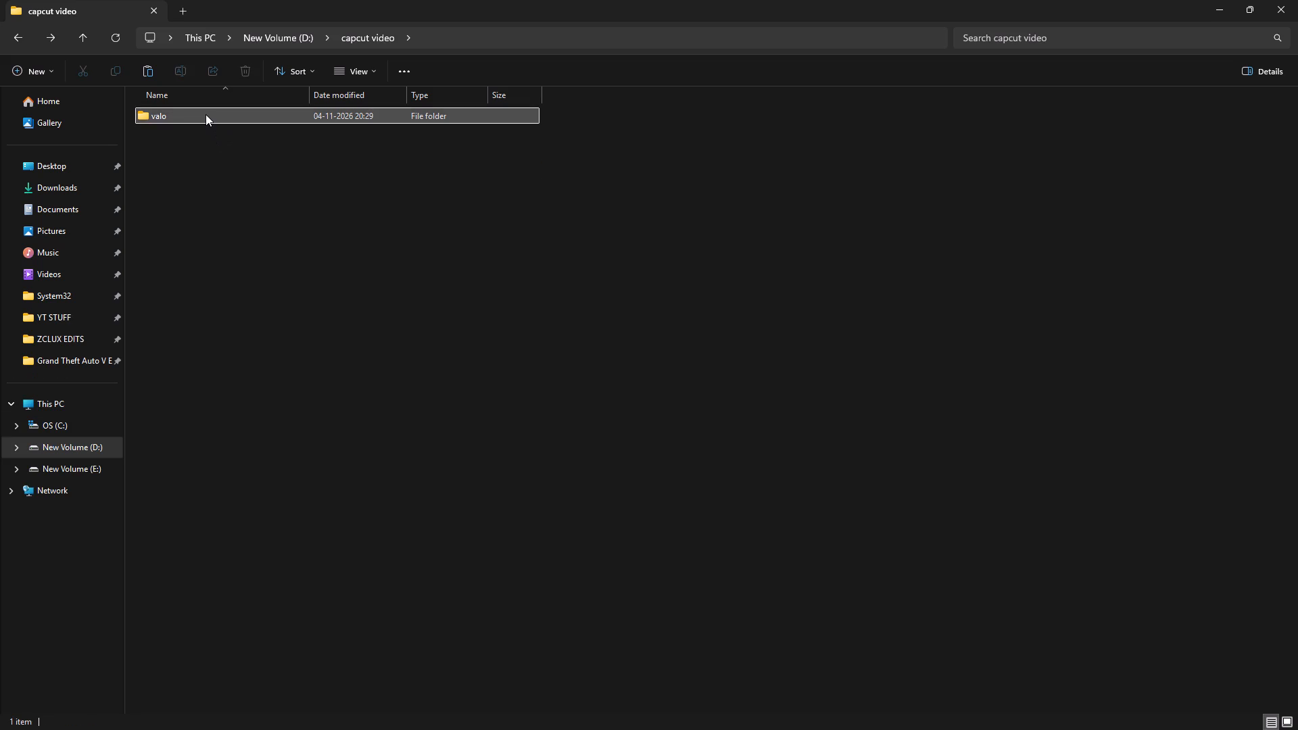
{"action": "double_click", "coordinate": [206, 114]}
{"action": "left_click", "coordinate": [22, 43]}
{"action": "left_click", "coordinate": [1295, 7]}
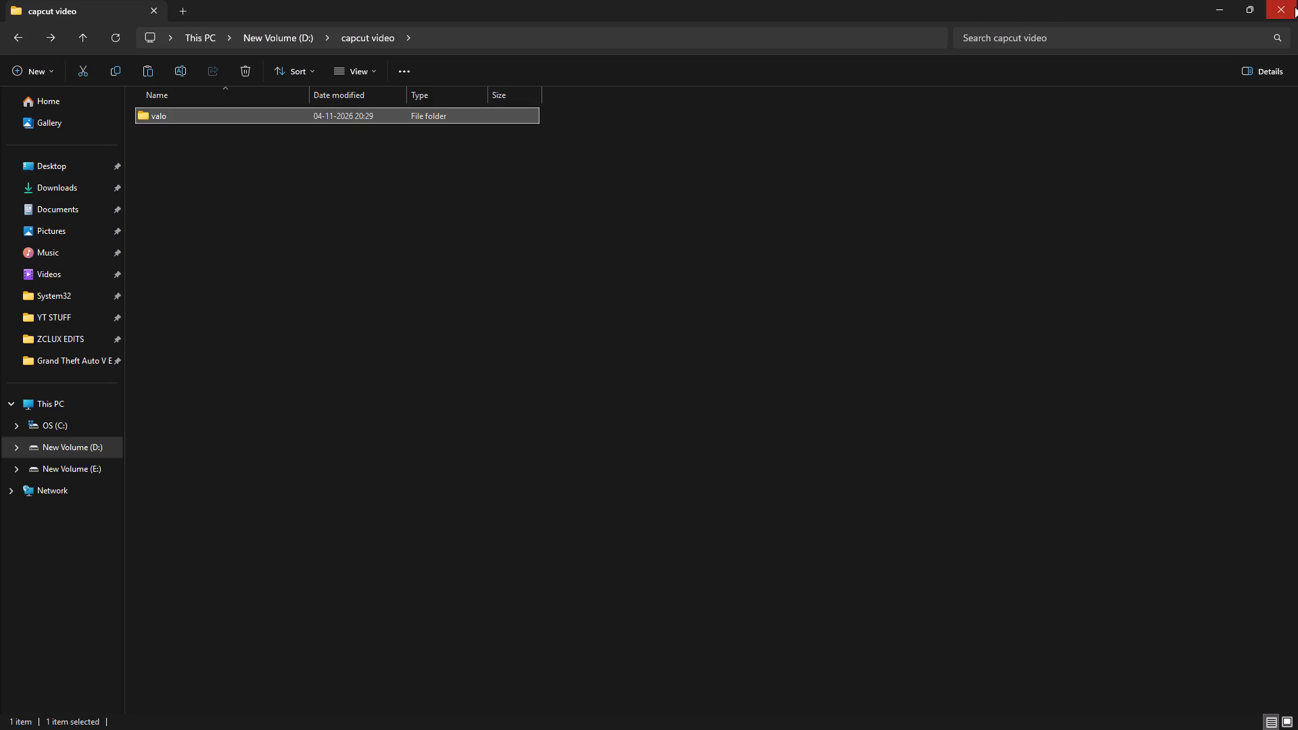